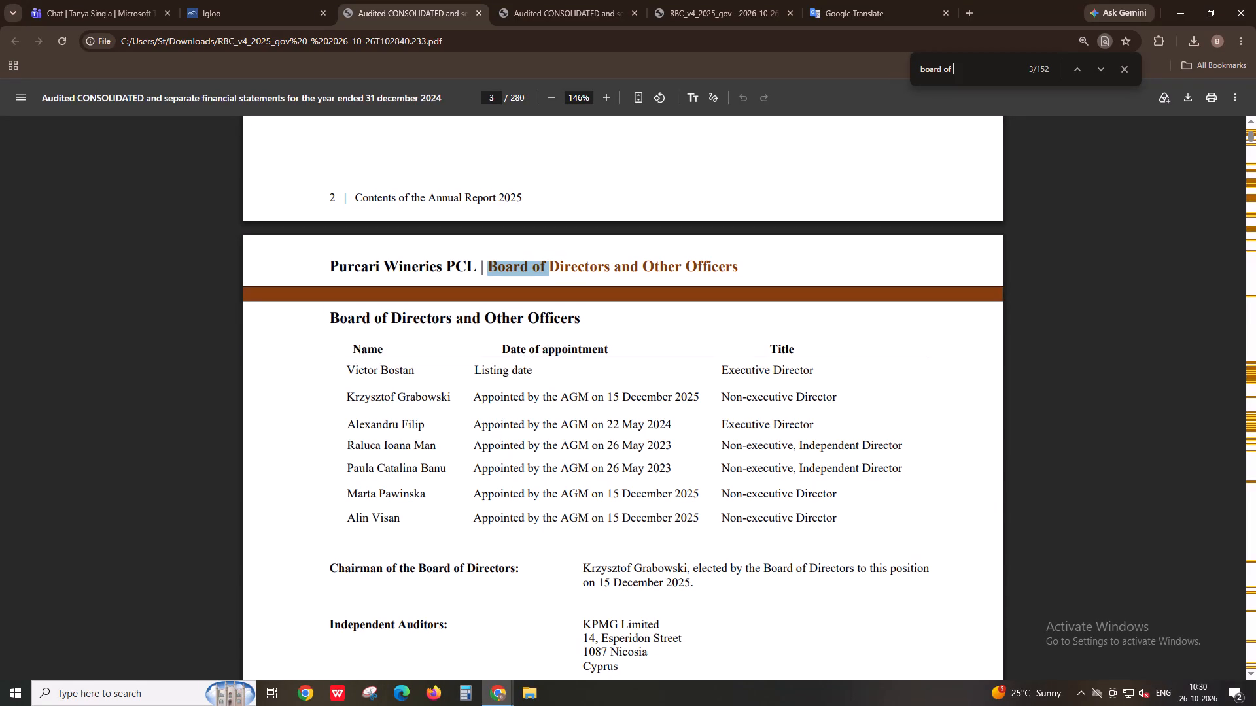
Compare the Board of Directors and Other Officers table on page 3 with the page 29 board composition list in the report's second copy.
{"action": "scroll", "coordinate": [360, 424], "scroll_direction": "down", "scroll_amount": 2}
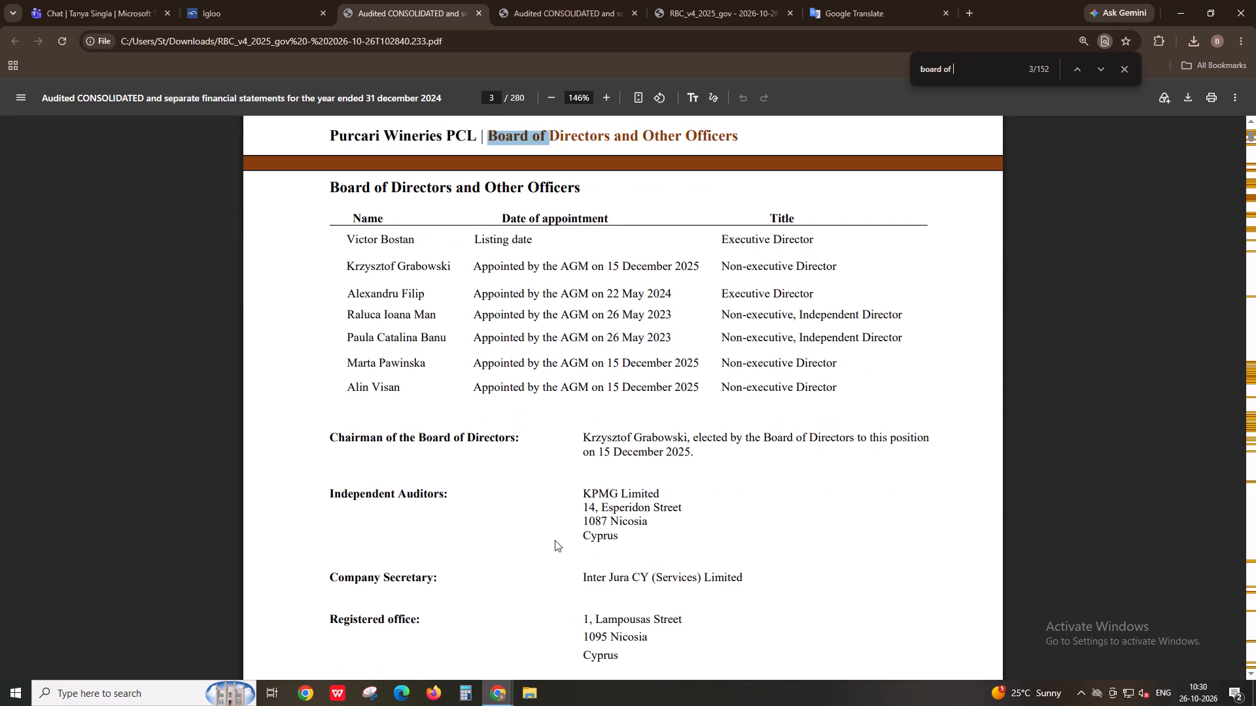
{"action": "scroll", "coordinate": [555, 540], "scroll_direction": "up", "scroll_amount": 2}
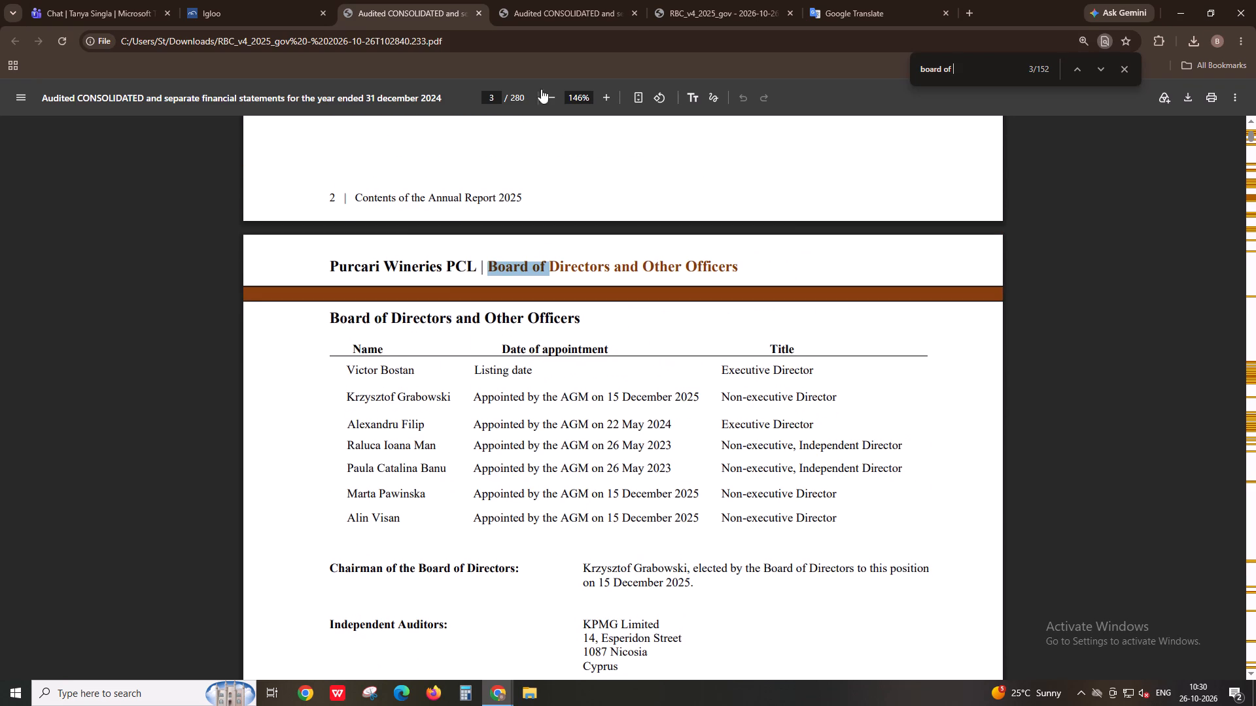
{"action": "left_click", "coordinate": [540, 0]}
{"action": "left_click", "coordinate": [423, 0]}
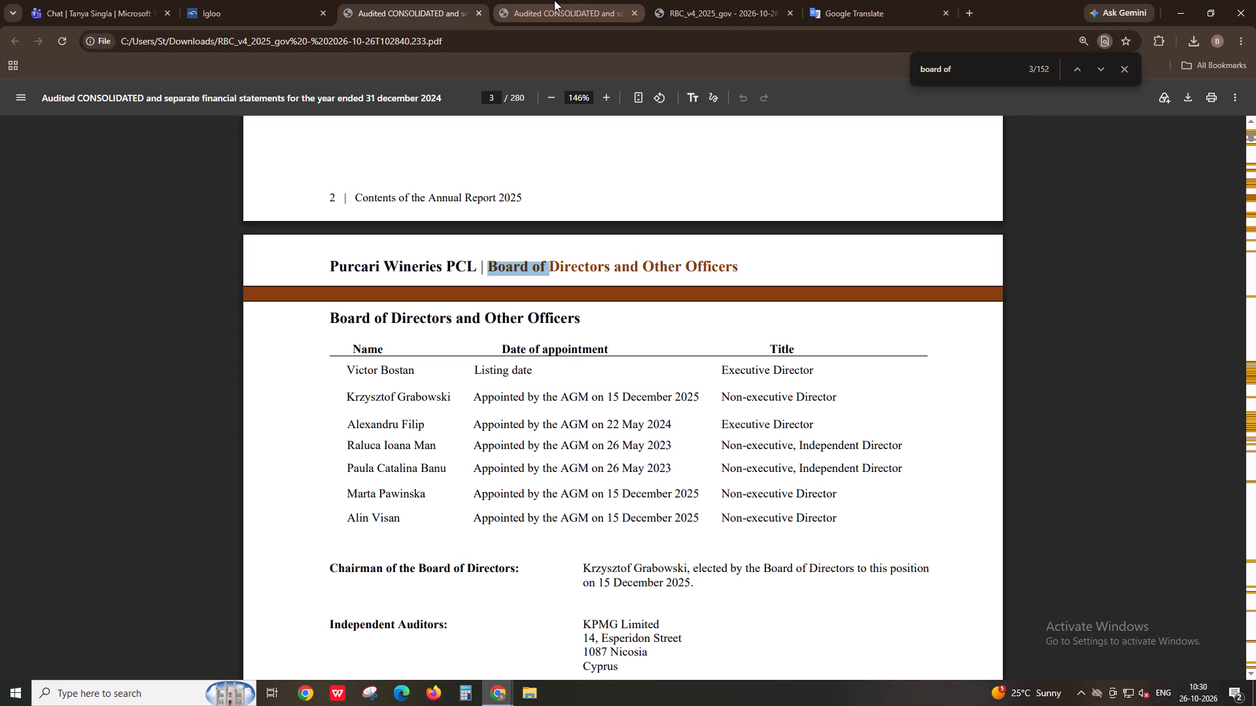
{"action": "left_click", "coordinate": [554, 0]}
{"action": "left_click", "coordinate": [420, 0]}
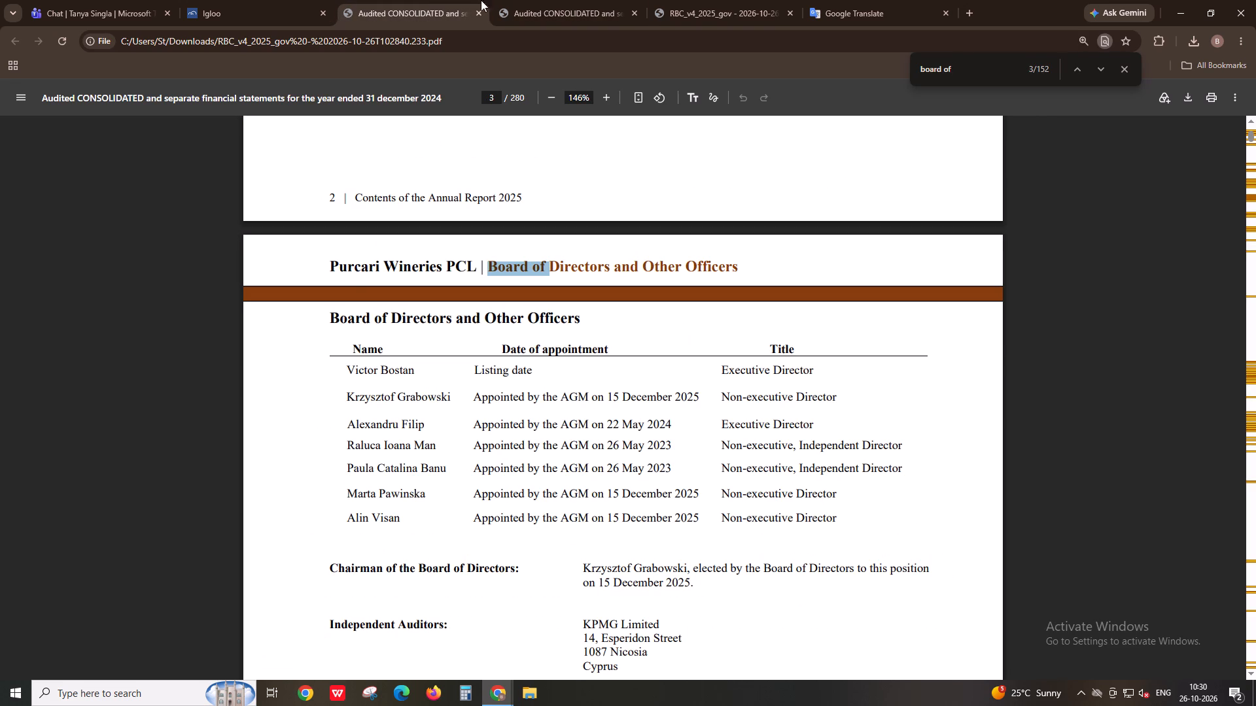
{"action": "left_click", "coordinate": [505, 0]}
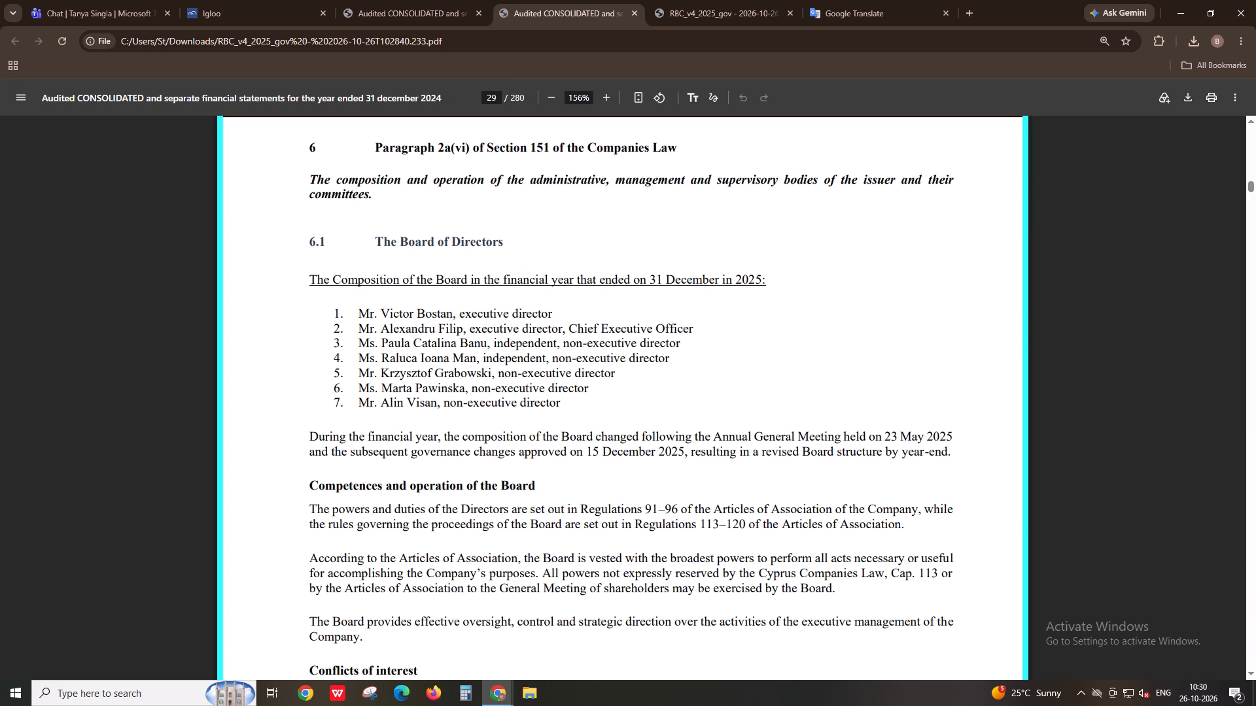
{"action": "left_click", "coordinate": [297, 0]}
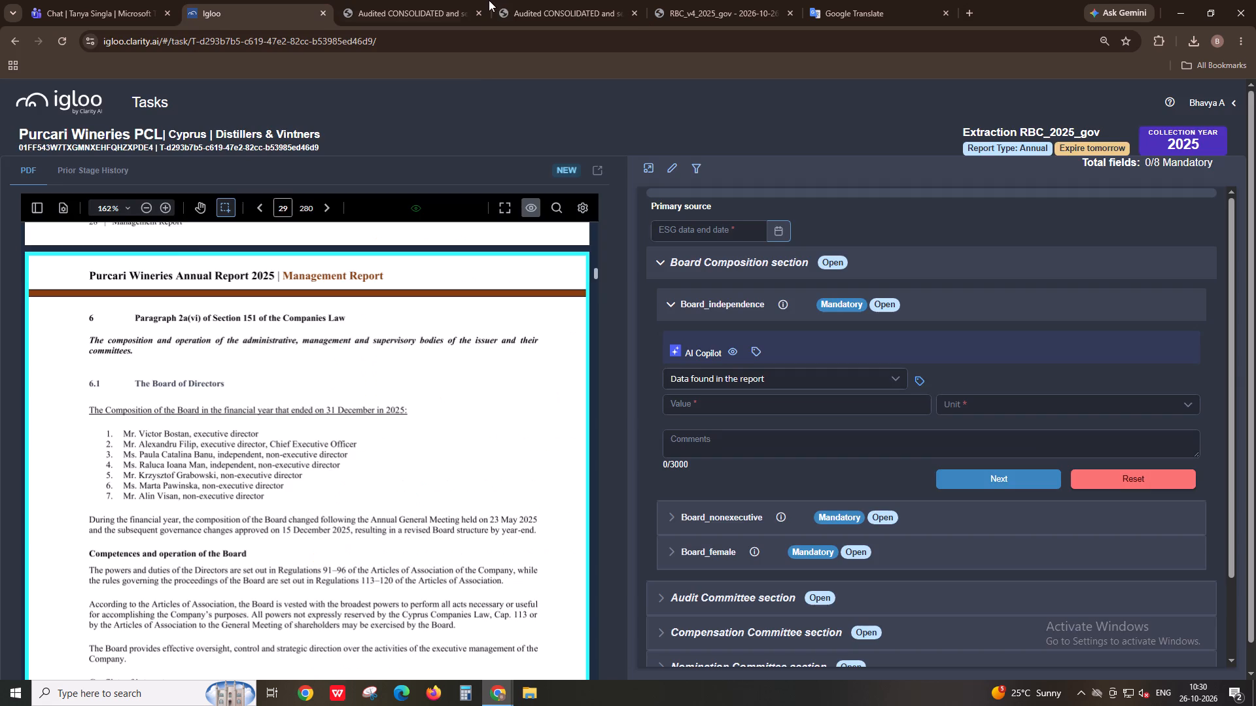
{"action": "left_click", "coordinate": [522, 0]}
{"action": "left_click", "coordinate": [459, 0]}
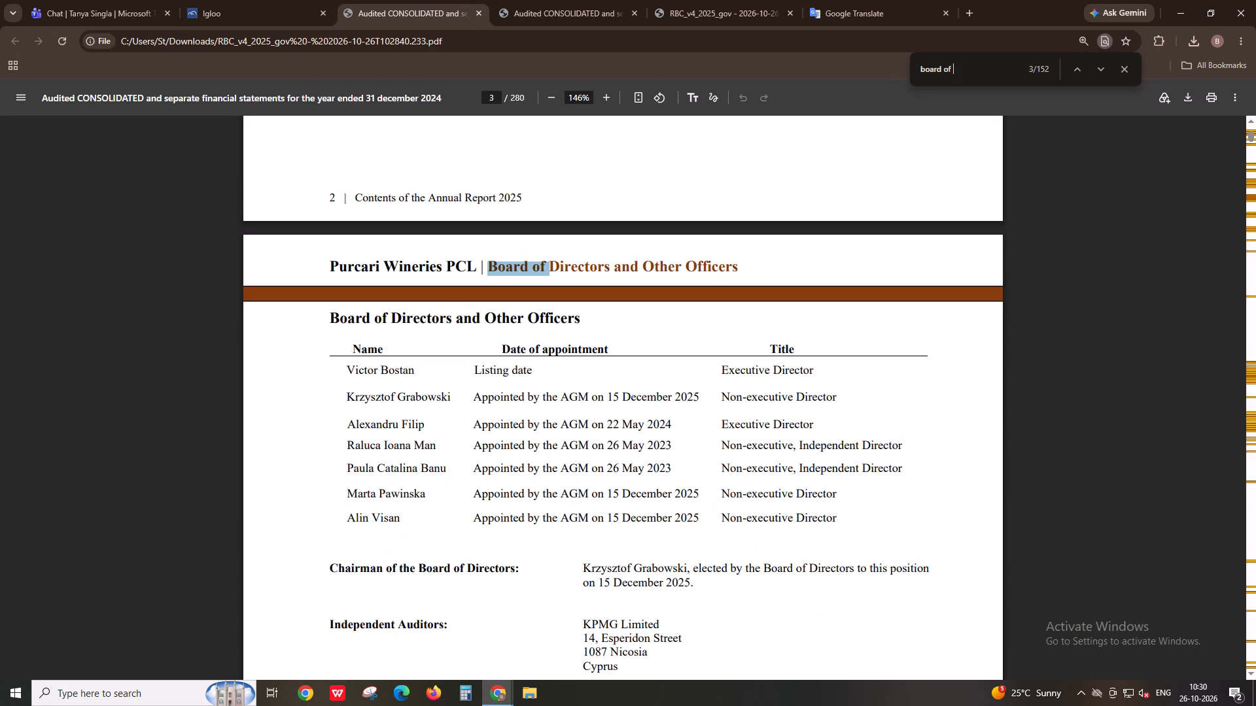
{"action": "left_click", "coordinate": [554, 0]}
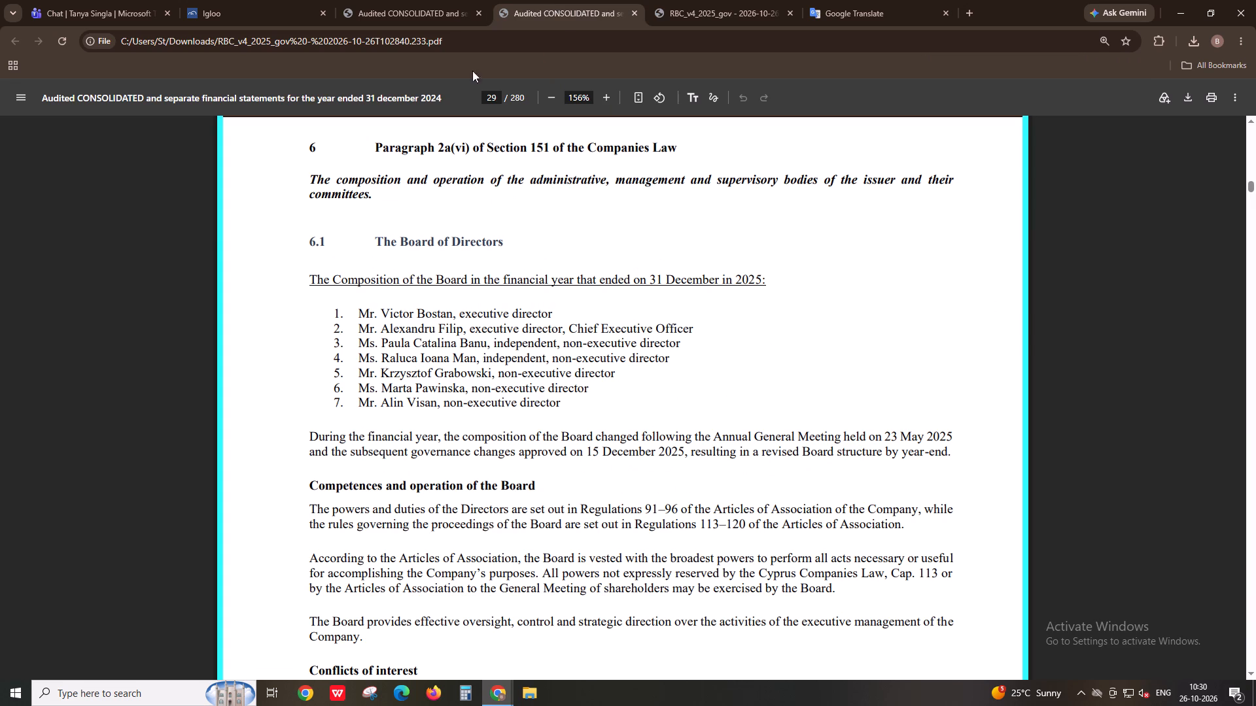
{"action": "left_click", "coordinate": [548, 0]}
{"action": "left_click", "coordinate": [449, 0]}
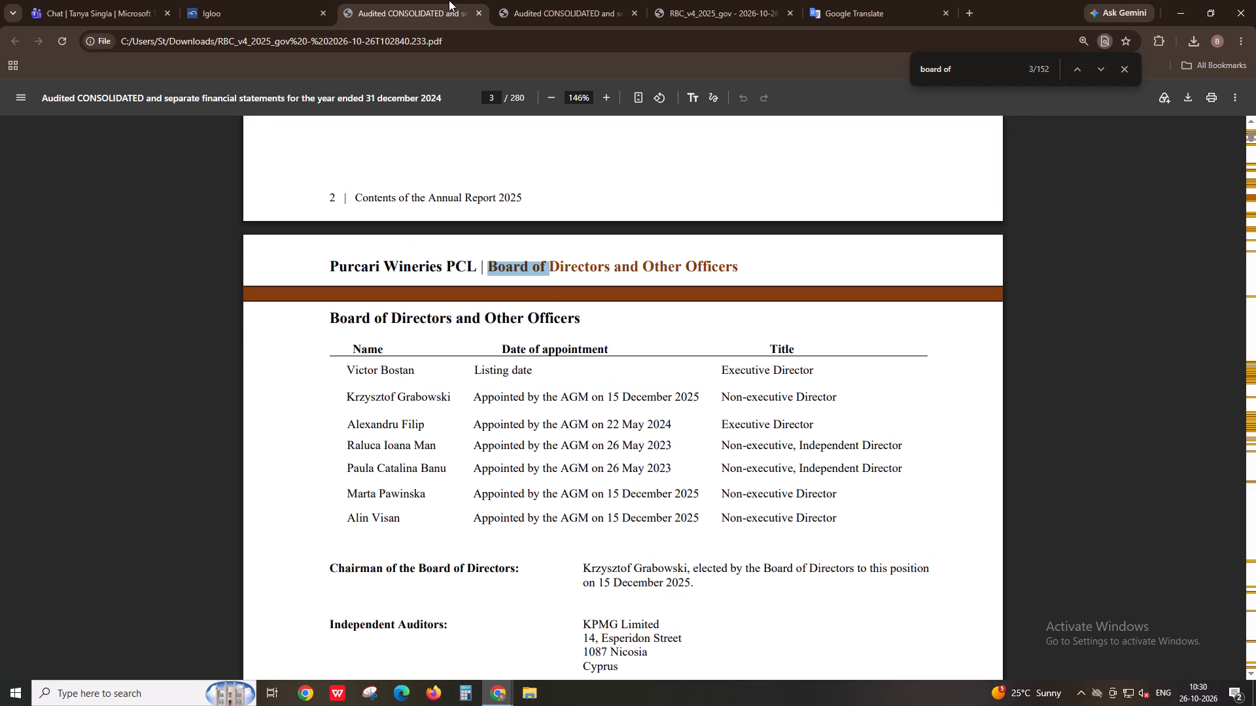
Go through the "board of" matches from page 3 onward, examining the signed Members of the Board of Directors table on page 4.
{"action": "key", "text": "Return"}
{"action": "key", "text": "Return"}
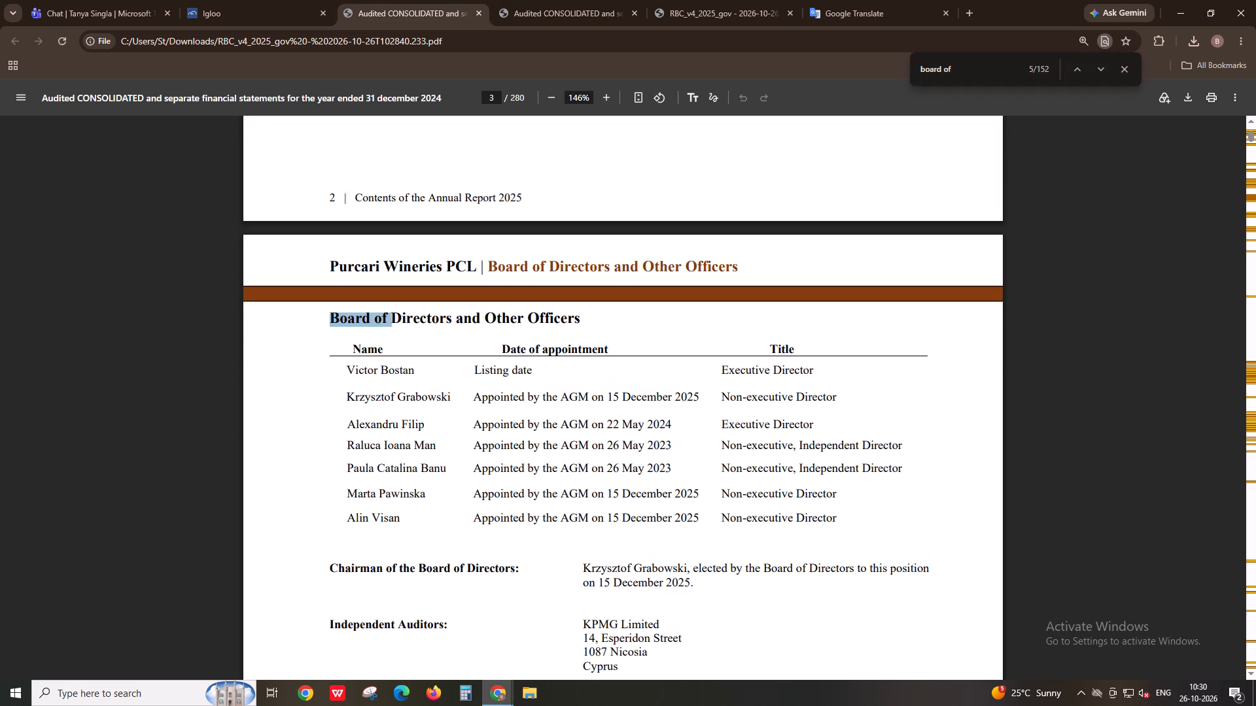
{"action": "key", "text": "Return"}
{"action": "key", "text": "Return"}
{"action": "key", "text": "Return"}
{"action": "key", "text": "Return"}
{"action": "key", "text": "Return"}
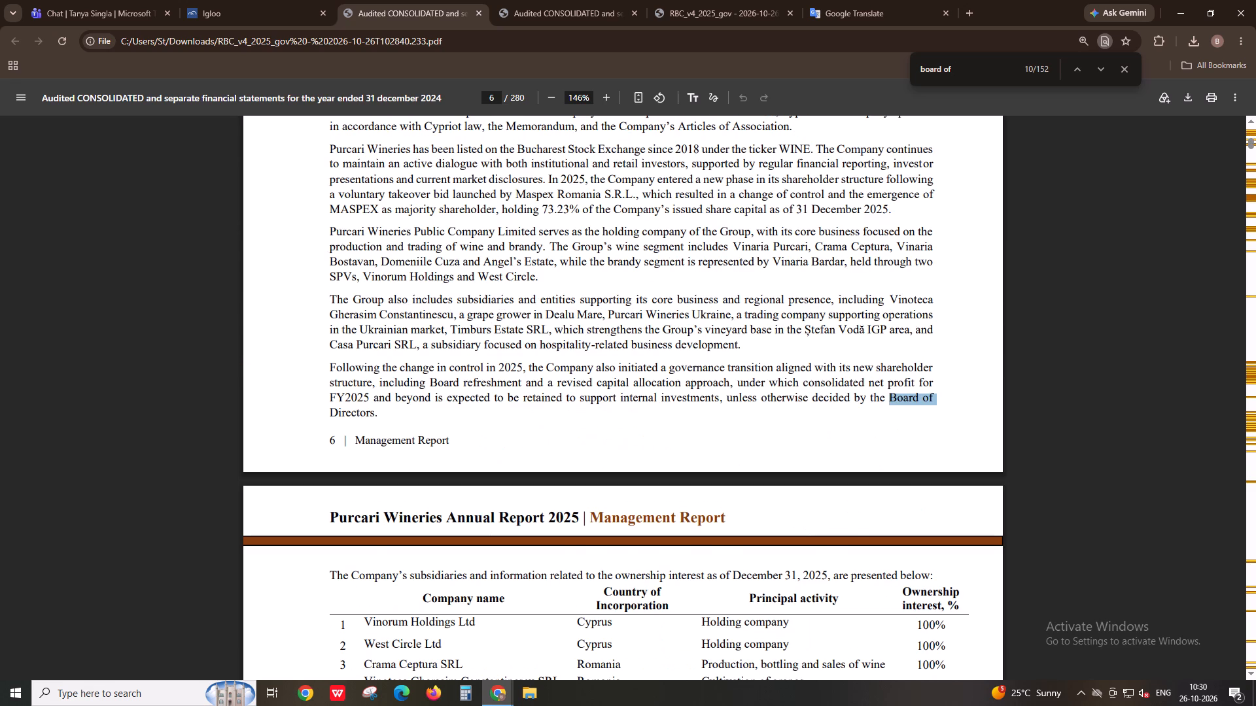
{"action": "key", "text": "shift+Return"}
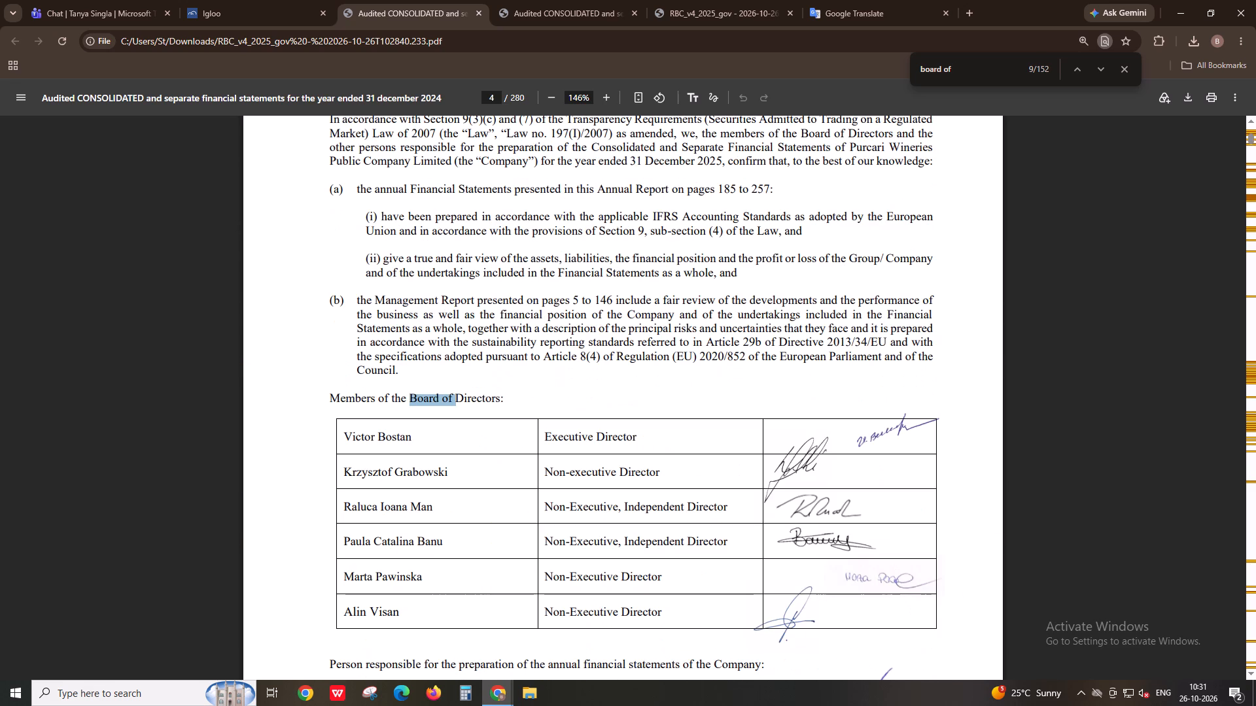
{"action": "key", "text": "Return"}
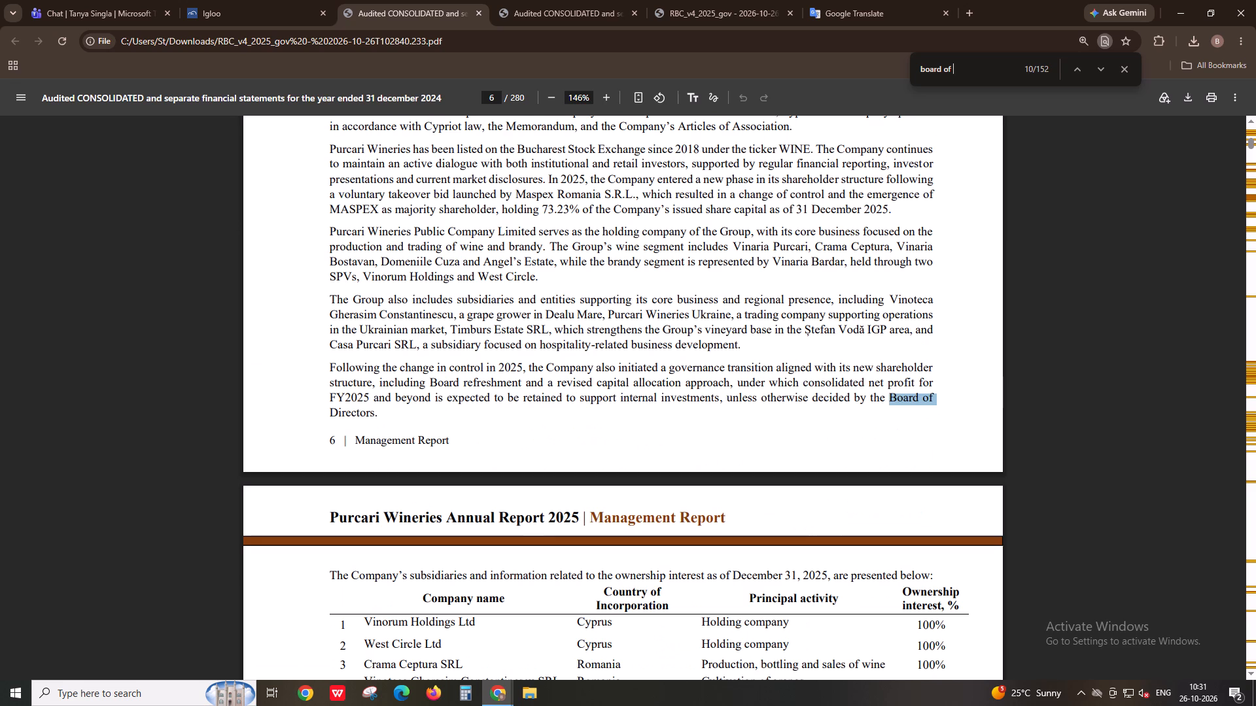
{"action": "key", "text": "shift+Return"}
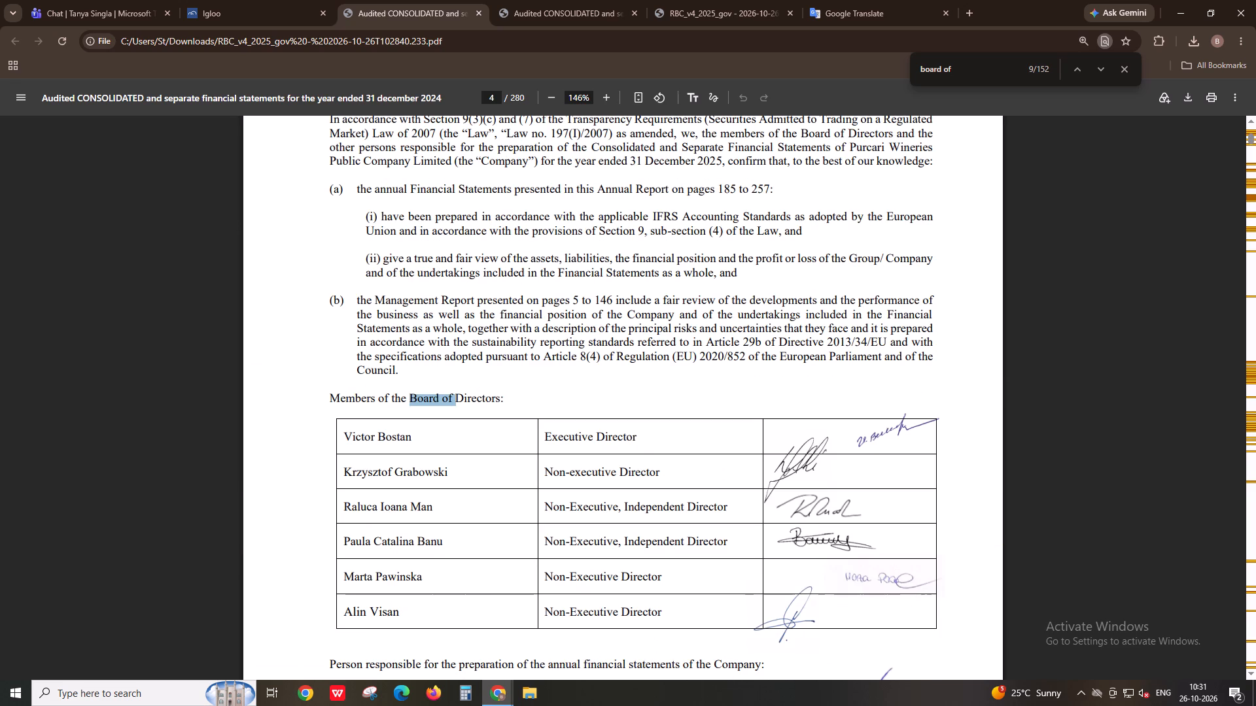
{"action": "key", "text": "Return"}
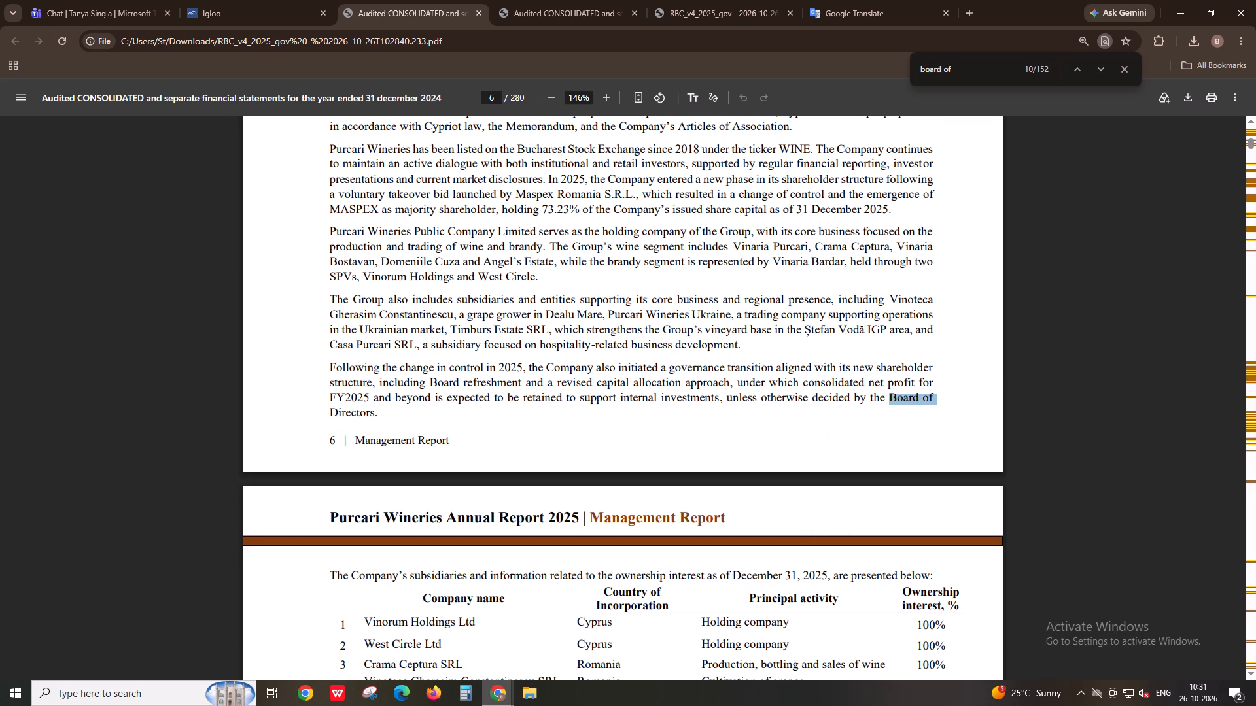
{"action": "key", "text": "Return"}
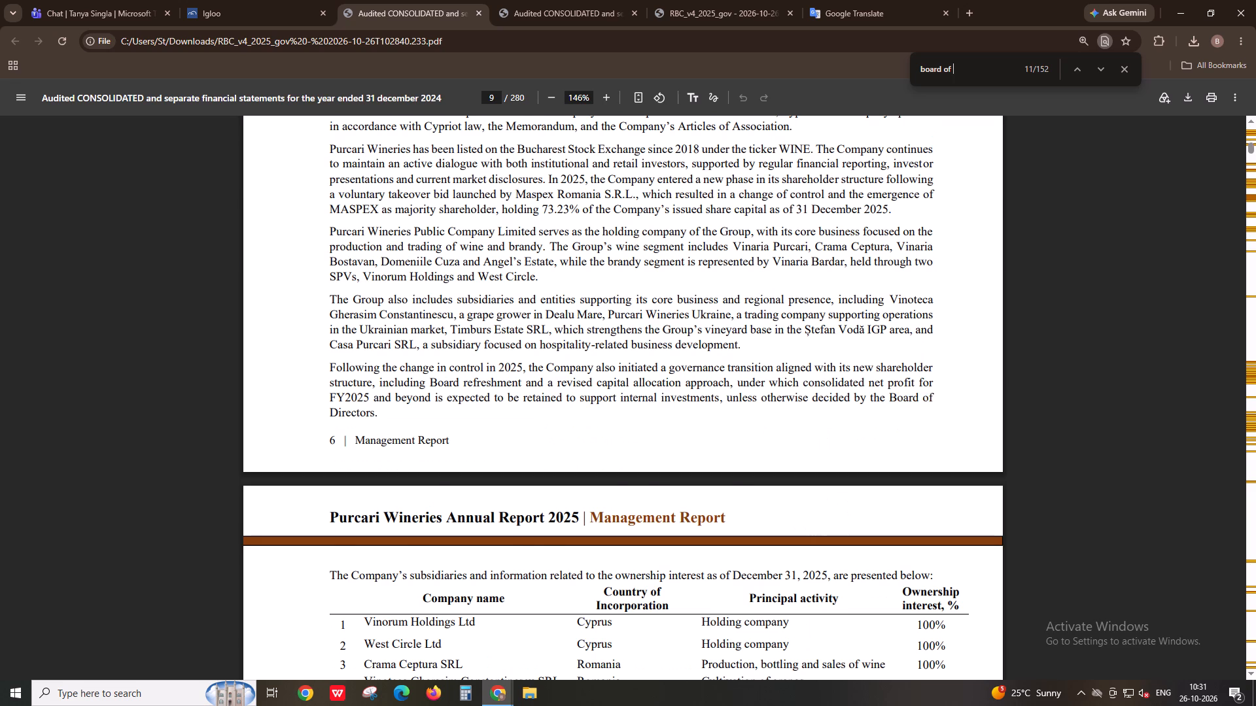
Continue through the "board of" matches in the Management Report, examining the subsequent events on page 22 for board composition changes.
{"action": "key", "text": "Return"}
{"action": "key", "text": "Return"}
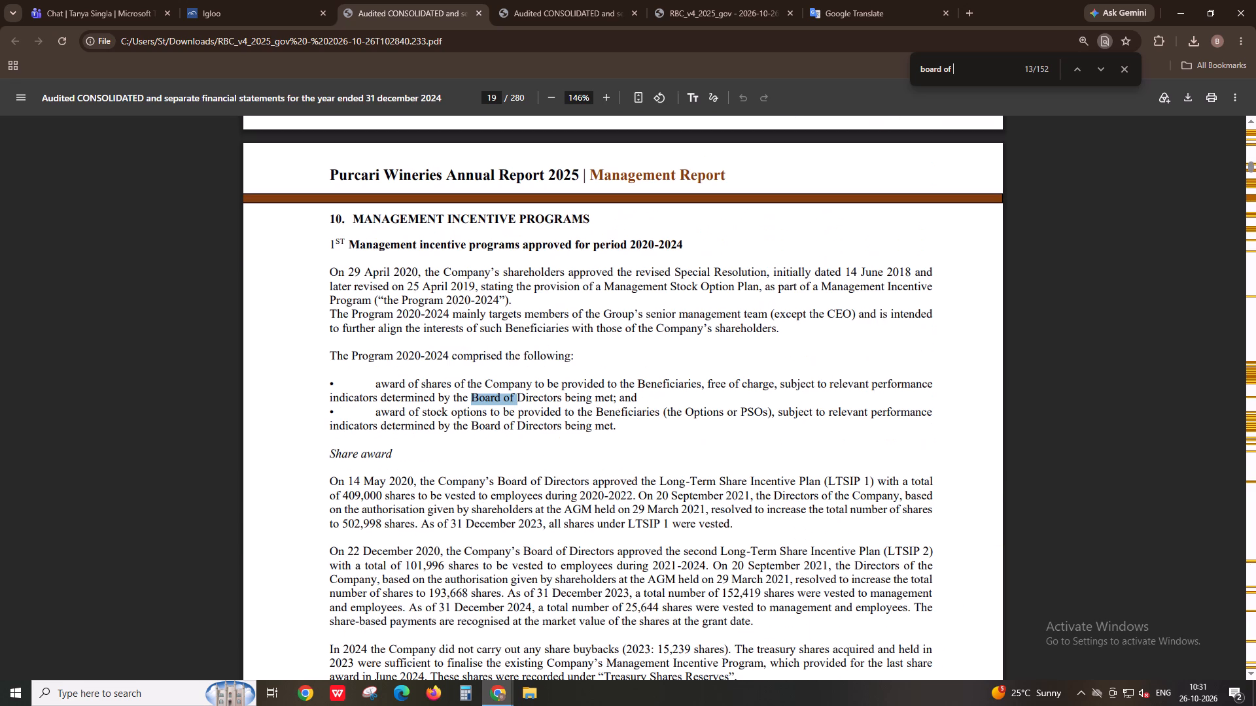
{"action": "key", "text": "Return"}
{"action": "key", "text": "Return"}
{"action": "key", "text": "Return"}
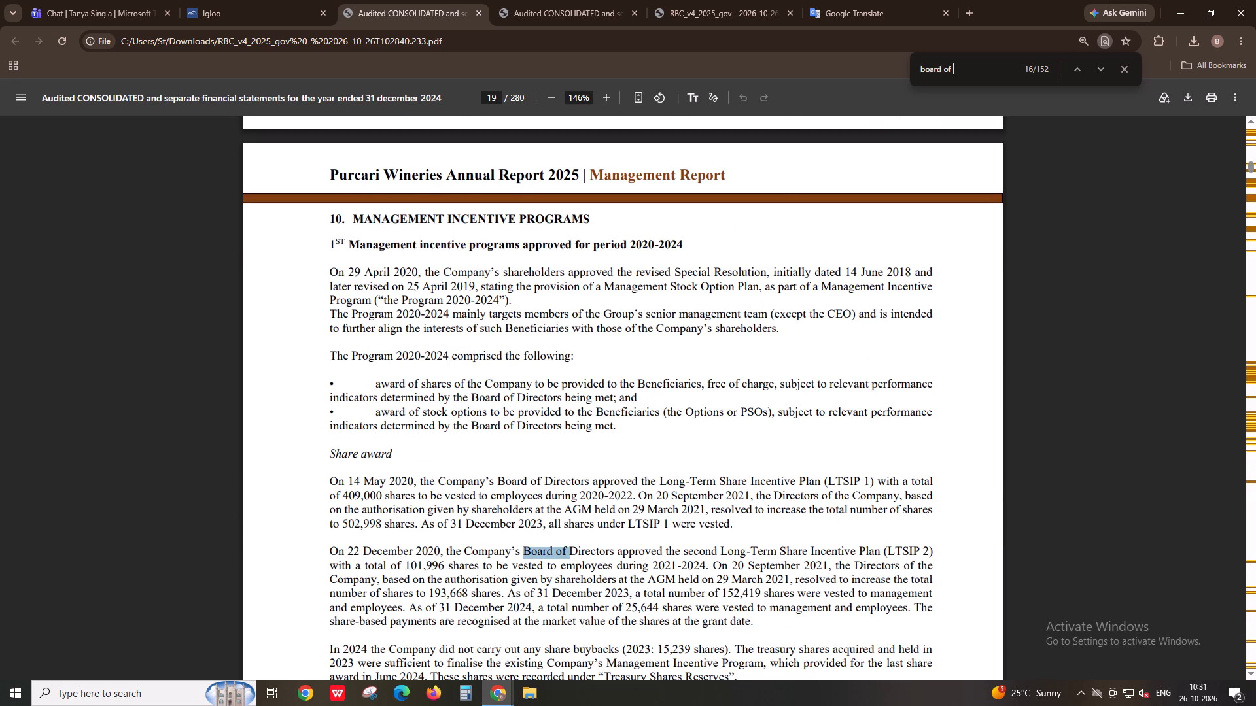
{"action": "key", "text": "Return"}
{"action": "key", "text": "Return"}
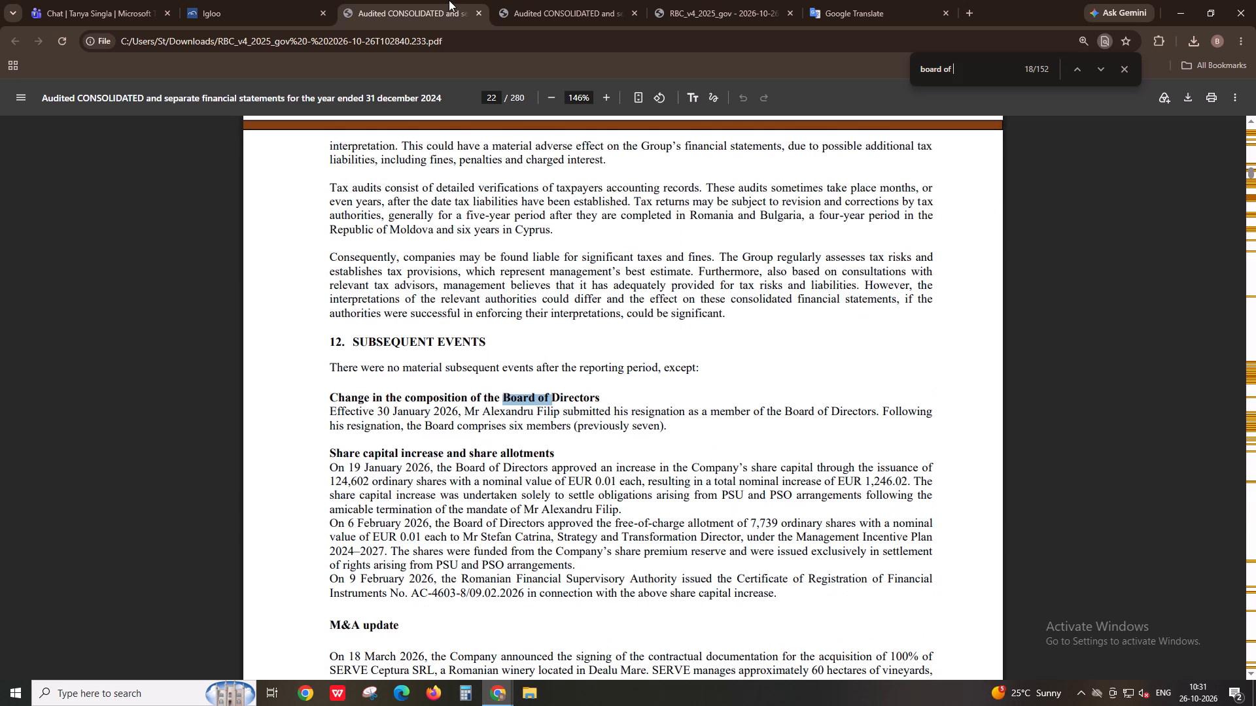
{"action": "key", "text": "shift+Return"}
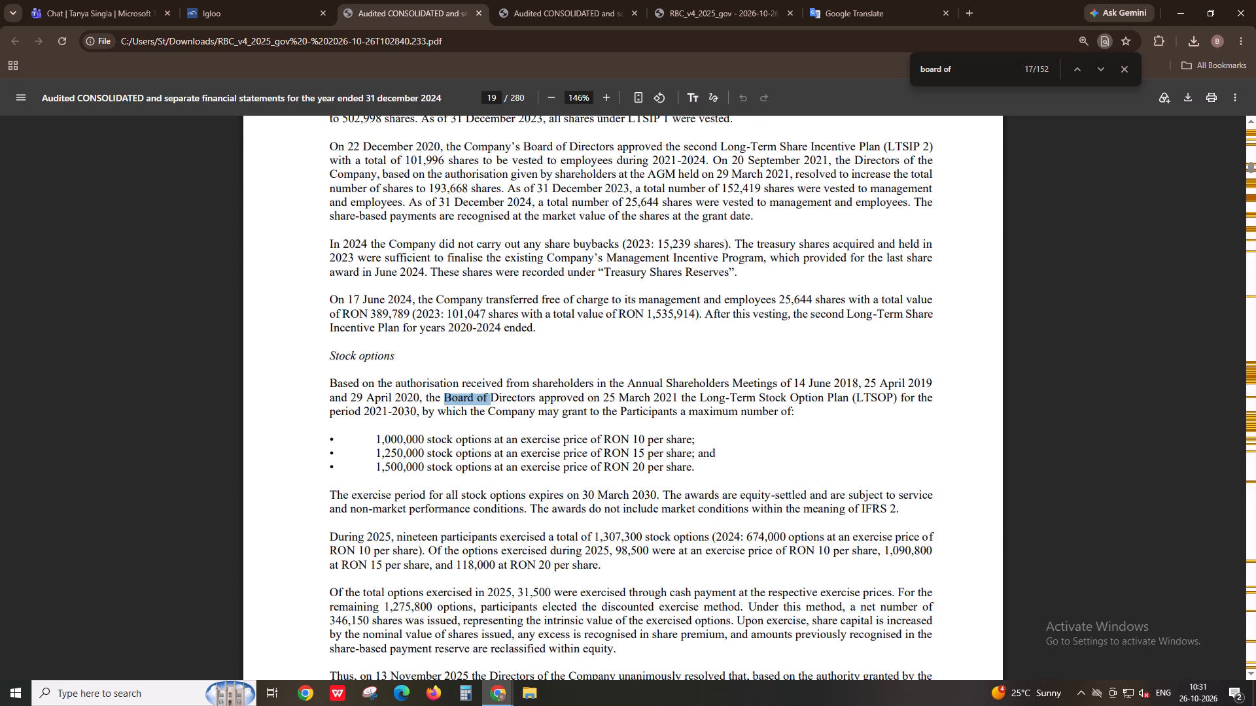
{"action": "key", "text": "Return"}
{"action": "key", "text": "Return"}
{"action": "key", "text": "Return"}
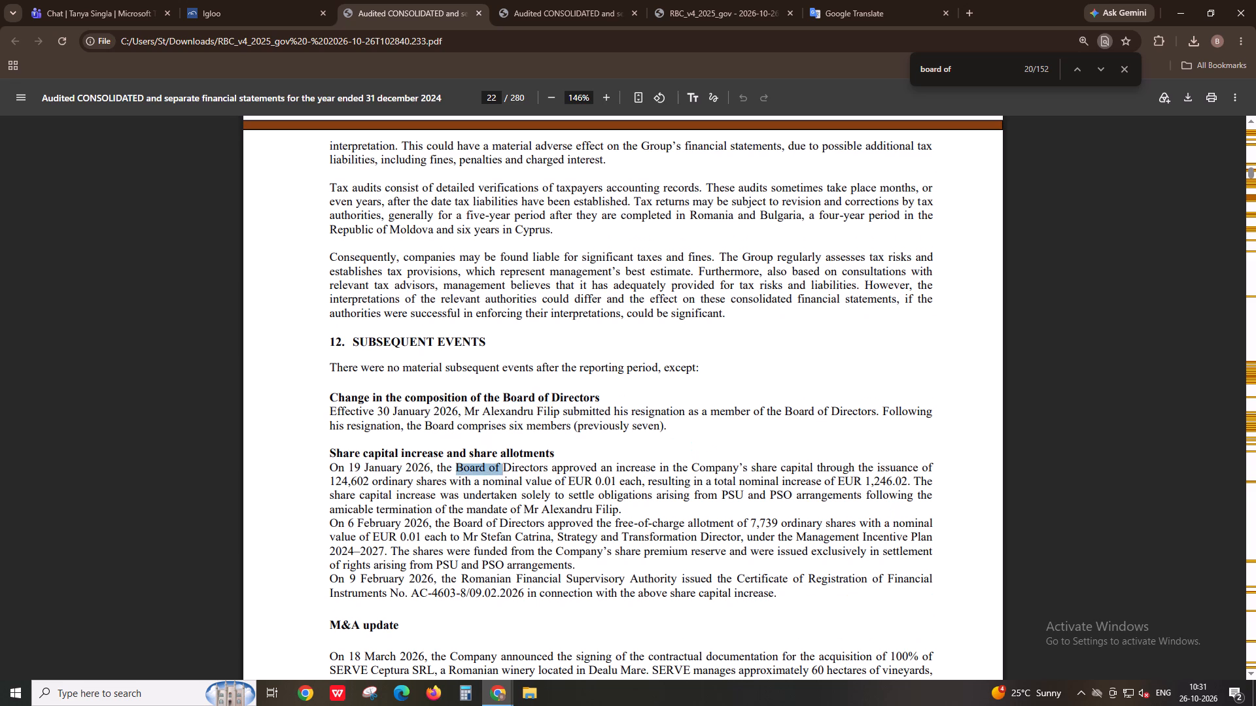
{"action": "key", "text": "Return"}
{"action": "key", "text": "Return"}
{"action": "key", "text": "Return"}
{"action": "key", "text": "Return"}
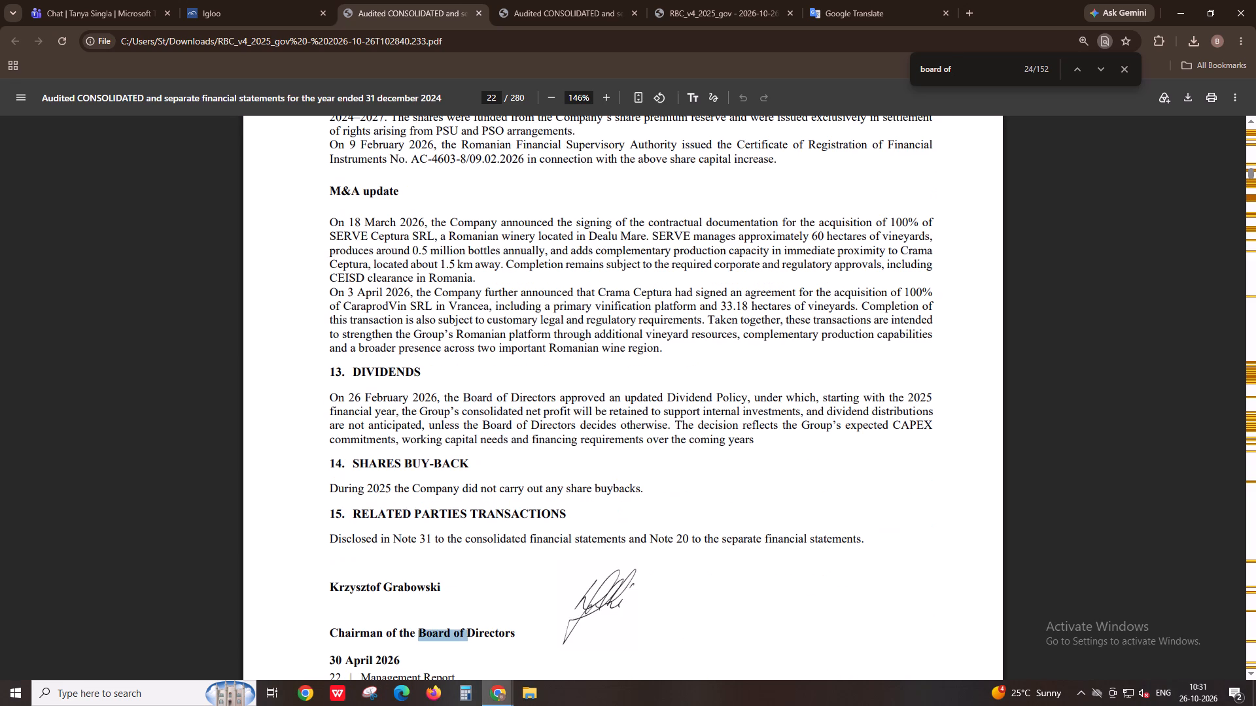
Examine page 28's rules on appointing and replacing board members and compare its board composition paragraph with the page 29 director list.
{"action": "key", "text": "Return"}
{"action": "key", "text": "Return"}
{"action": "key", "text": "Return"}
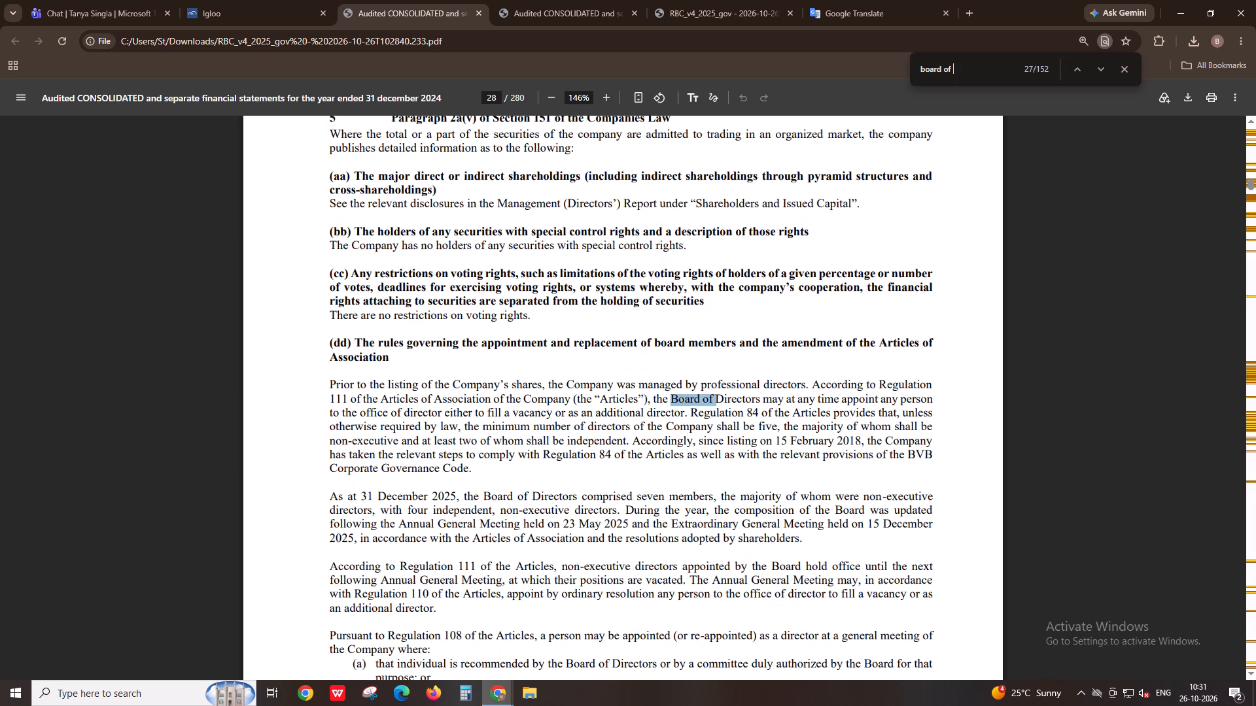
{"action": "key", "text": "Return"}
{"action": "key", "text": "Return"}
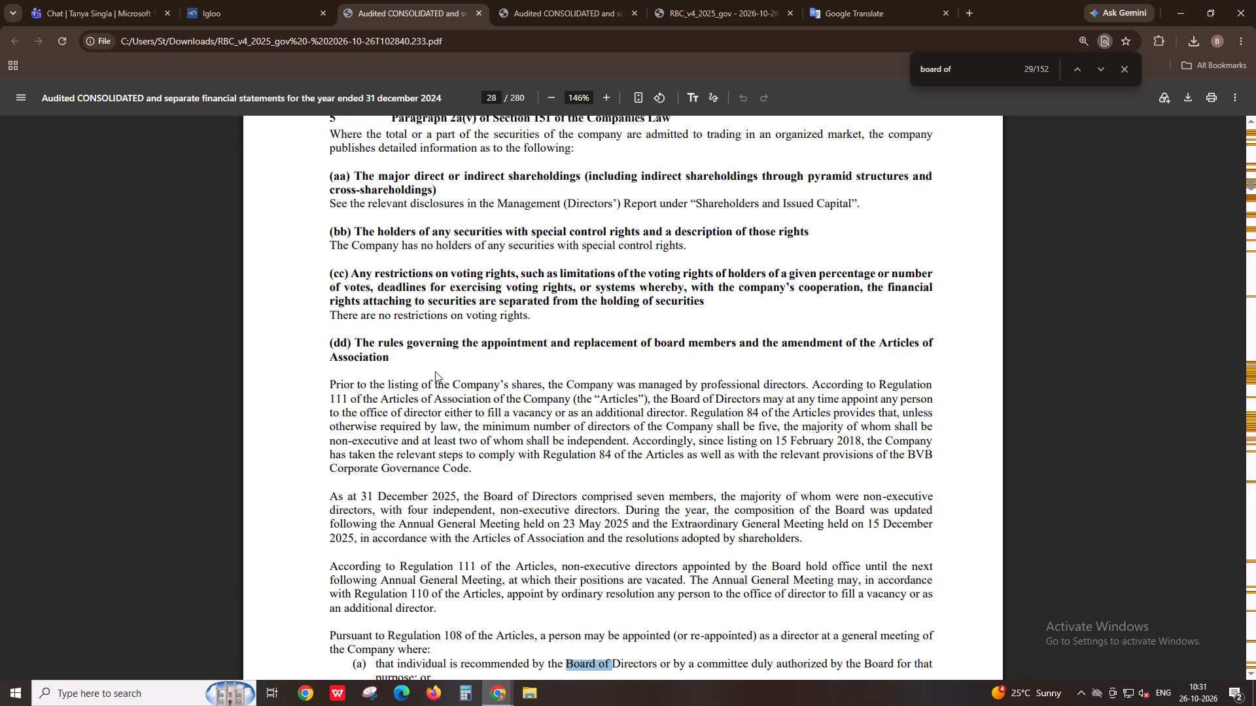
{"action": "scroll", "coordinate": [534, 561], "scroll_direction": "down", "scroll_amount": 1}
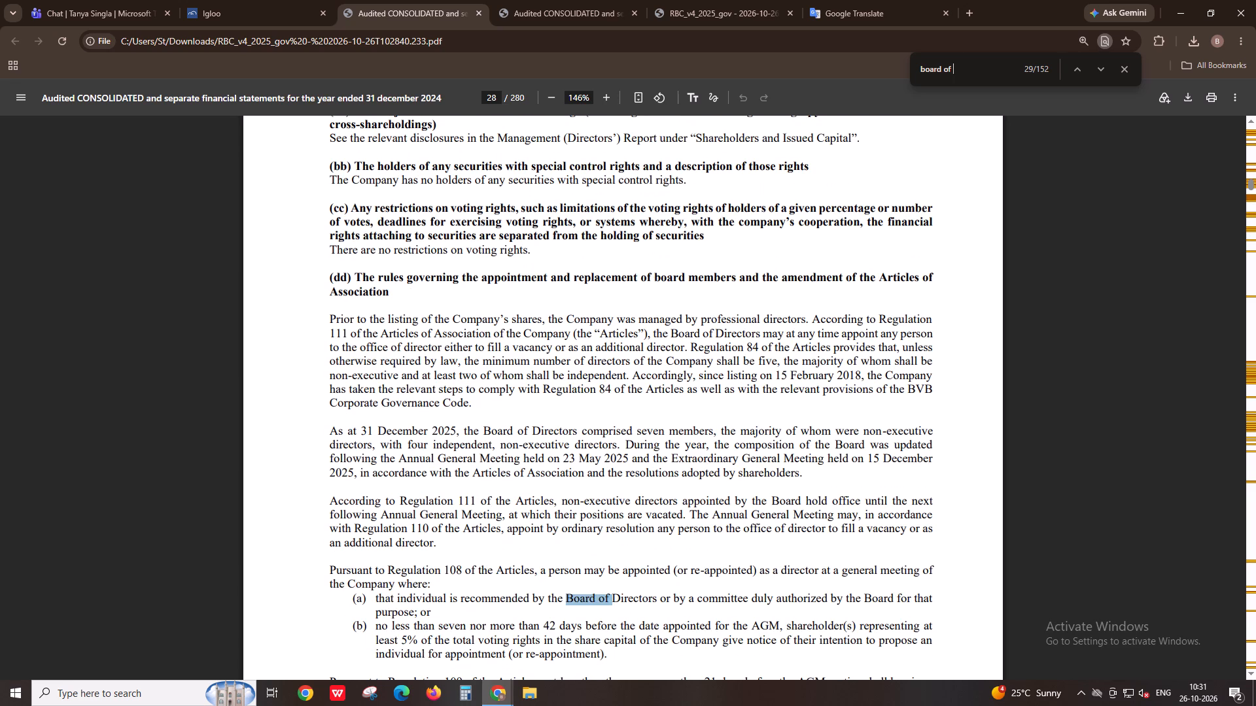
{"action": "left_click", "coordinate": [551, 0]}
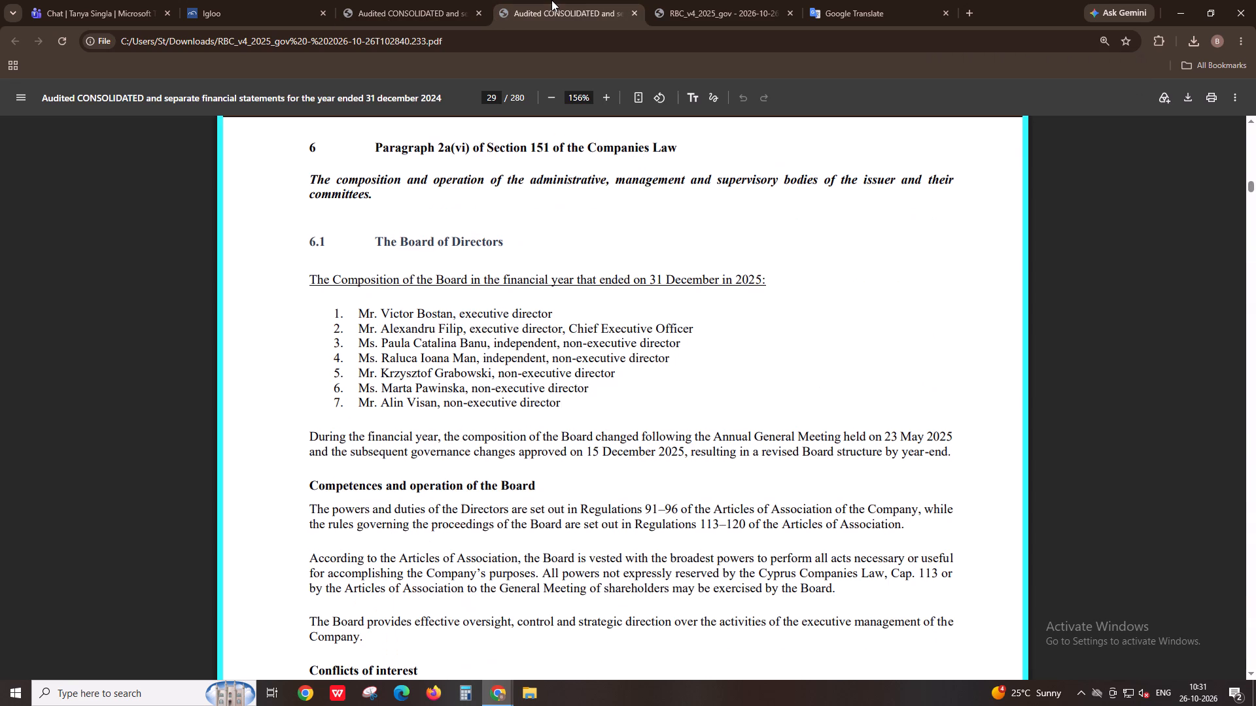
{"action": "left_click", "coordinate": [395, 0]}
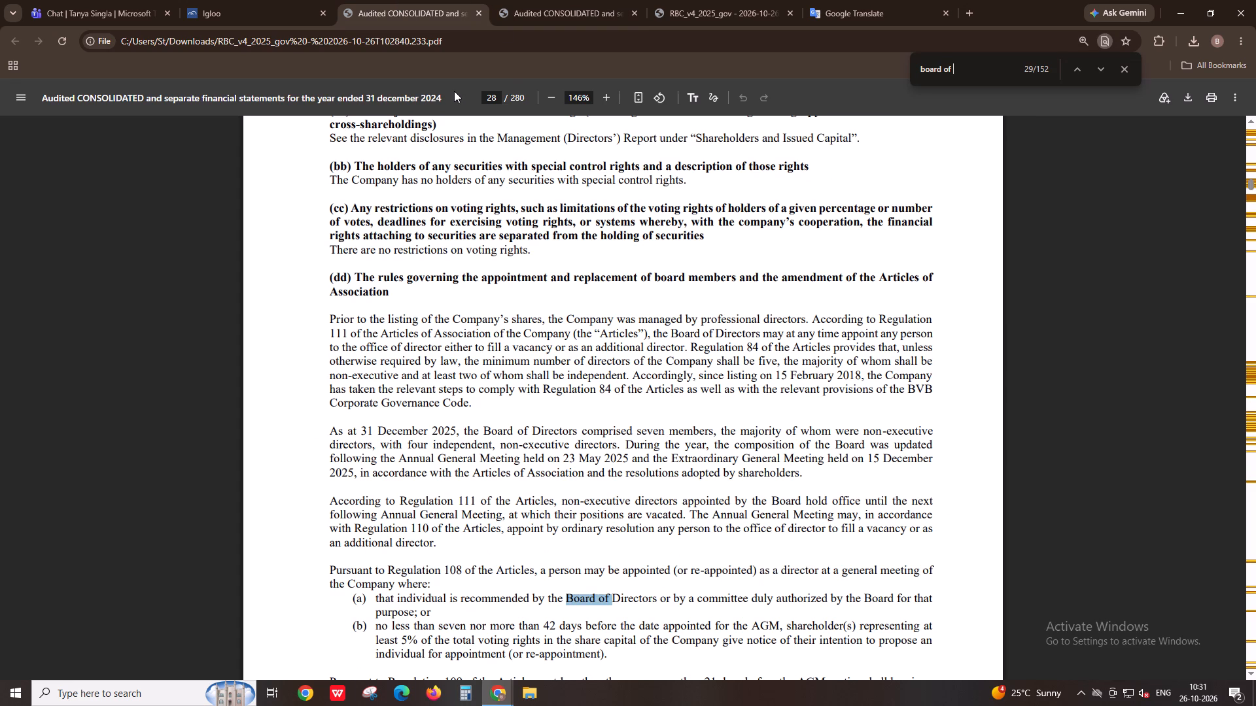
Check the prior stage history of the Purcari Wineries extraction task in Igloo, and return to the annual report.
{"action": "left_click", "coordinate": [246, 0]}
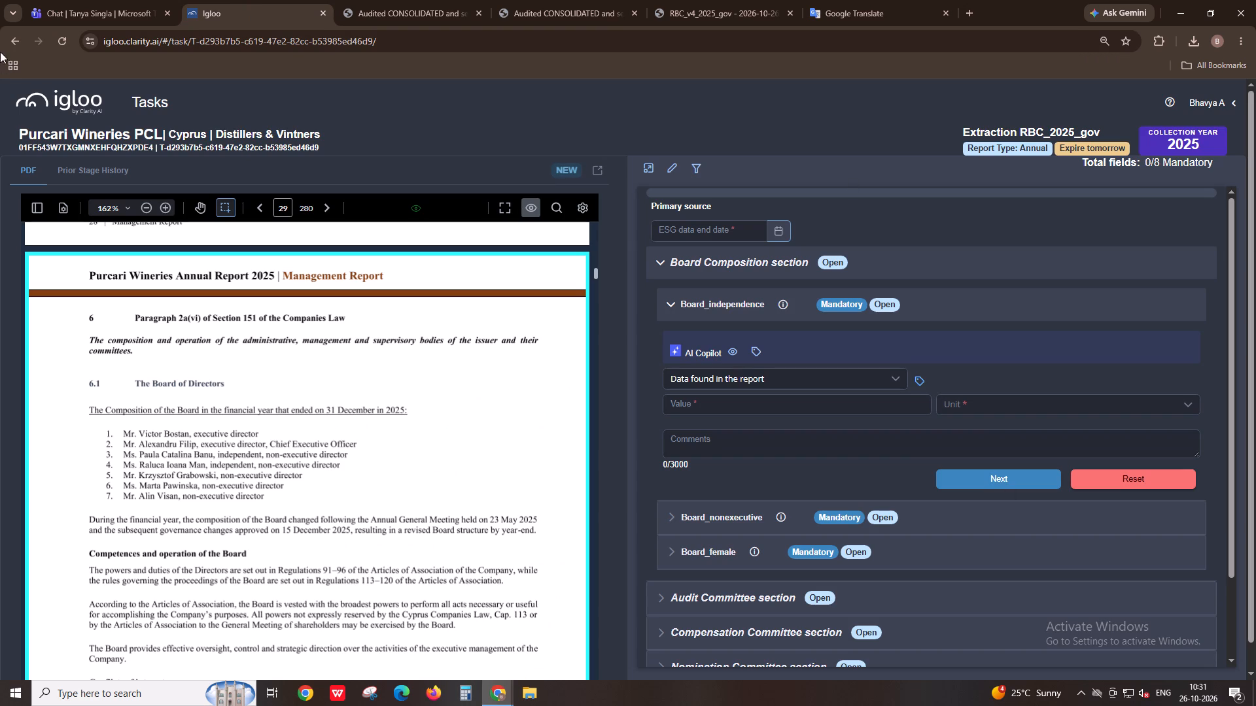
{"action": "left_click", "coordinate": [103, 161]}
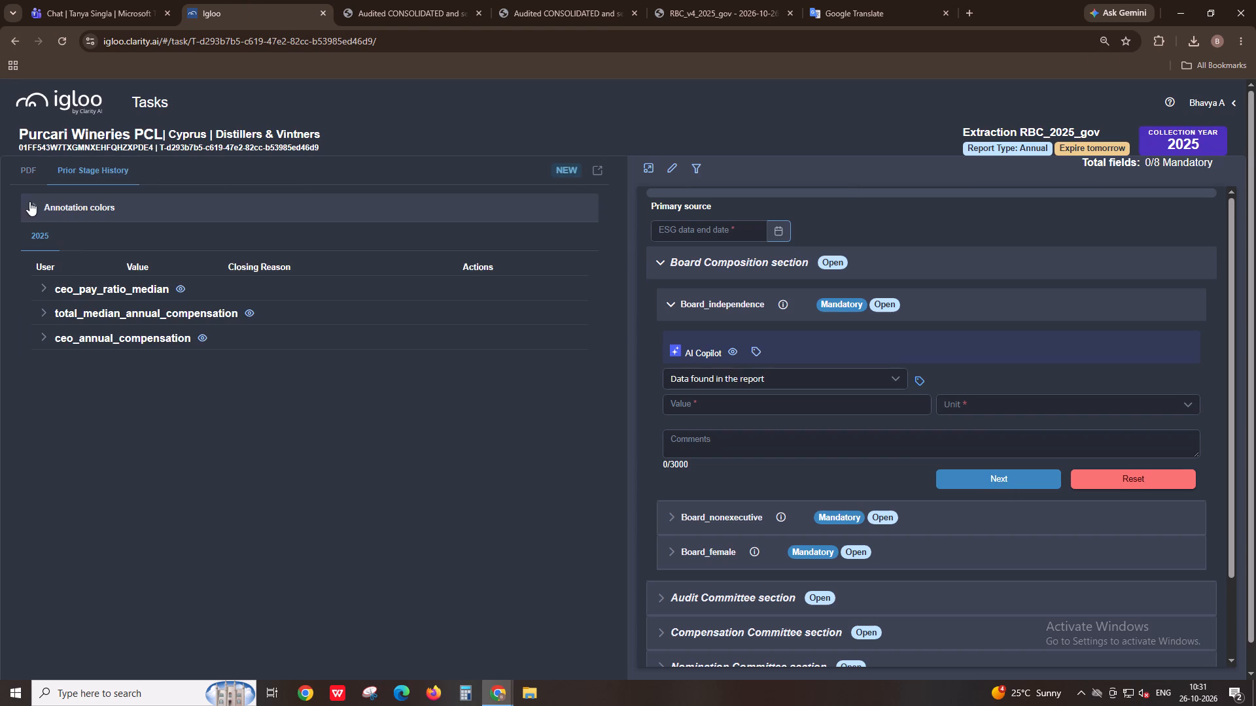
{"action": "left_click", "coordinate": [33, 184]}
{"action": "left_click", "coordinate": [353, 0]}
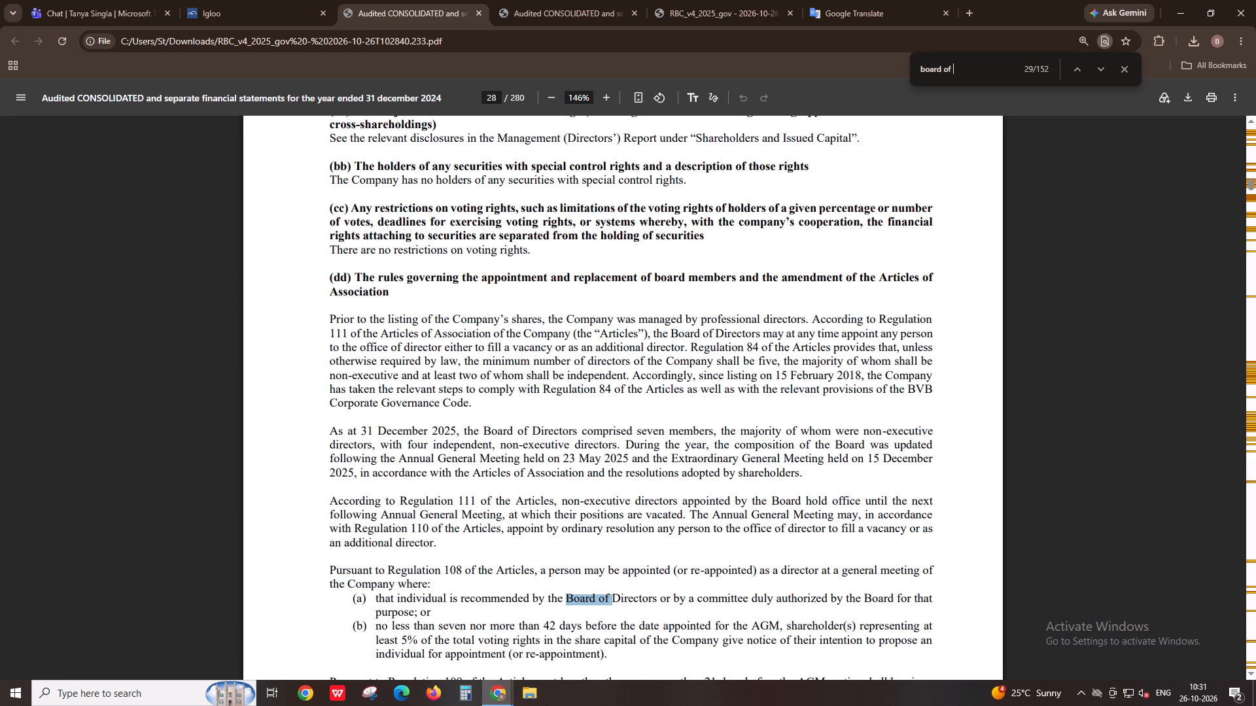
Examine the non-executive director rotation rules on page 28 and the Board of Directors composition and operation section on page 29.
{"action": "scroll", "coordinate": [551, 586], "scroll_direction": "down", "scroll_amount": 5}
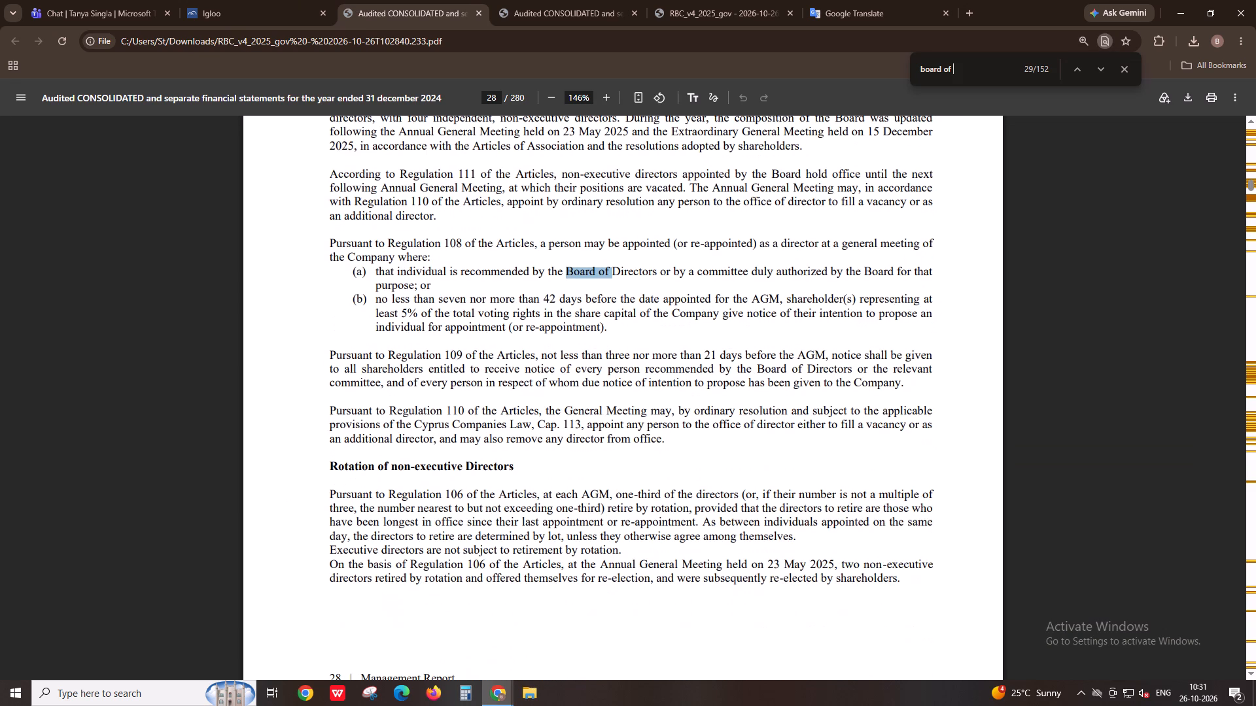
{"action": "scroll", "coordinate": [551, 586], "scroll_direction": "down", "scroll_amount": 7}
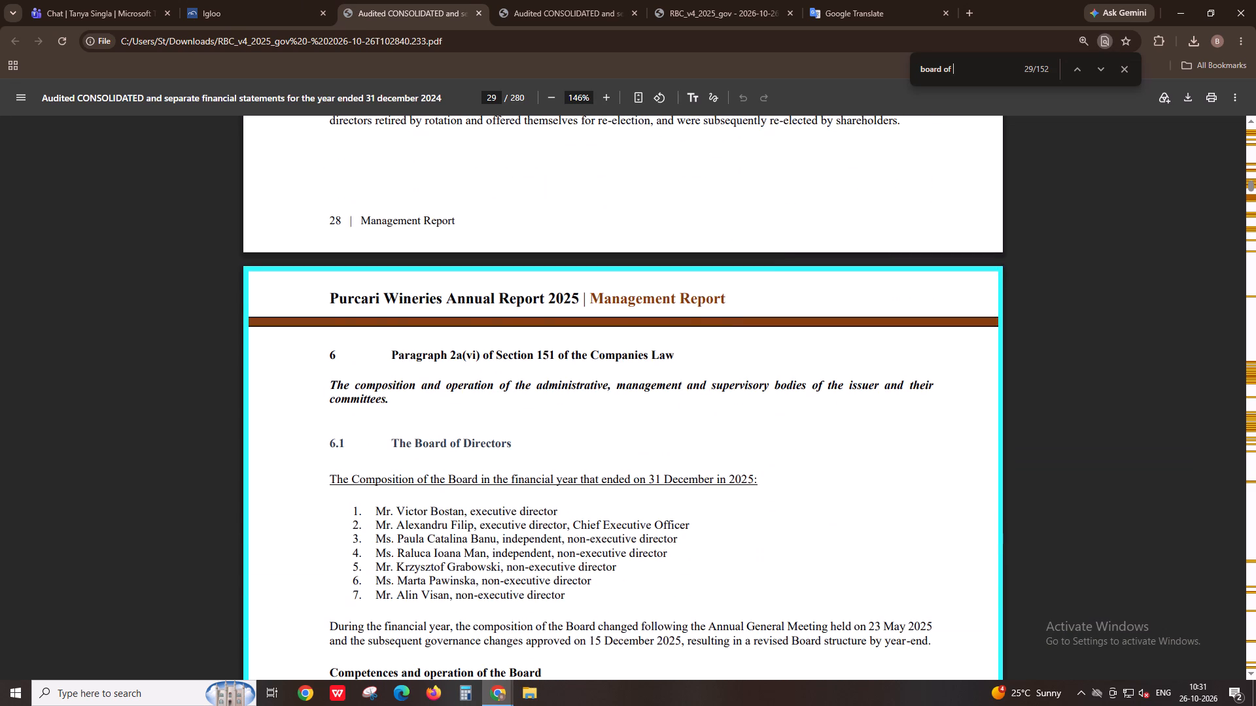
{"action": "scroll", "coordinate": [551, 586], "scroll_direction": "down", "scroll_amount": 1}
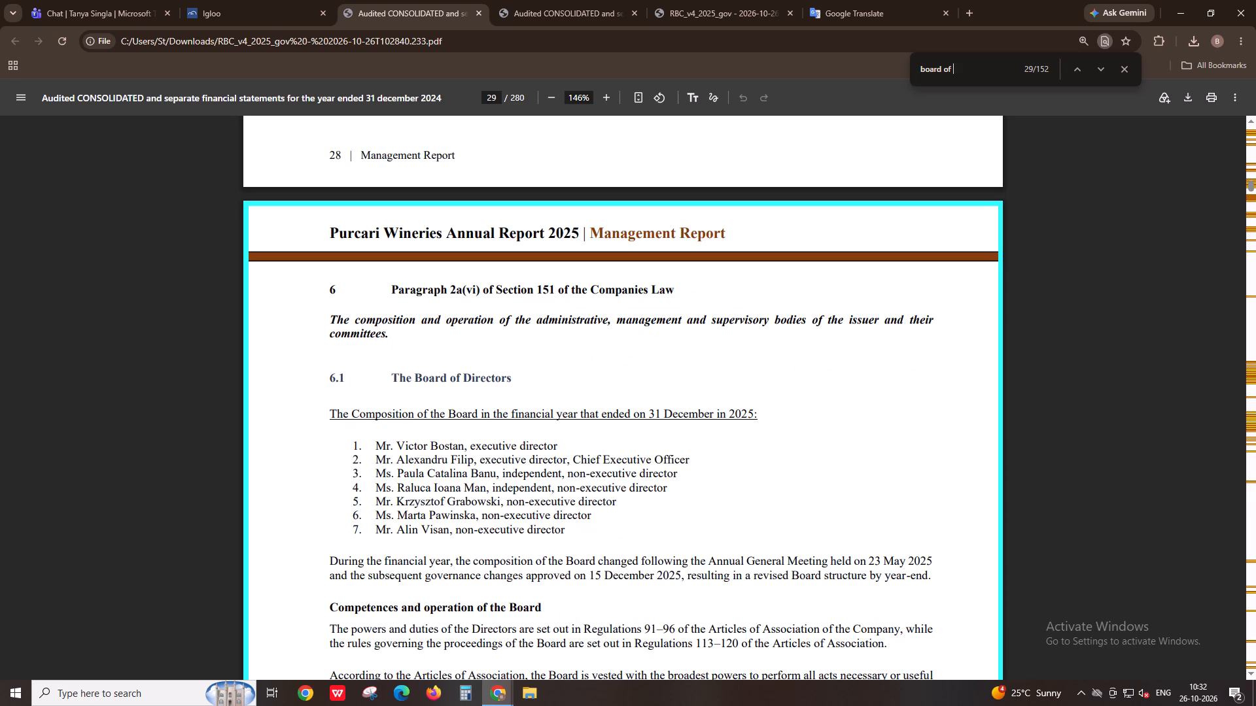
{"action": "scroll", "coordinate": [474, 546], "scroll_direction": "down", "scroll_amount": 6}
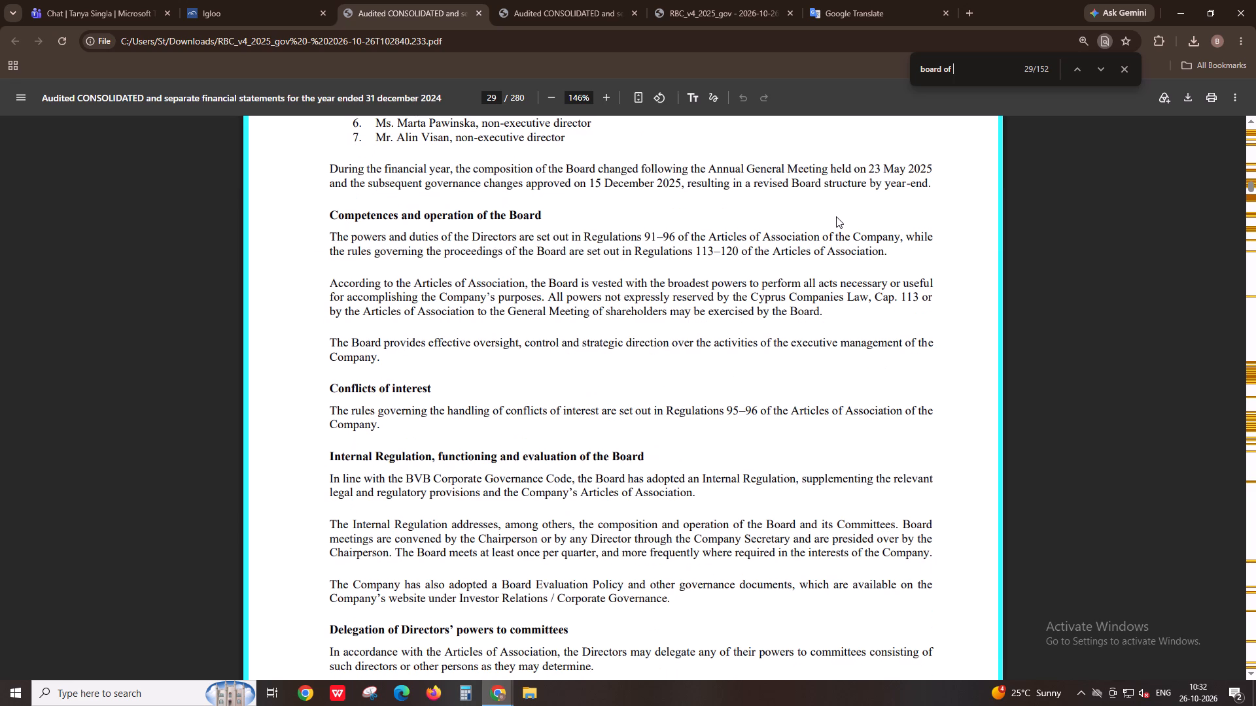
Continue through the "board of" matches to page 31, checking the committee compositions on page 30 and the board diversity statement.
{"action": "key", "text": "Return"}
{"action": "key", "text": "Return"}
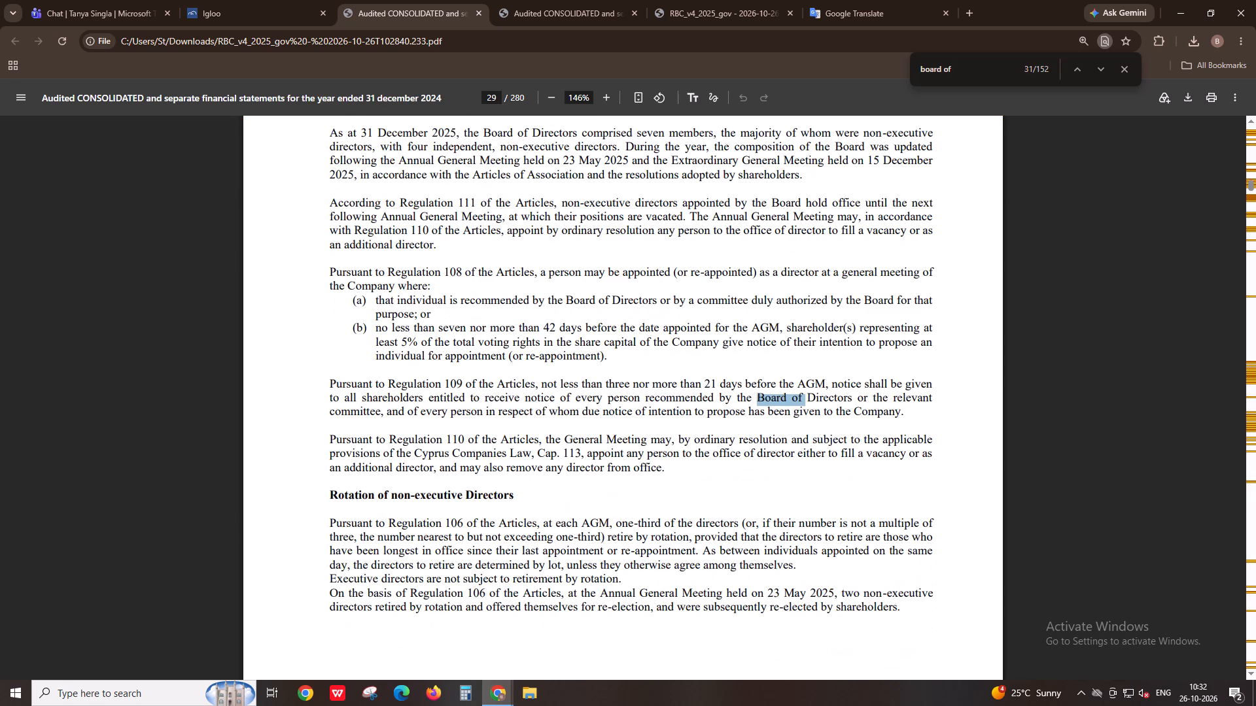
{"action": "key", "text": "Return"}
{"action": "key", "text": "Return"}
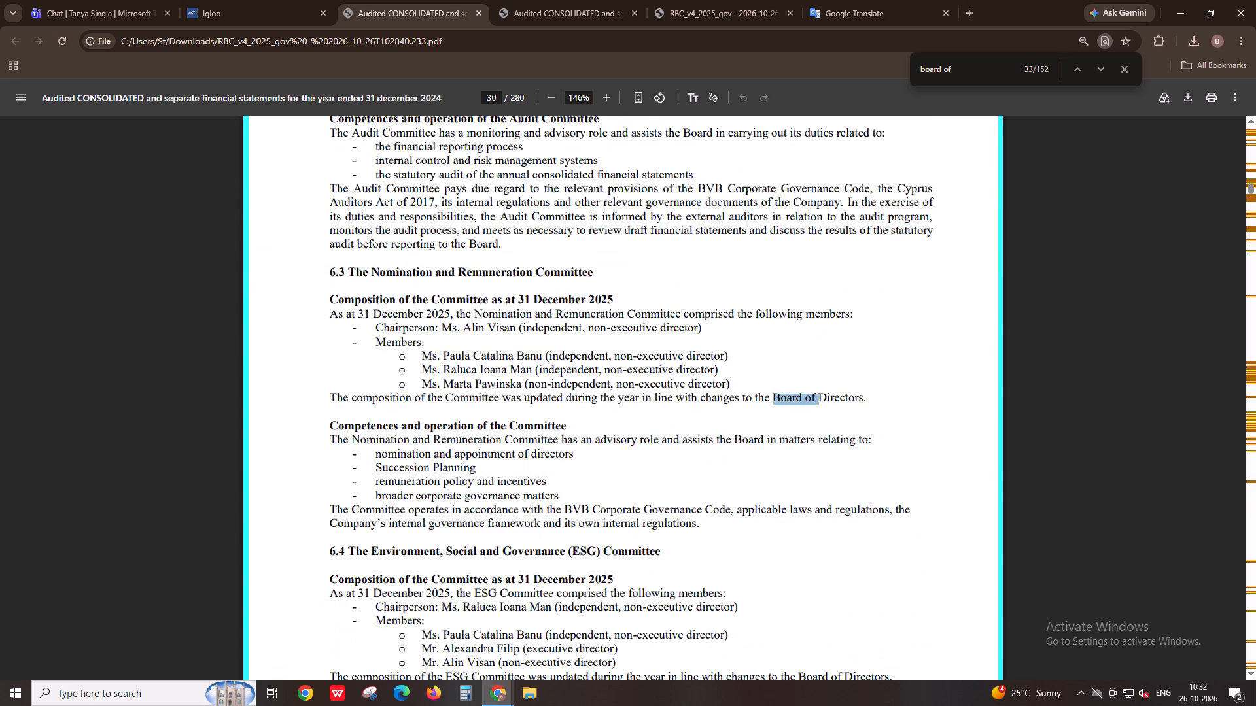
{"action": "key", "text": "Return"}
{"action": "key", "text": "Return"}
{"action": "key", "text": "Return"}
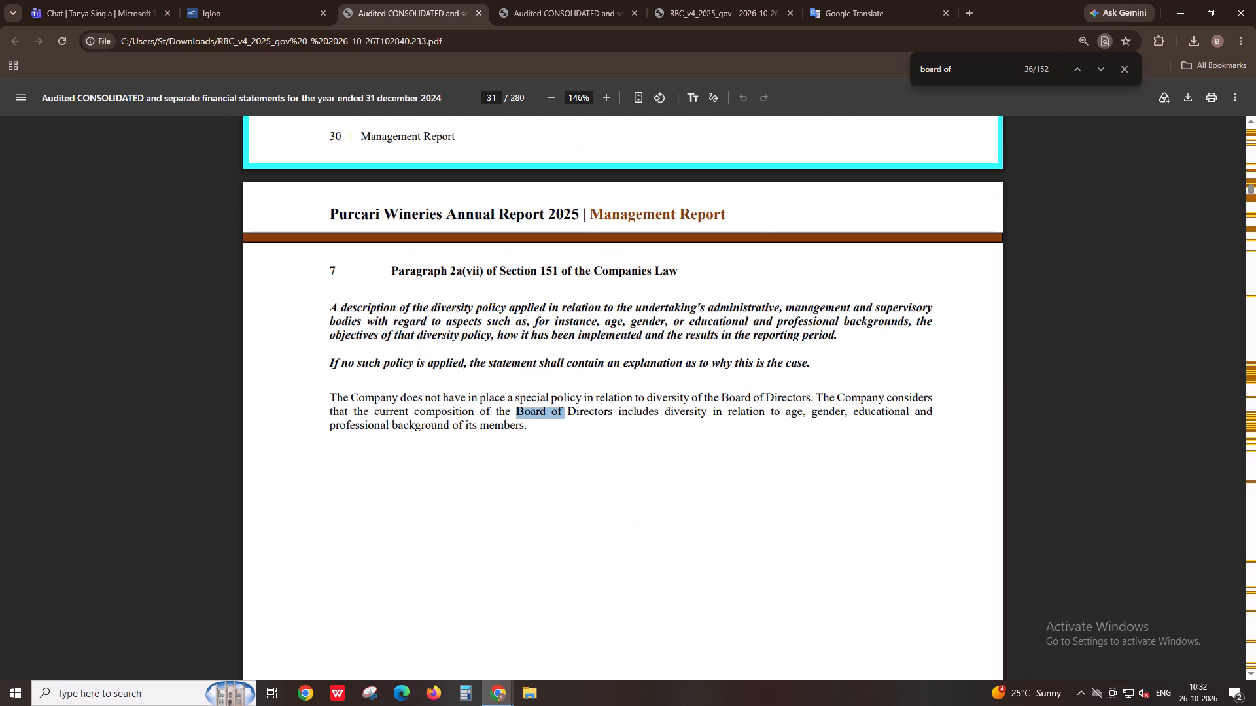
Examine the GOV-1 disclosures on pages 35 and 36 for executive and non-executive director numbers, board gender diversity and ESG Committee membership.
{"action": "key", "text": "Return"}
{"action": "key", "text": "Return"}
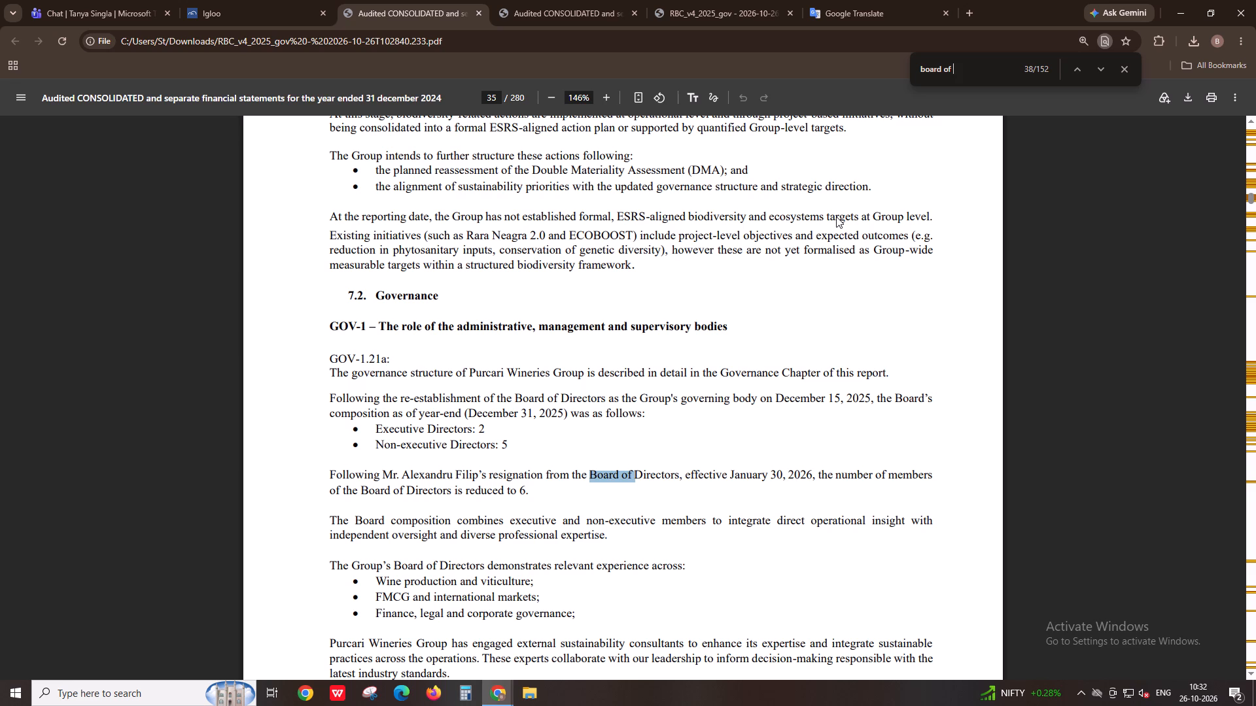
{"action": "key", "text": "Return"}
{"action": "key", "text": "Return"}
{"action": "key", "text": "Return"}
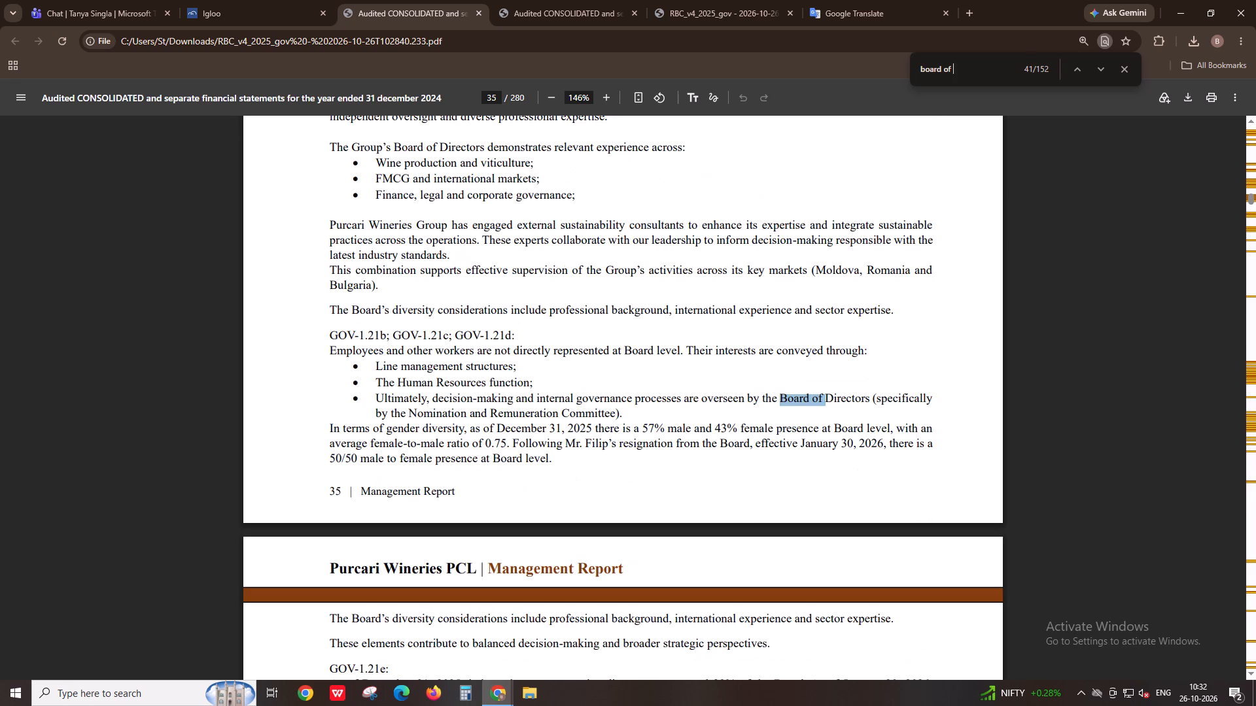
{"action": "key", "text": "Return"}
{"action": "key", "text": "Return"}
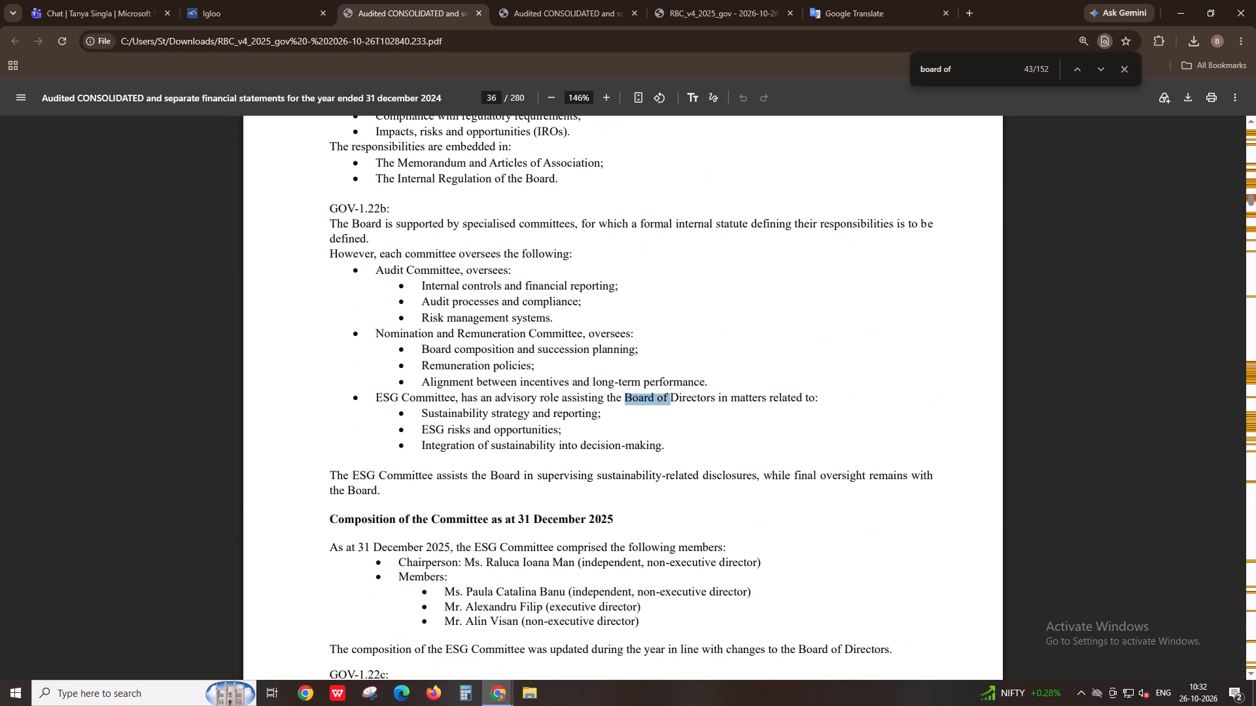
{"action": "key", "text": "Return"}
{"action": "key", "text": "Return"}
{"action": "key", "text": "shift+Return"}
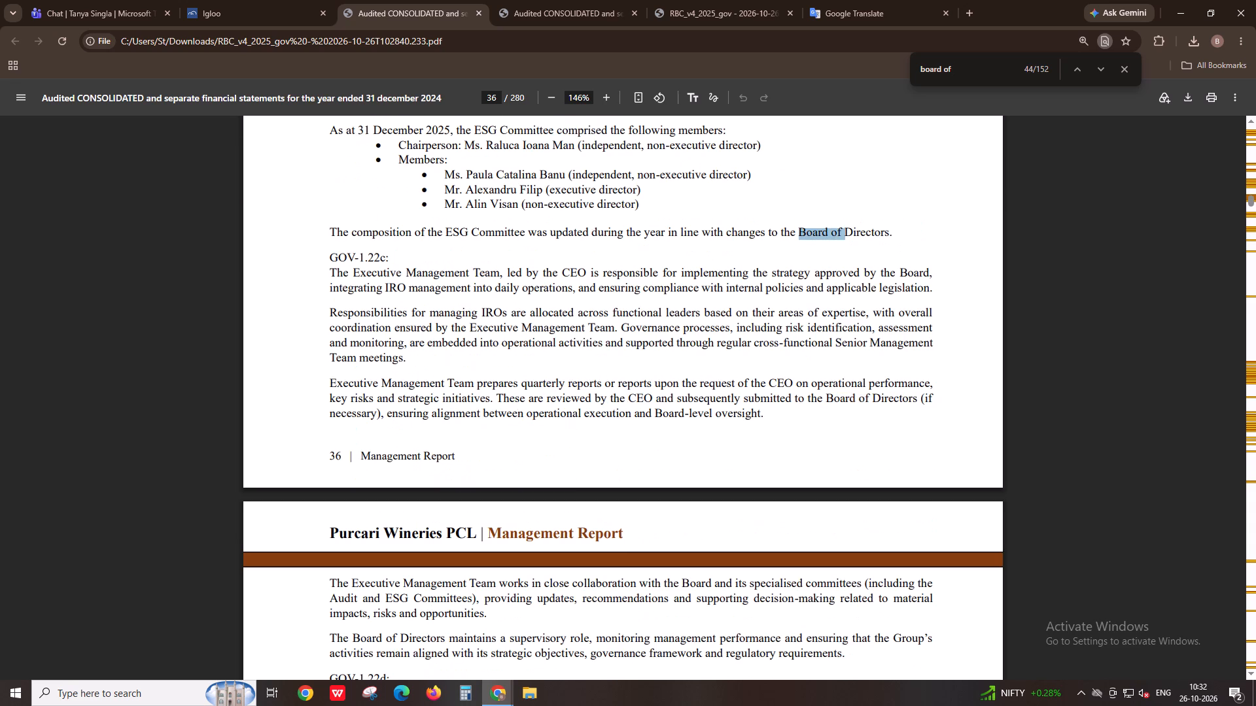
Continue through the "board of" matches from page 36 to page 45, checking the sustainability governance disclosures for board data.
{"action": "key", "text": "Return"}
{"action": "key", "text": "Return"}
{"action": "key", "text": "Return"}
{"action": "key", "text": "Return"}
{"action": "key", "text": "Return"}
{"action": "key", "text": "Return"}
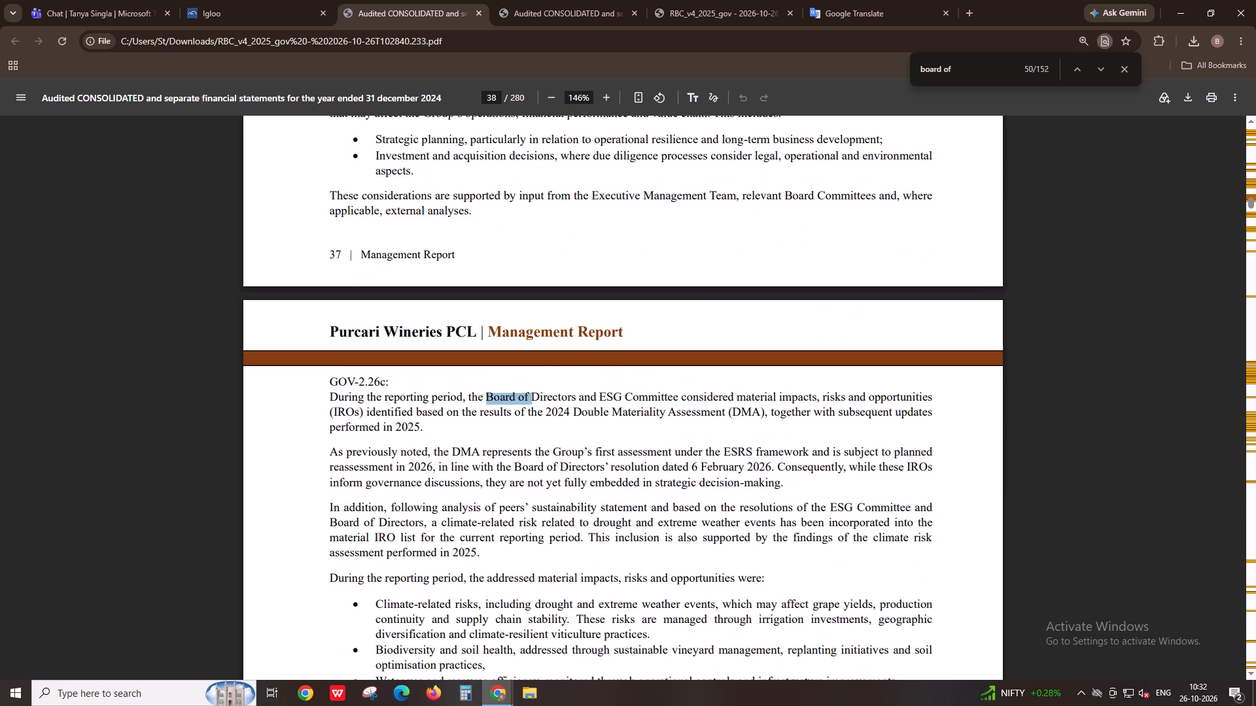
{"action": "key", "text": "Return"}
{"action": "key", "text": "Return"}
{"action": "key", "text": "Return"}
{"action": "key", "text": "Return"}
{"action": "key", "text": "Return"}
{"action": "key", "text": "Return"}
{"action": "key", "text": "shift+Return"}
{"action": "key", "text": "shift+Return"}
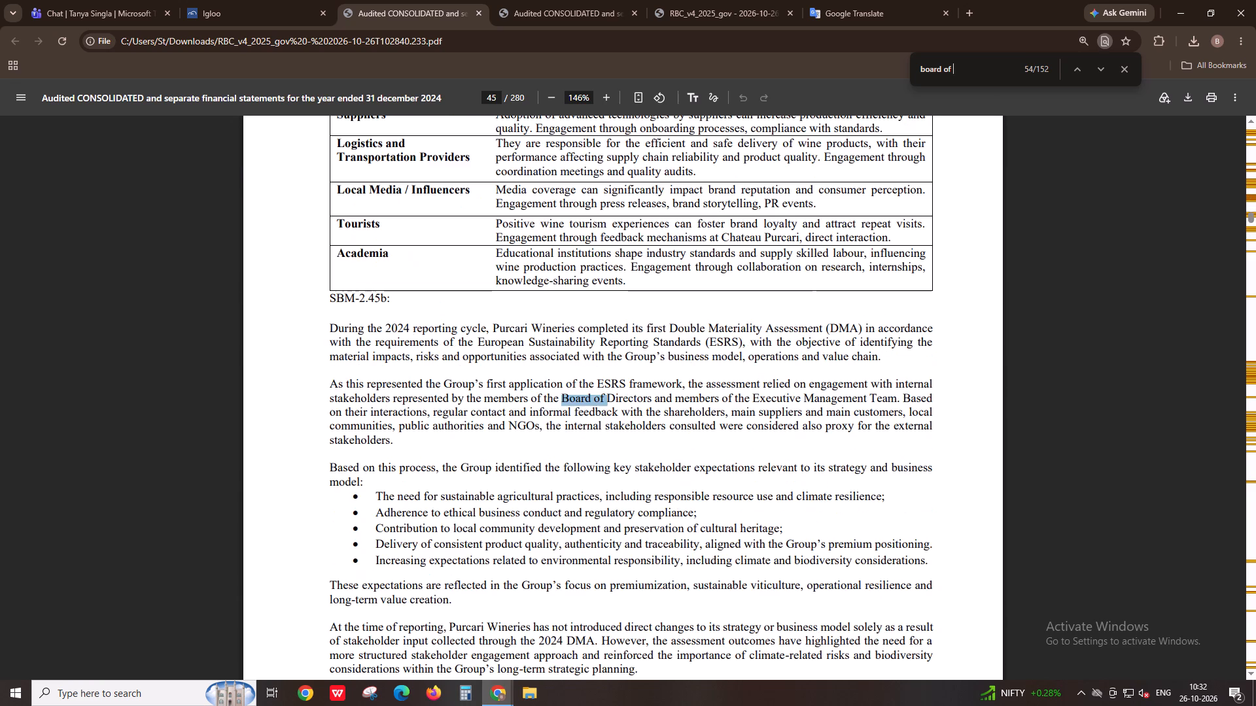
Check the "board of" matches on pages 45 to 53 in the stakeholder and Double Materiality Assessment disclosures.
{"action": "key", "text": "Return"}
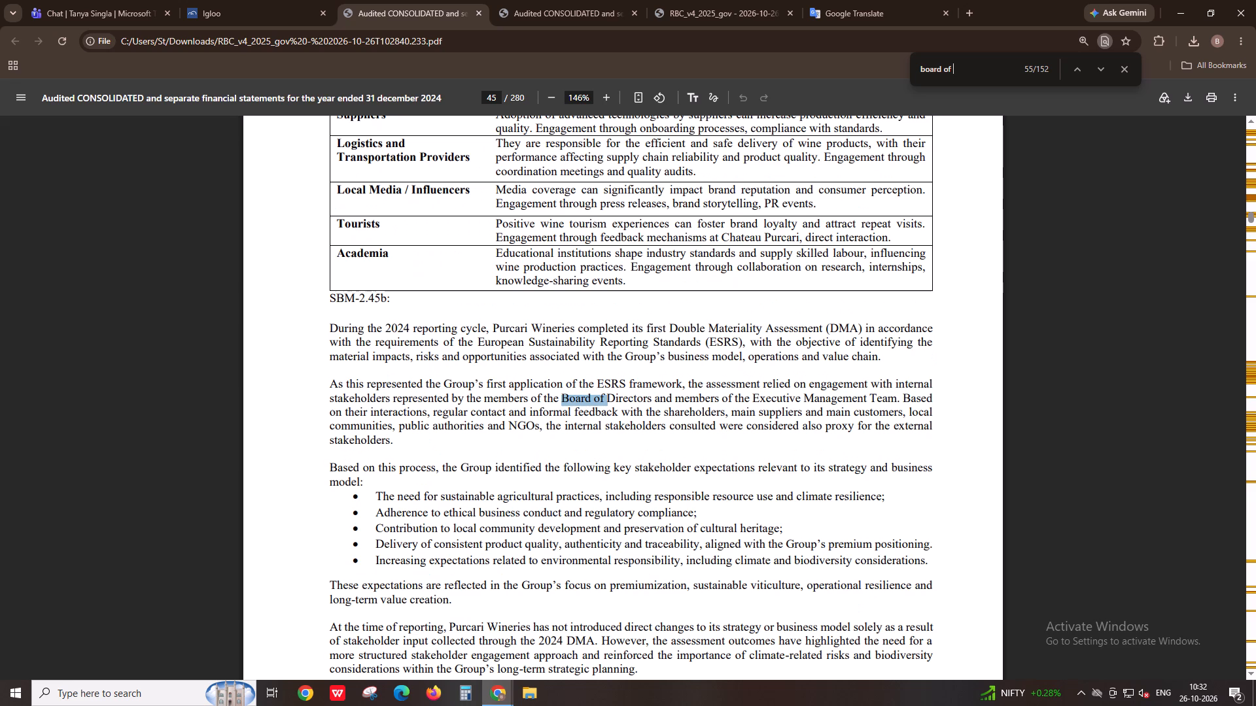
{"action": "key", "text": "Return"}
{"action": "key", "text": "Return"}
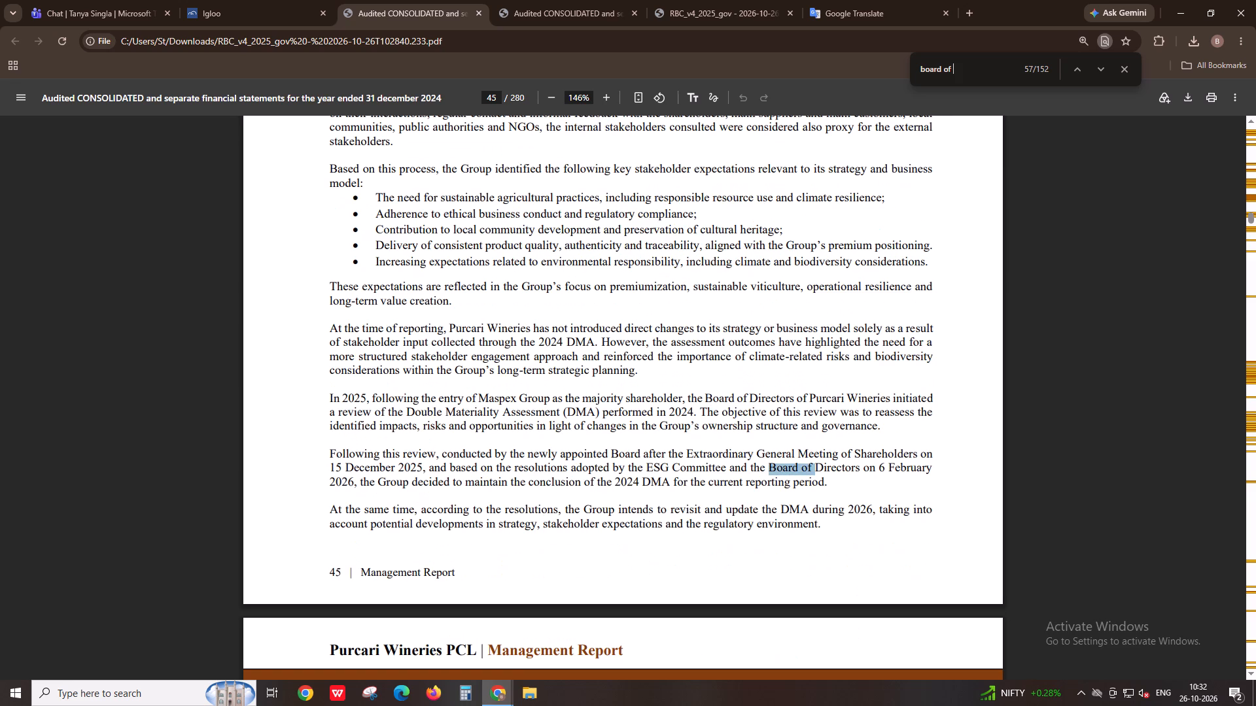
{"action": "key", "text": "Return"}
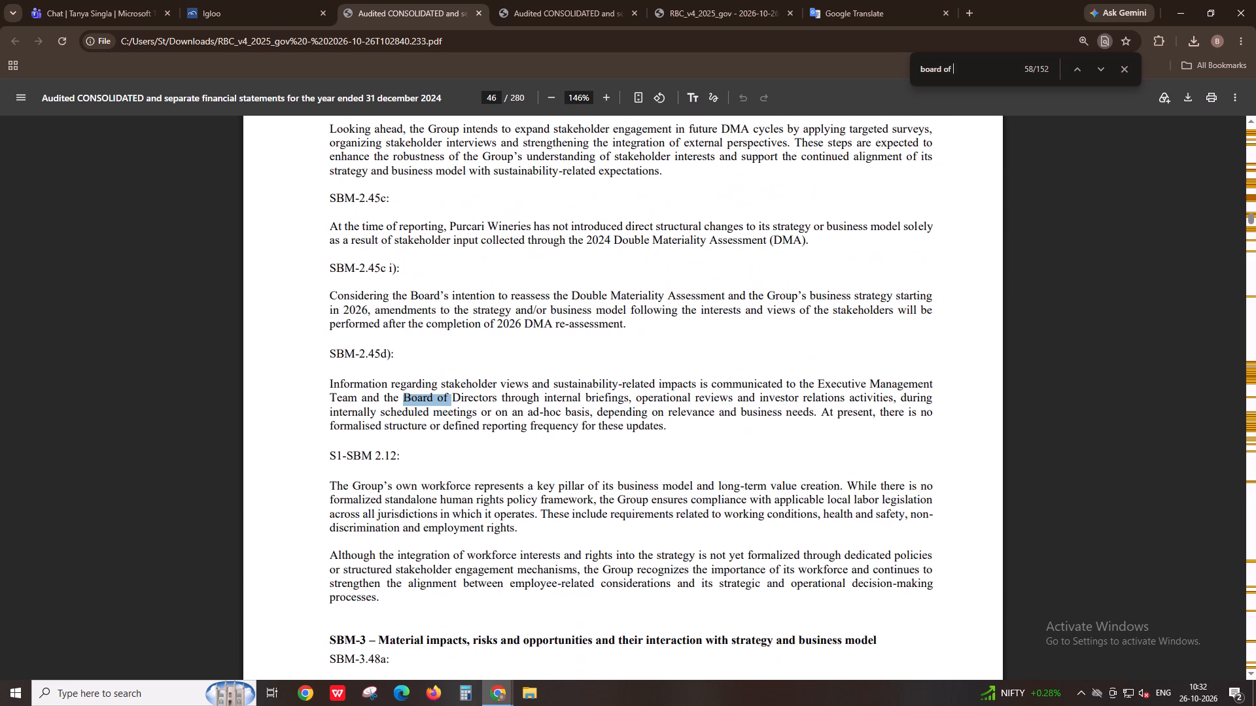
{"action": "key", "text": "Return"}
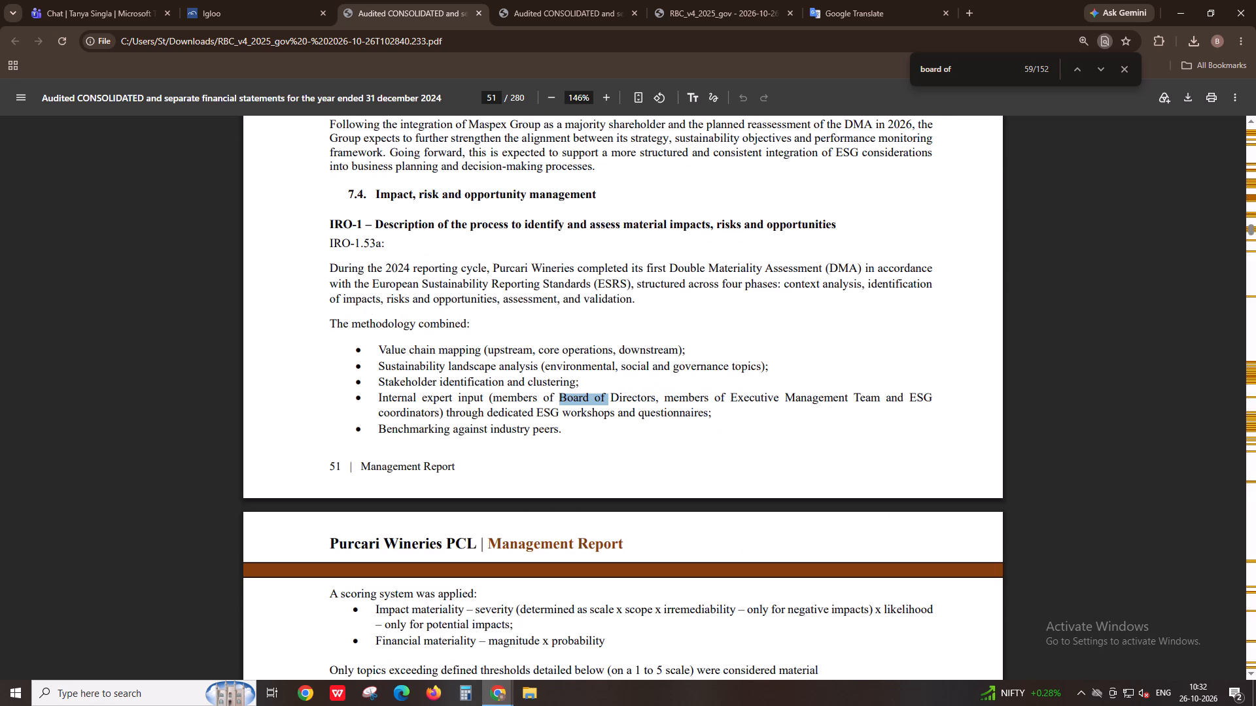
{"action": "key", "text": "Return"}
{"action": "key", "text": "Return"}
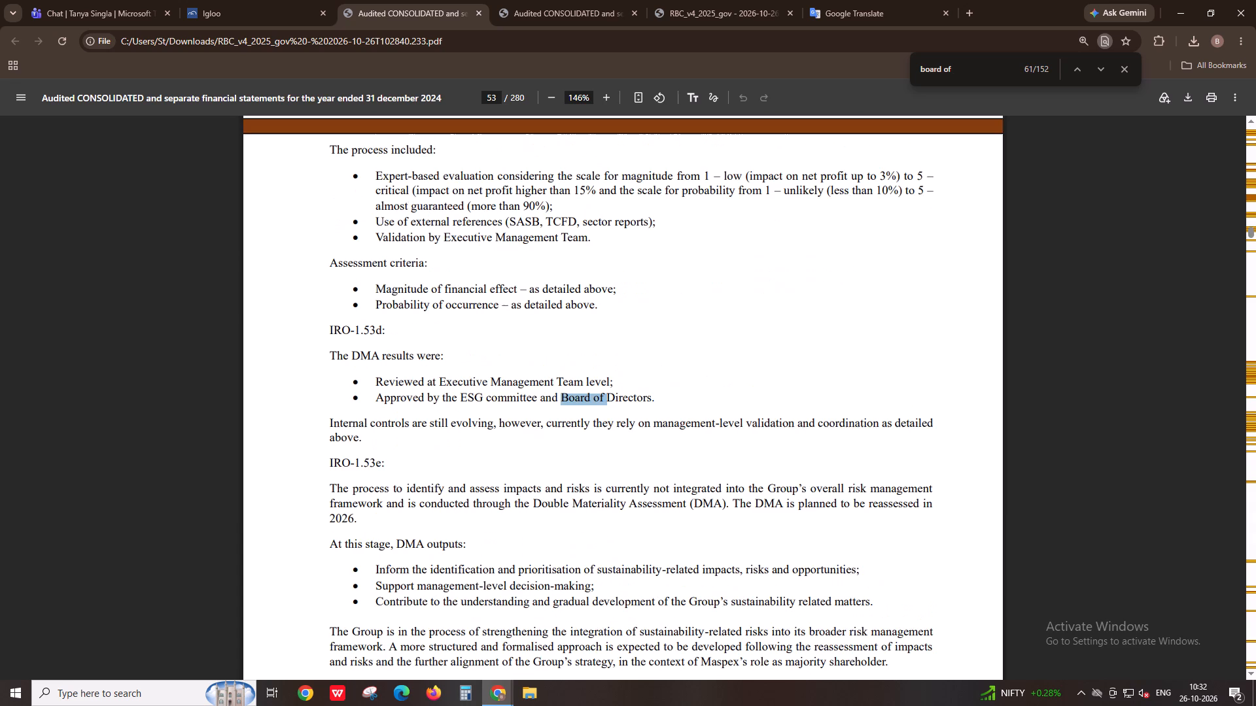
Continue through the "board of" matches into the Business Conduct section, up to the updated board composition statement on page 125.
{"action": "key", "text": "Return"}
{"action": "key", "text": "Return"}
{"action": "key", "text": "Return"}
{"action": "key", "text": "Return"}
{"action": "key", "text": "Return"}
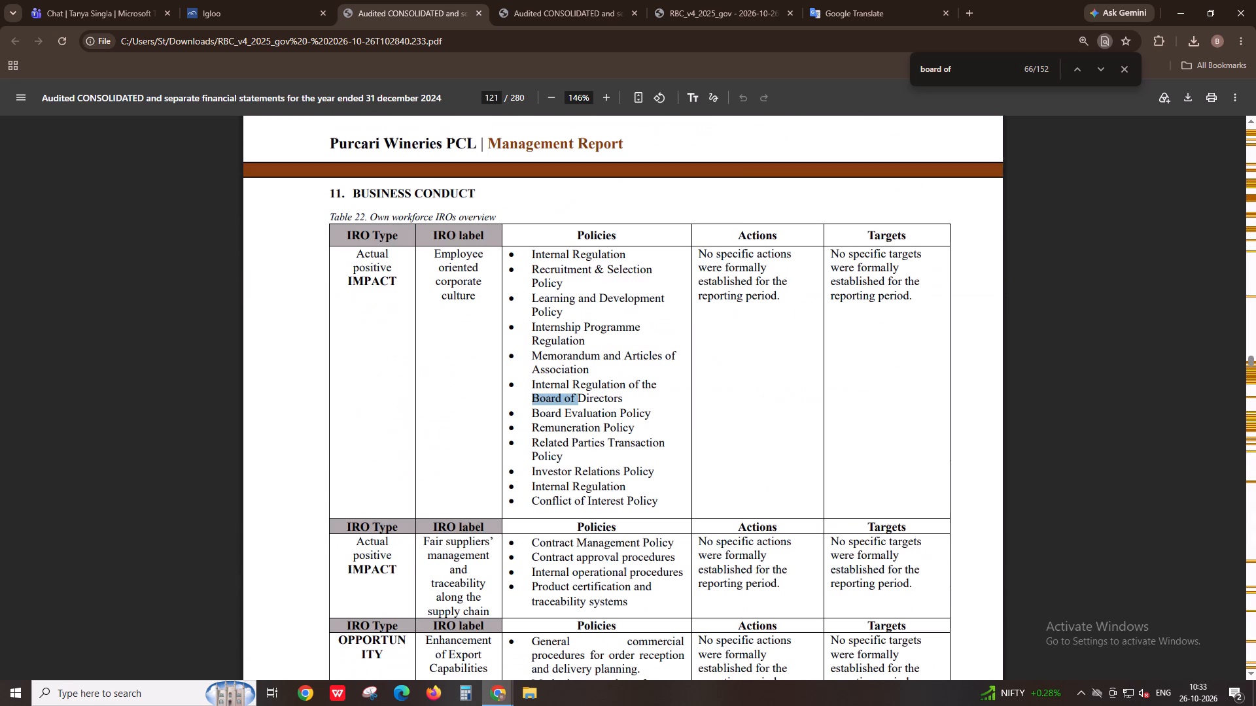
{"action": "key", "text": "Return"}
{"action": "key", "text": "Return"}
{"action": "key", "text": "Return"}
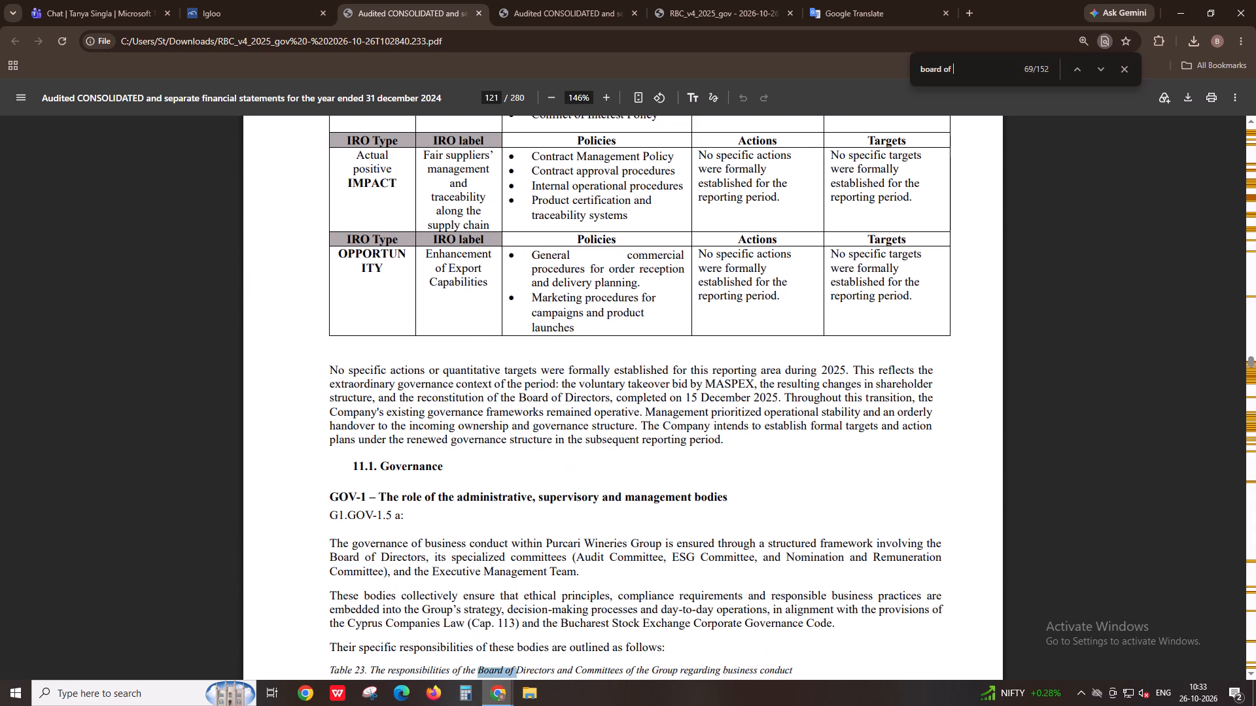
{"action": "key", "text": "Return"}
{"action": "key", "text": "Return"}
{"action": "key", "text": "Return"}
{"action": "key", "text": "Return"}
{"action": "key", "text": "Return"}
{"action": "key", "text": "Return"}
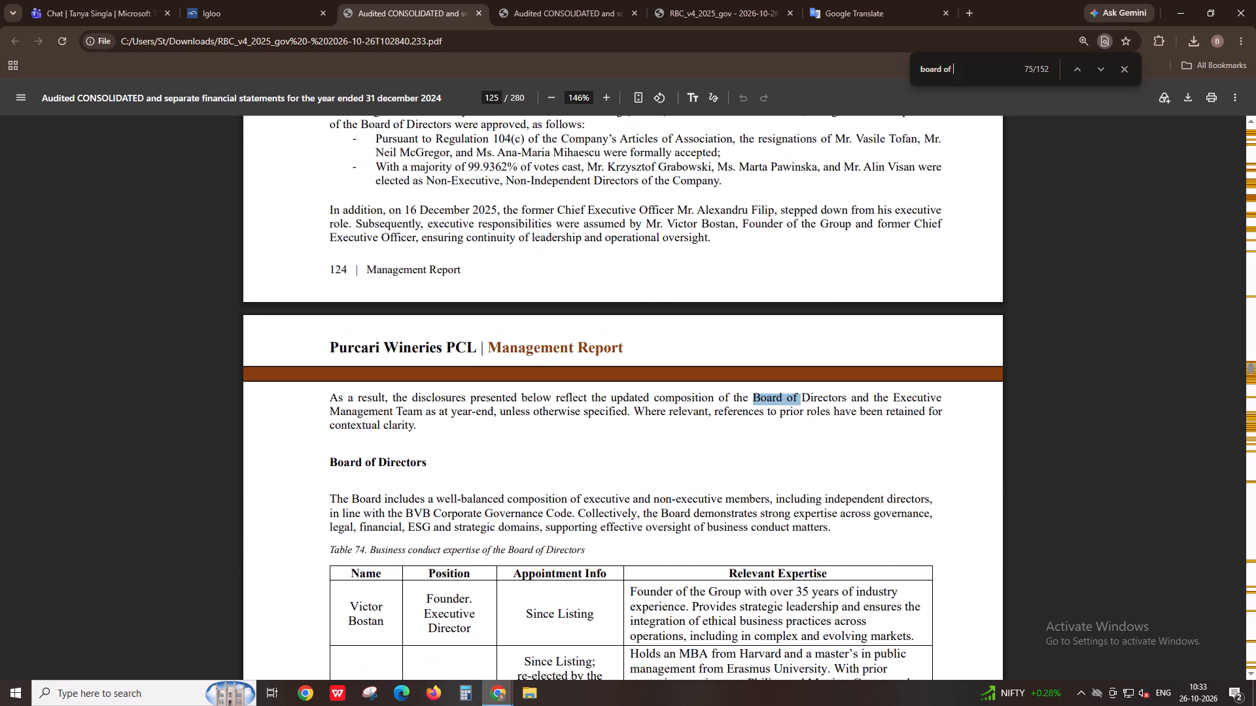
Look through Table 74, Business conduct expertise of the Board of Directors, on pages 125 and 126.
{"action": "scroll", "coordinate": [642, 283], "scroll_direction": "down", "scroll_amount": 4}
{"action": "scroll", "coordinate": [419, 218], "scroll_direction": "down", "scroll_amount": 1}
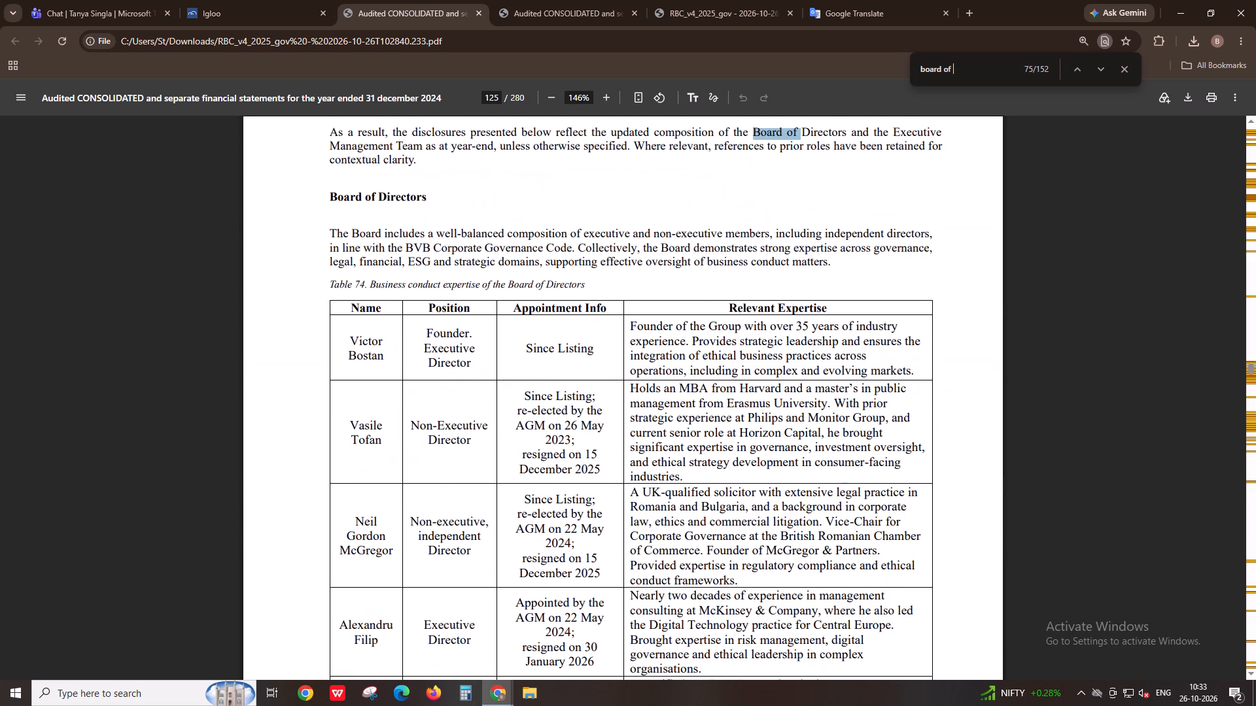
{"action": "scroll", "coordinate": [407, 217], "scroll_direction": "down", "scroll_amount": 3}
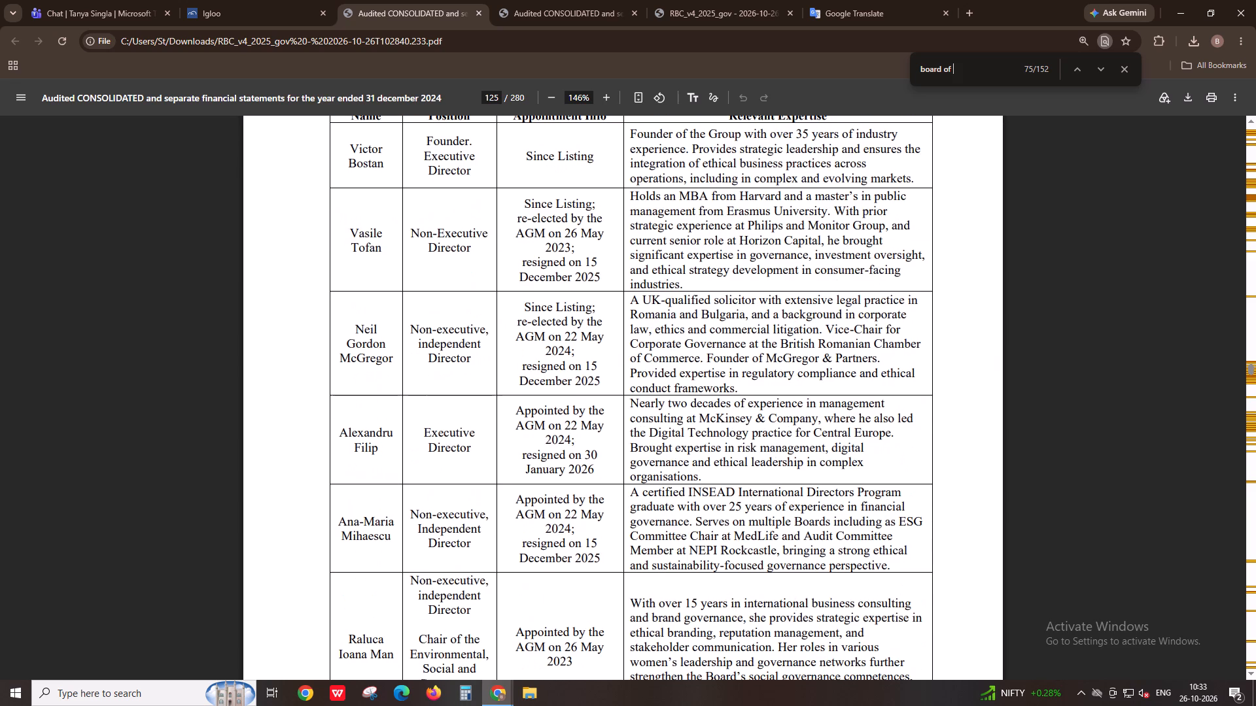
{"action": "scroll", "coordinate": [407, 217], "scroll_direction": "down", "scroll_amount": 15}
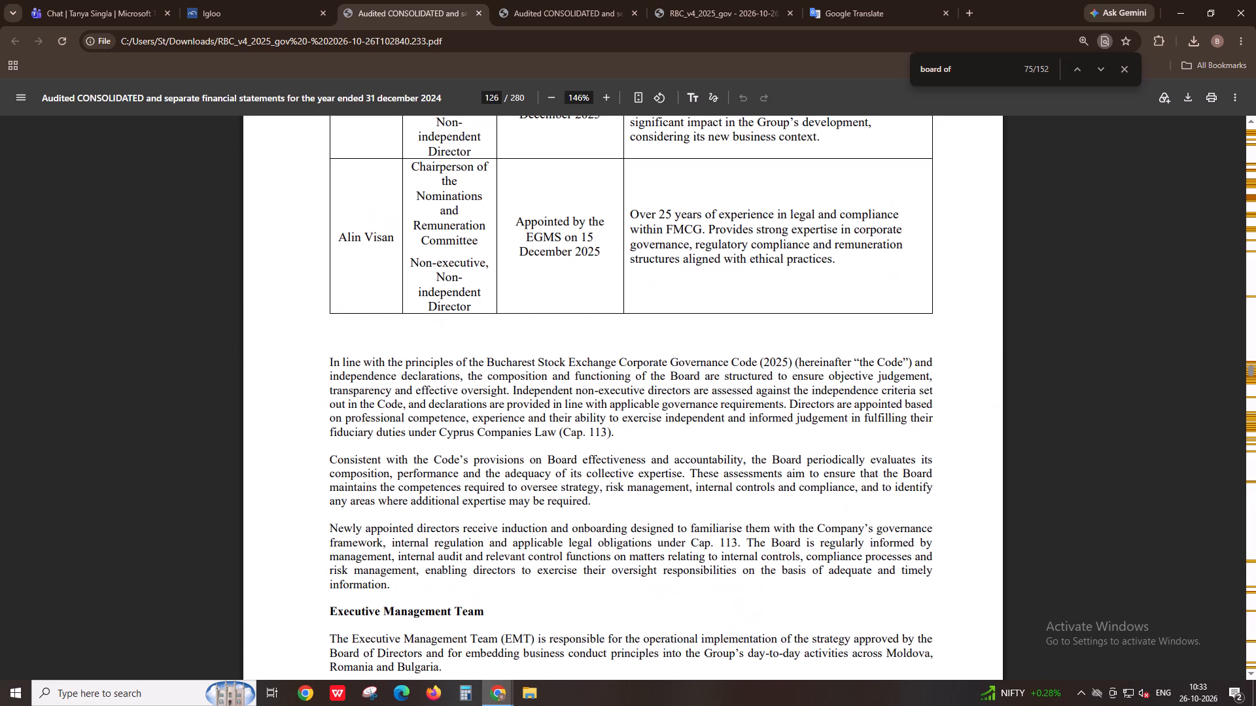
{"action": "scroll", "coordinate": [406, 216], "scroll_direction": "up", "scroll_amount": 18}
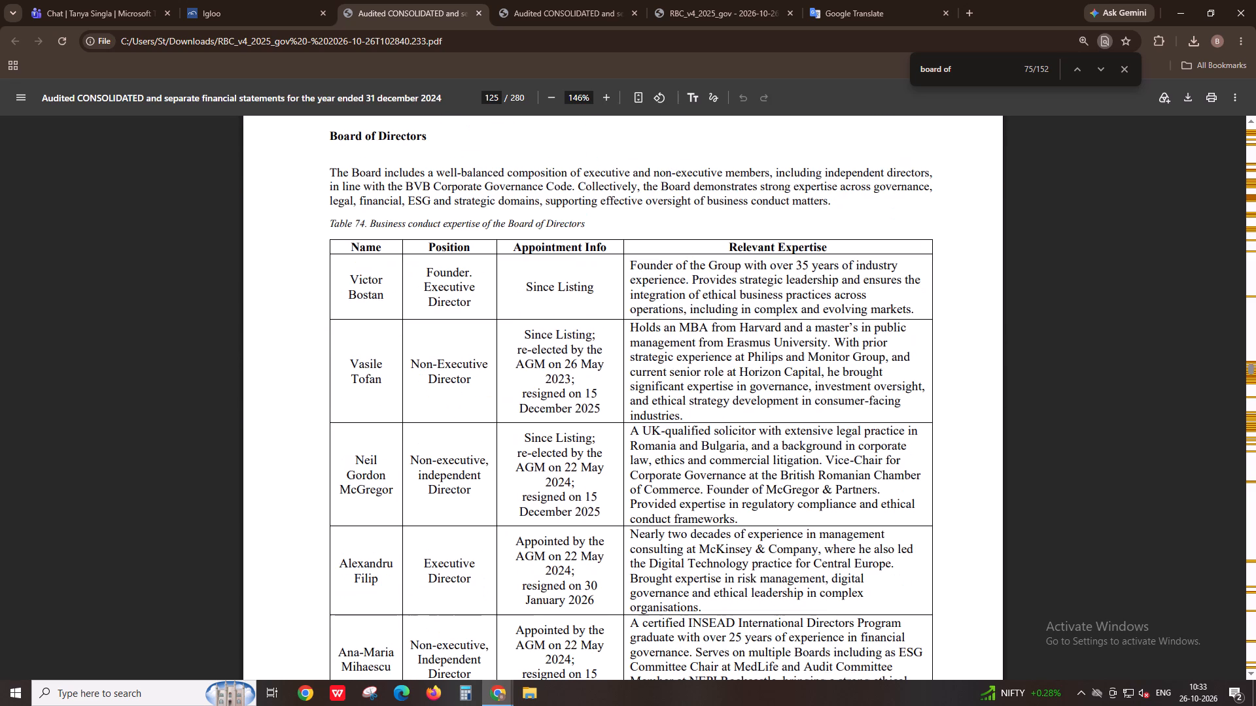
Read the directors' positions and appointment details in Table 74, from page 125 through its continuation on page 126.
{"action": "scroll", "coordinate": [593, 410], "scroll_direction": "down", "scroll_amount": 1}
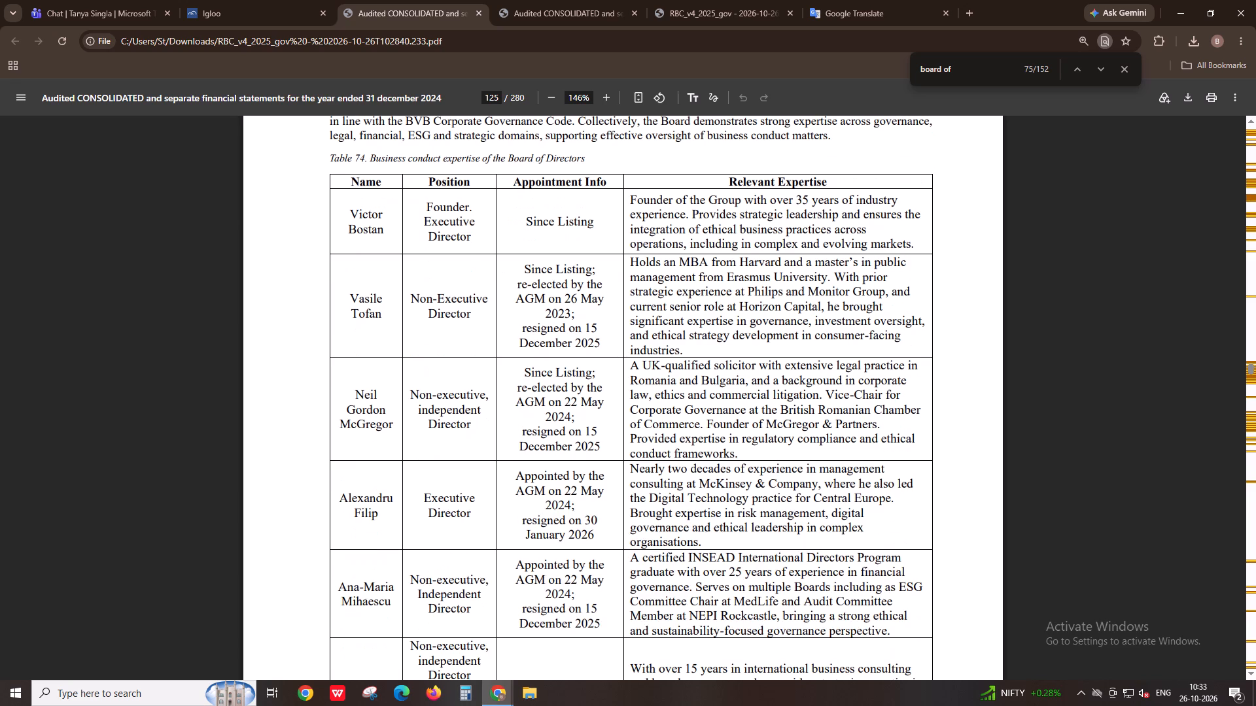
{"action": "scroll", "coordinate": [636, 499], "scroll_direction": "down", "scroll_amount": 2}
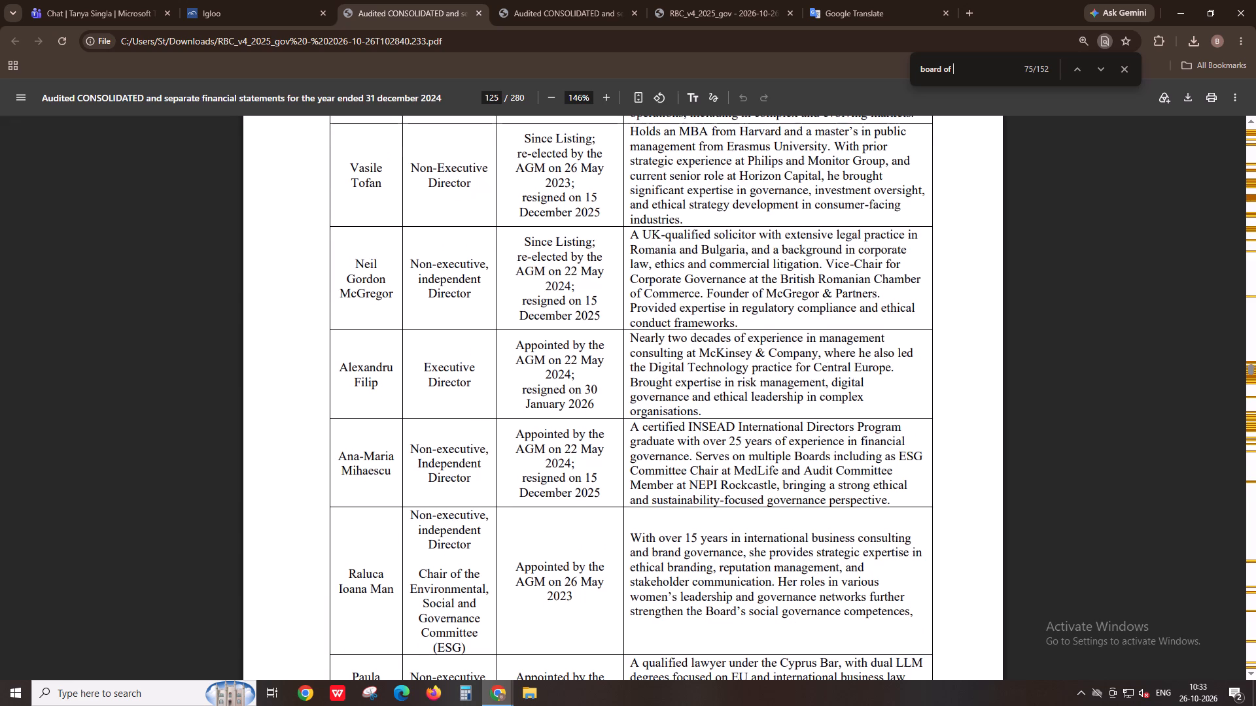
{"action": "scroll", "coordinate": [596, 499], "scroll_direction": "down", "scroll_amount": 1}
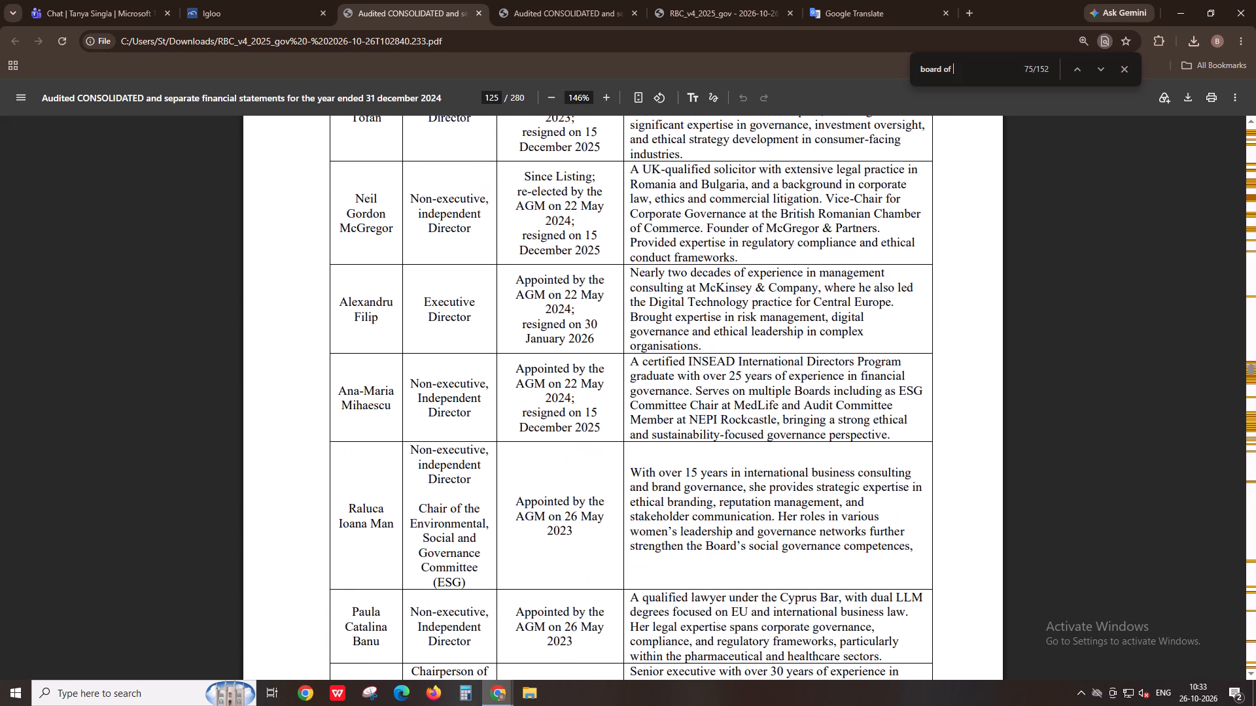
{"action": "scroll", "coordinate": [596, 499], "scroll_direction": "down", "scroll_amount": 2}
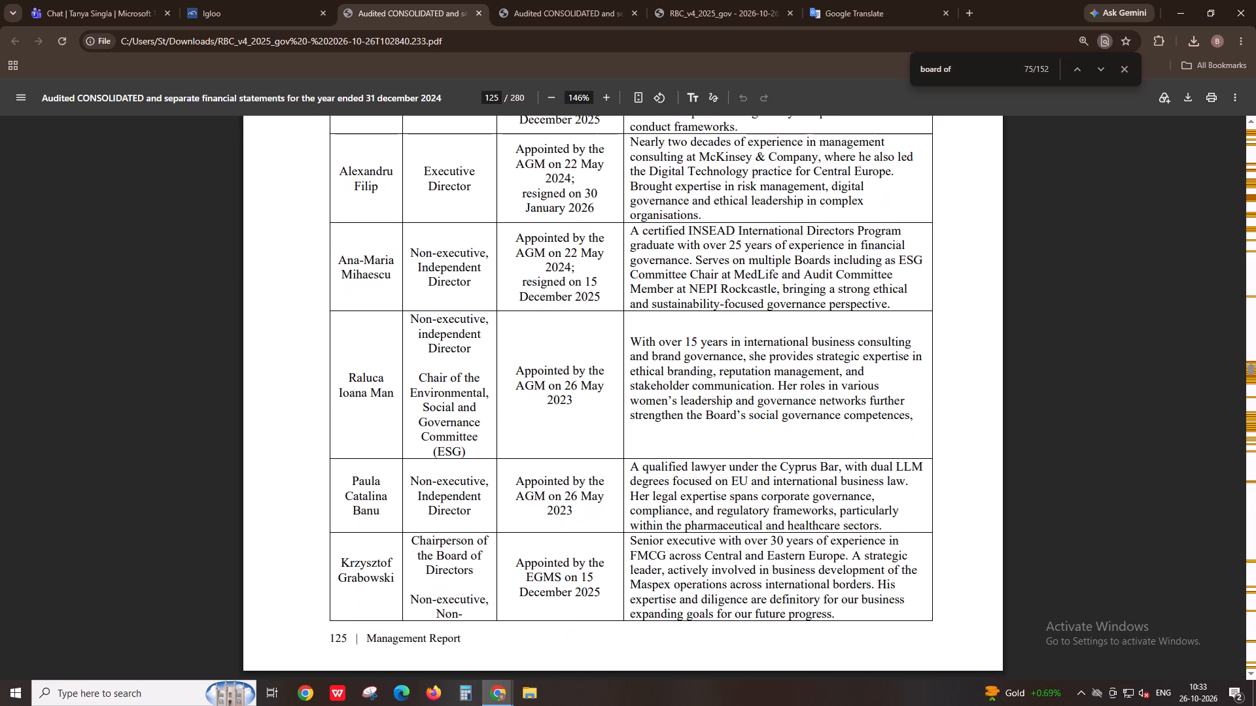
{"action": "scroll", "coordinate": [596, 499], "scroll_direction": "down", "scroll_amount": 7}
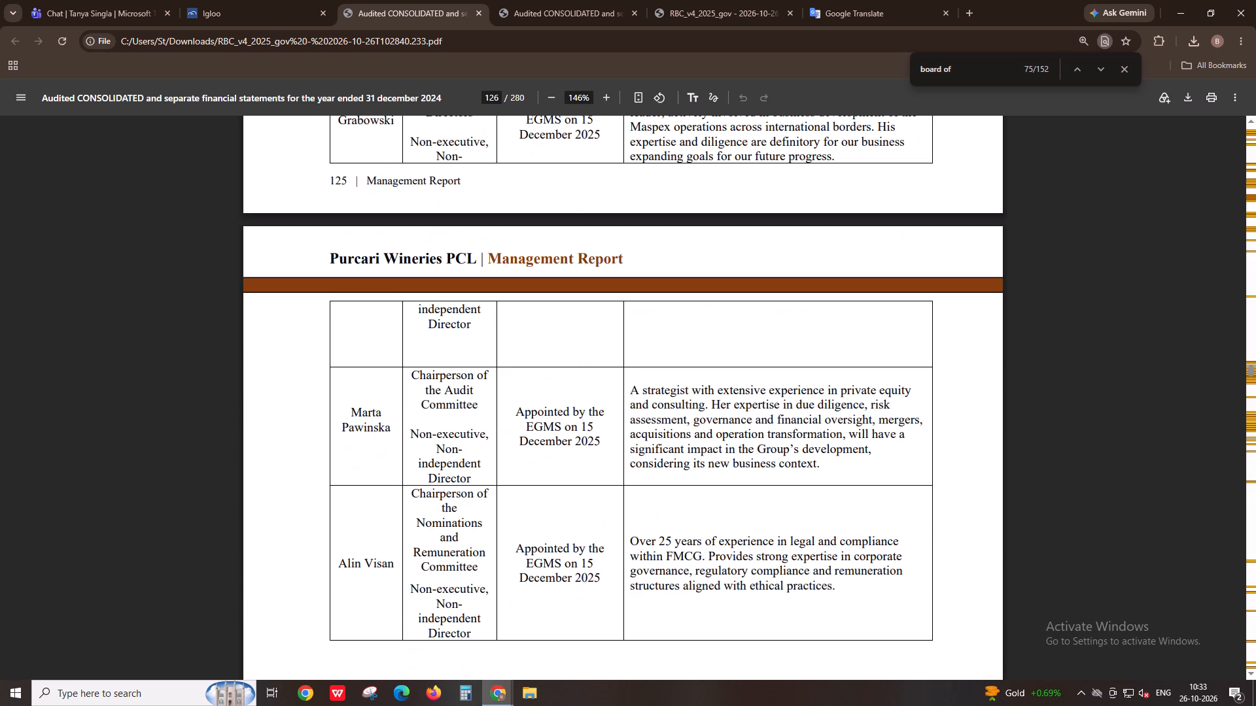
Re-check the appointment and resignation dates in Table 74, including the executive director appointed by the AGM in May 2024.
{"action": "scroll", "coordinate": [596, 499], "scroll_direction": "up", "scroll_amount": 7}
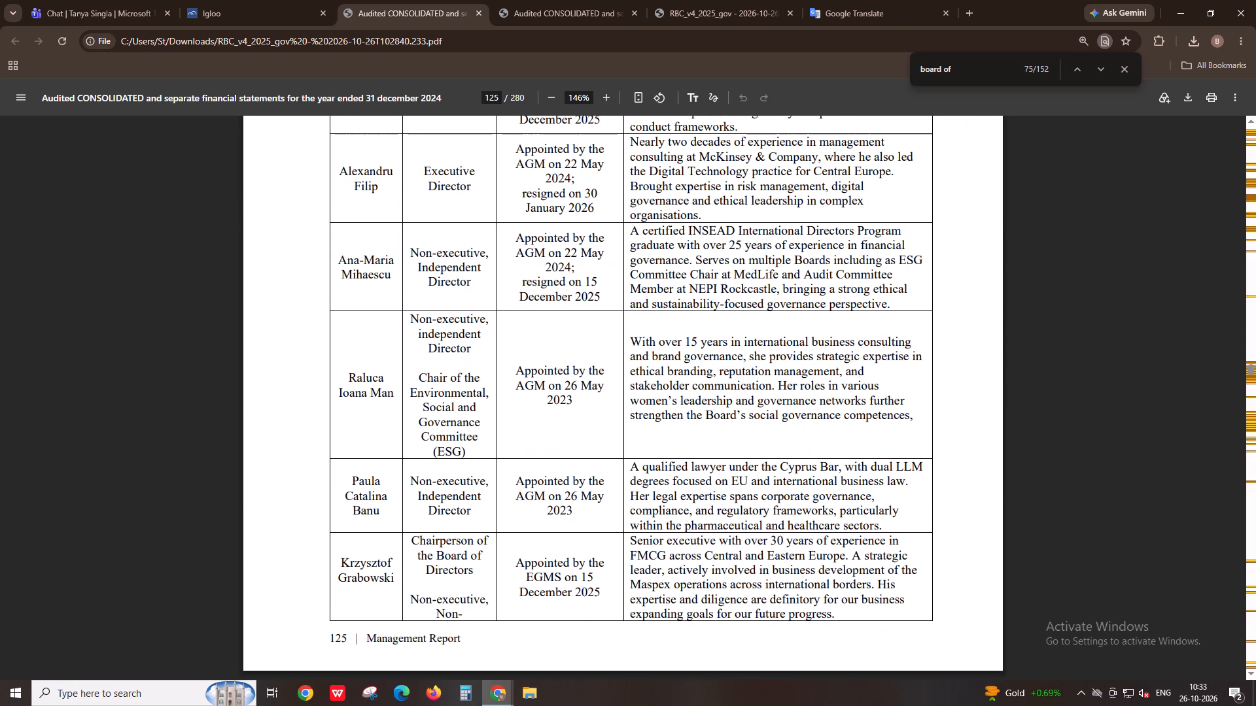
{"action": "scroll", "coordinate": [596, 499], "scroll_direction": "up", "scroll_amount": 5}
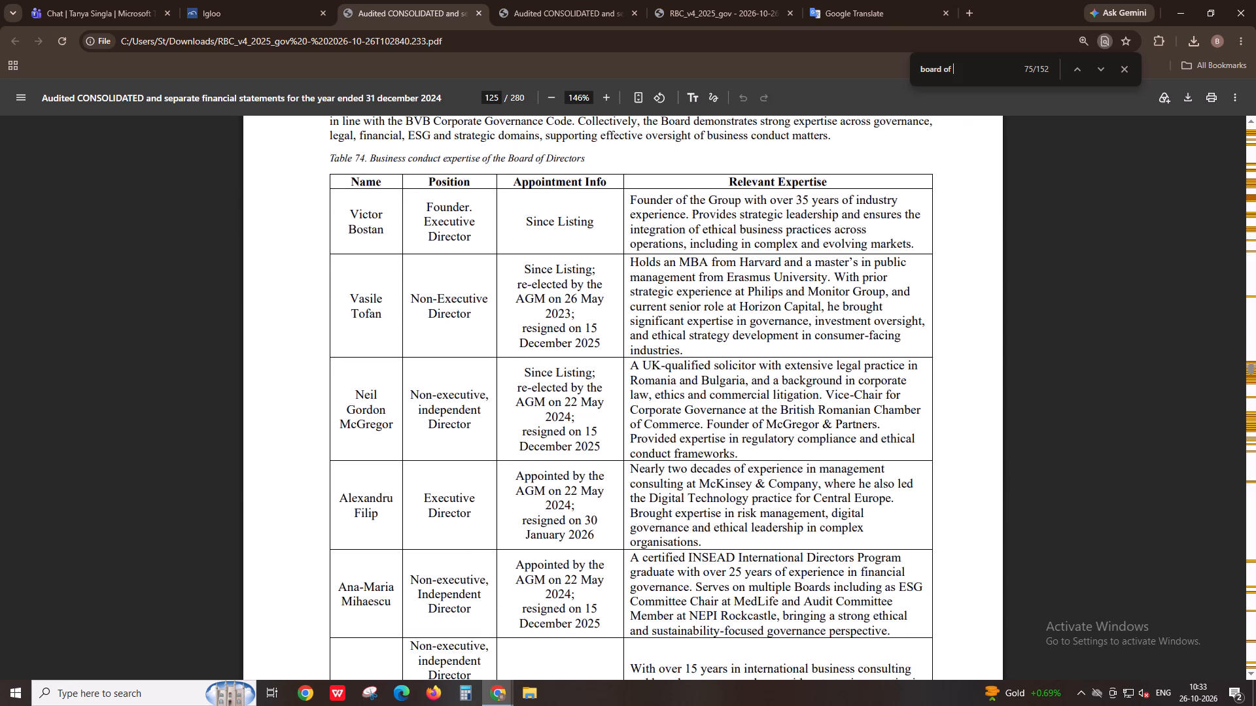
{"action": "left_click_drag", "start_coordinate": [599, 540], "coordinate": [526, 479]}
{"action": "left_click", "coordinate": [526, 479]}
{"action": "scroll", "coordinate": [417, 274], "scroll_direction": "down", "scroll_amount": 3}
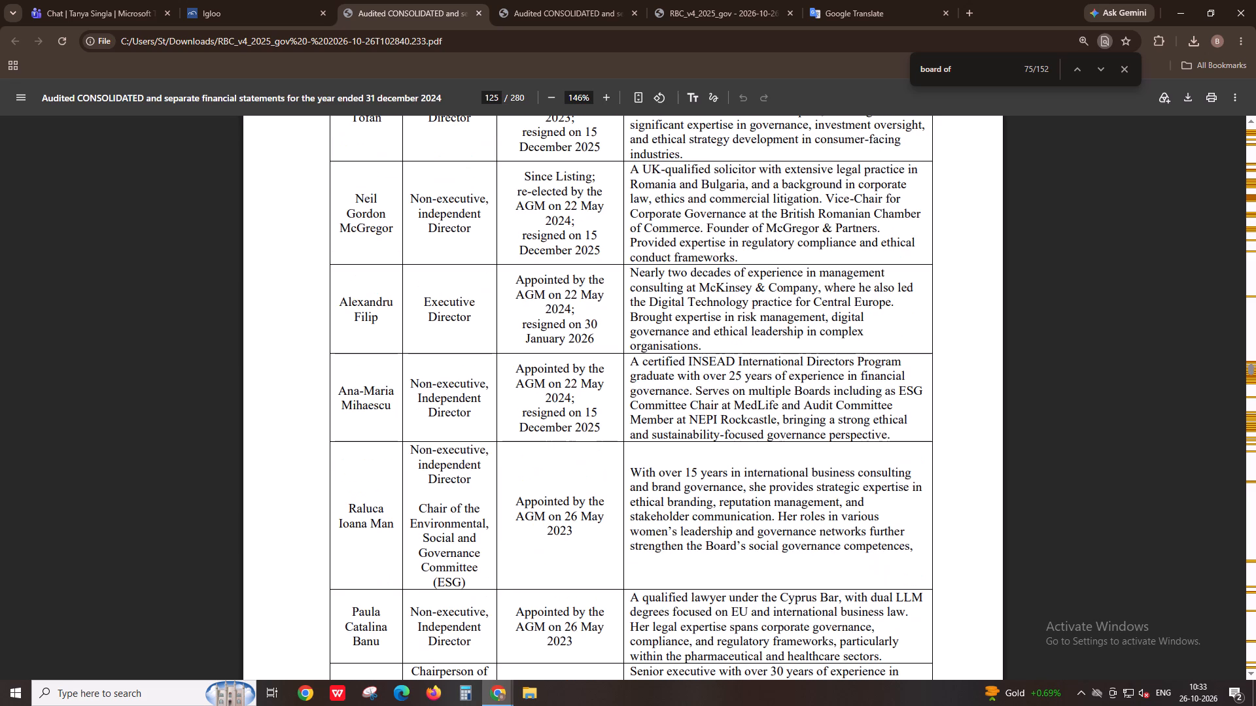
{"action": "scroll", "coordinate": [419, 424], "scroll_direction": "up", "scroll_amount": 1}
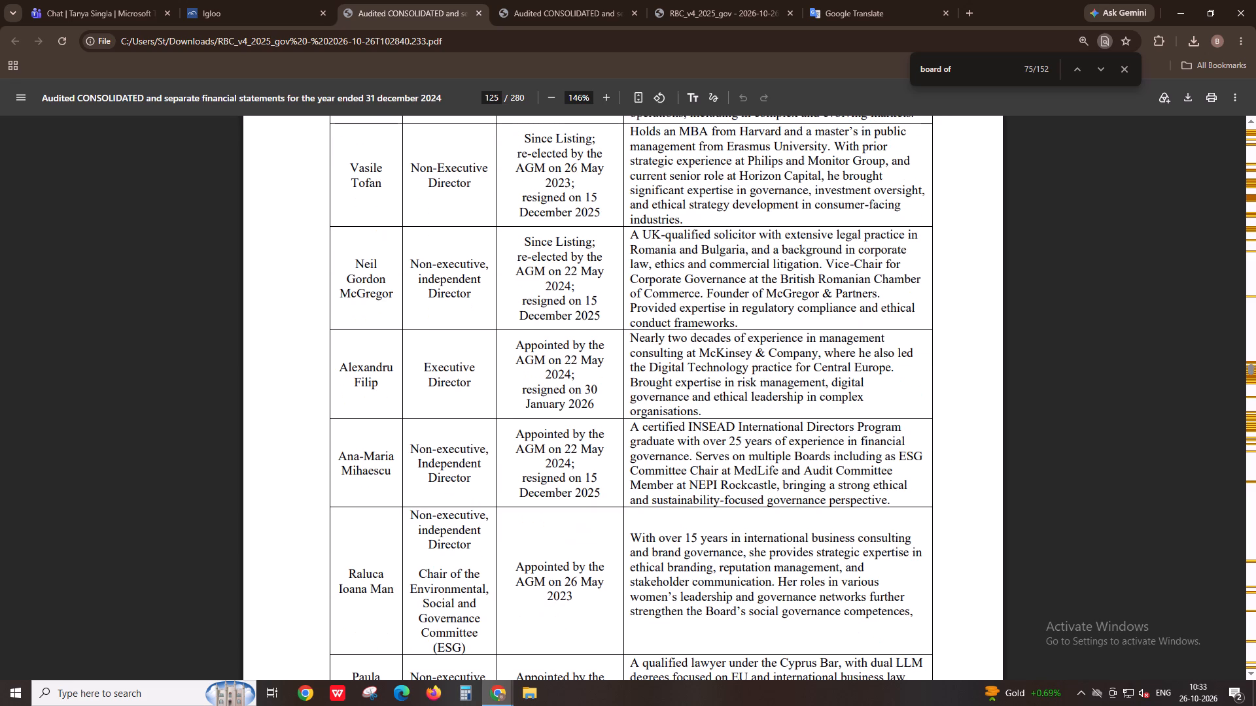
{"action": "scroll", "coordinate": [446, 566], "scroll_direction": "down", "scroll_amount": 3}
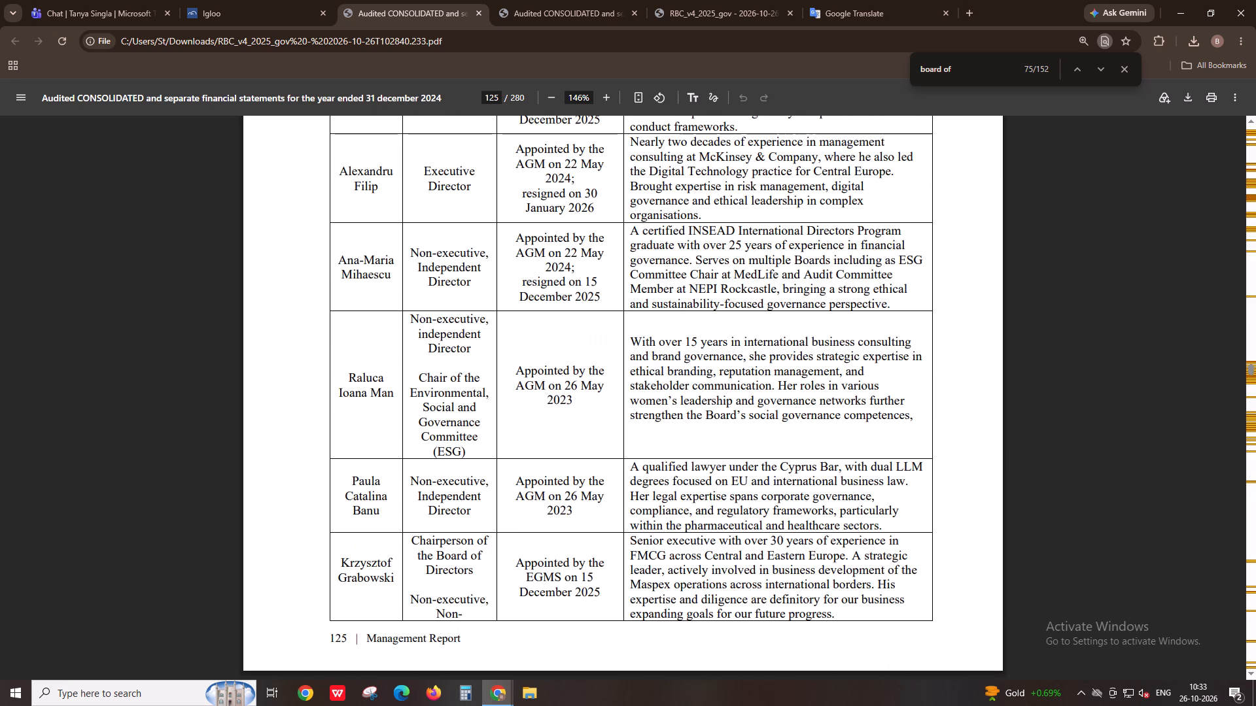
{"action": "scroll", "coordinate": [446, 566], "scroll_direction": "down", "scroll_amount": 7}
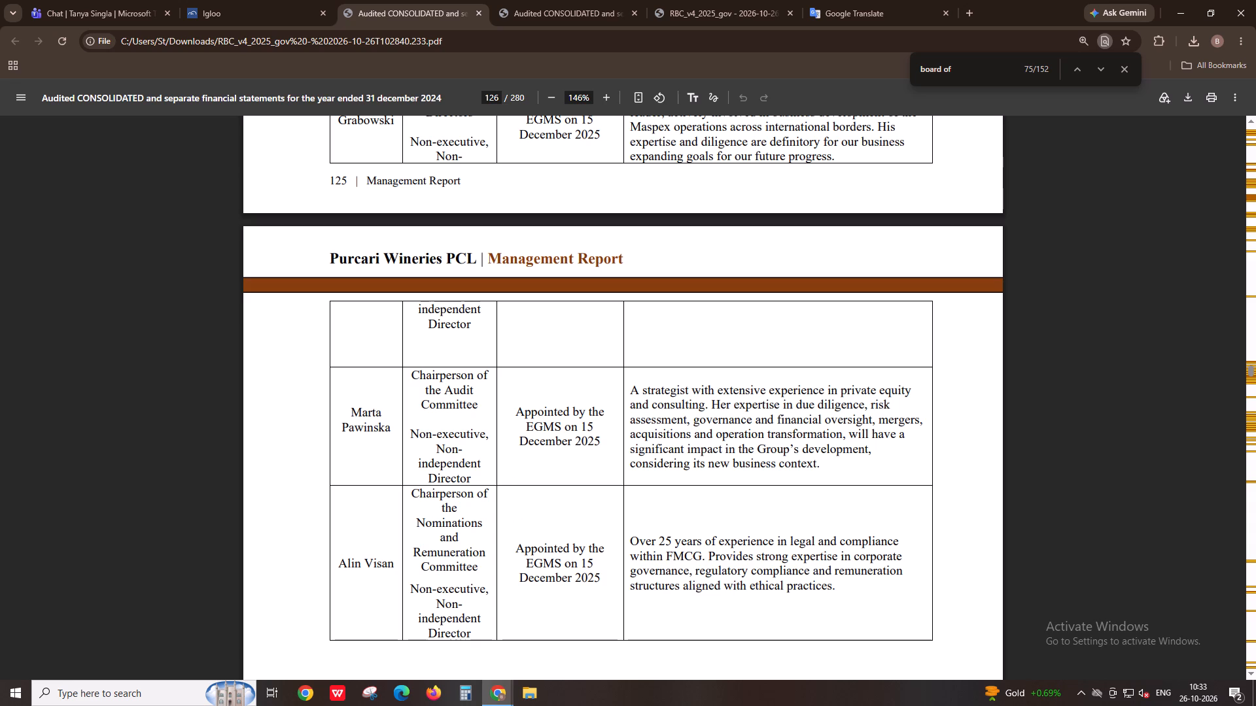
Look through the Executive Management Team and governance policy disclosures on pages 126 to 128 for board data.
{"action": "scroll", "coordinate": [501, 562], "scroll_direction": "down", "scroll_amount": 6}
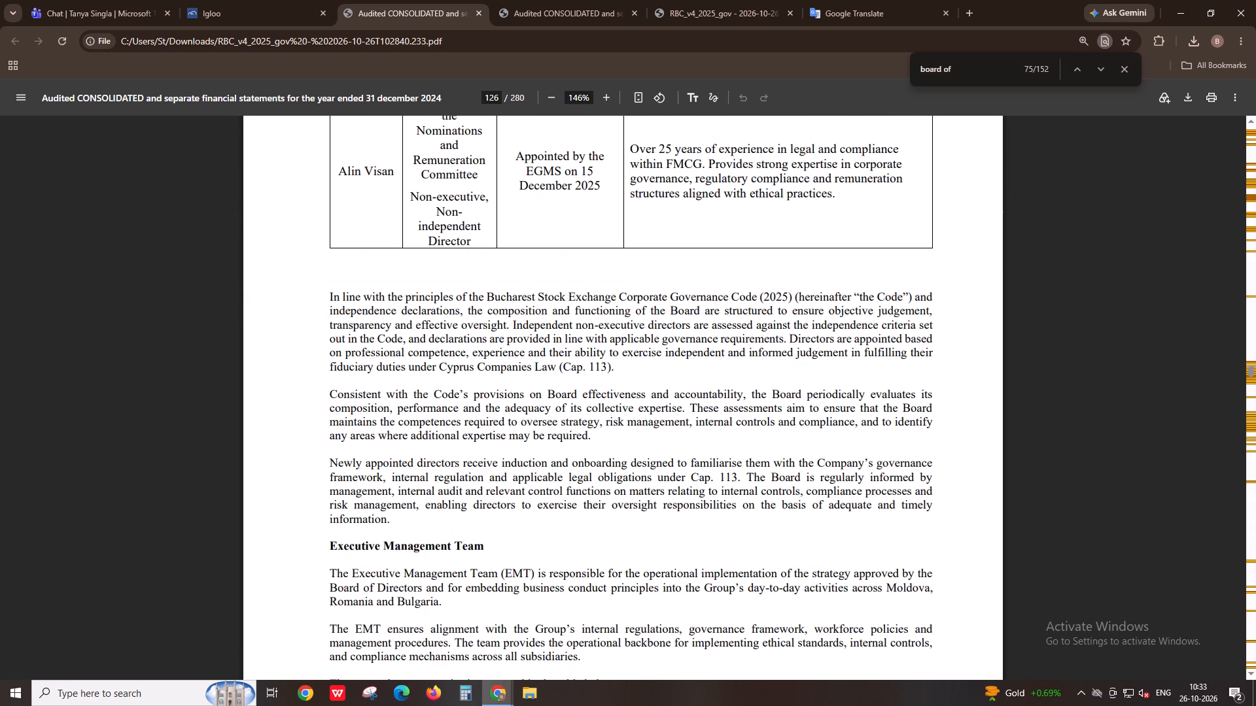
{"action": "scroll", "coordinate": [501, 562], "scroll_direction": "down", "scroll_amount": 12}
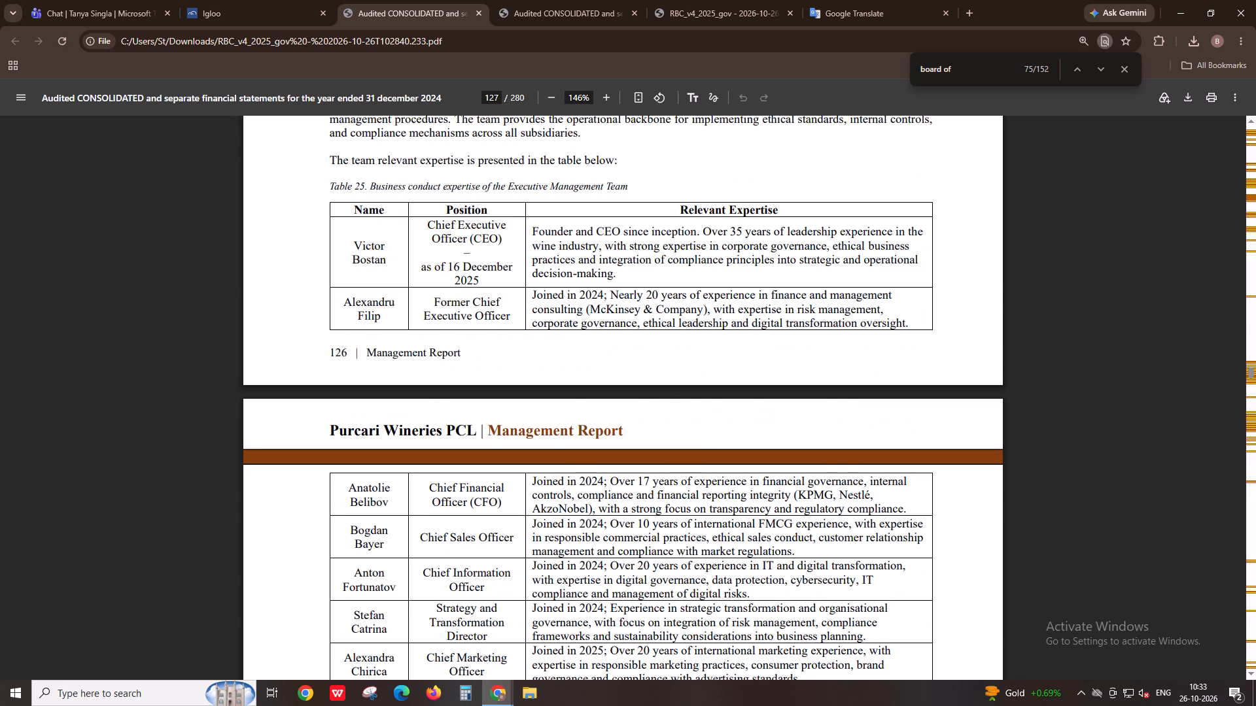
{"action": "scroll", "coordinate": [501, 562], "scroll_direction": "down", "scroll_amount": 12}
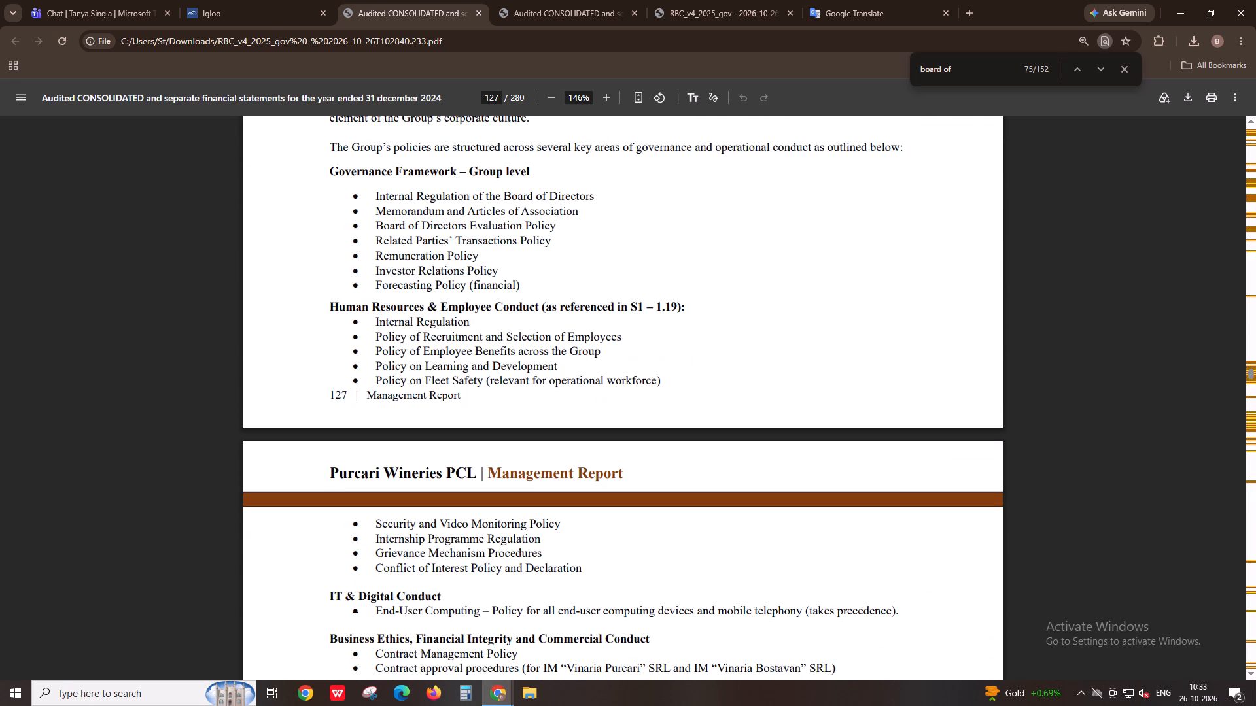
{"action": "scroll", "coordinate": [501, 562], "scroll_direction": "down", "scroll_amount": 8}
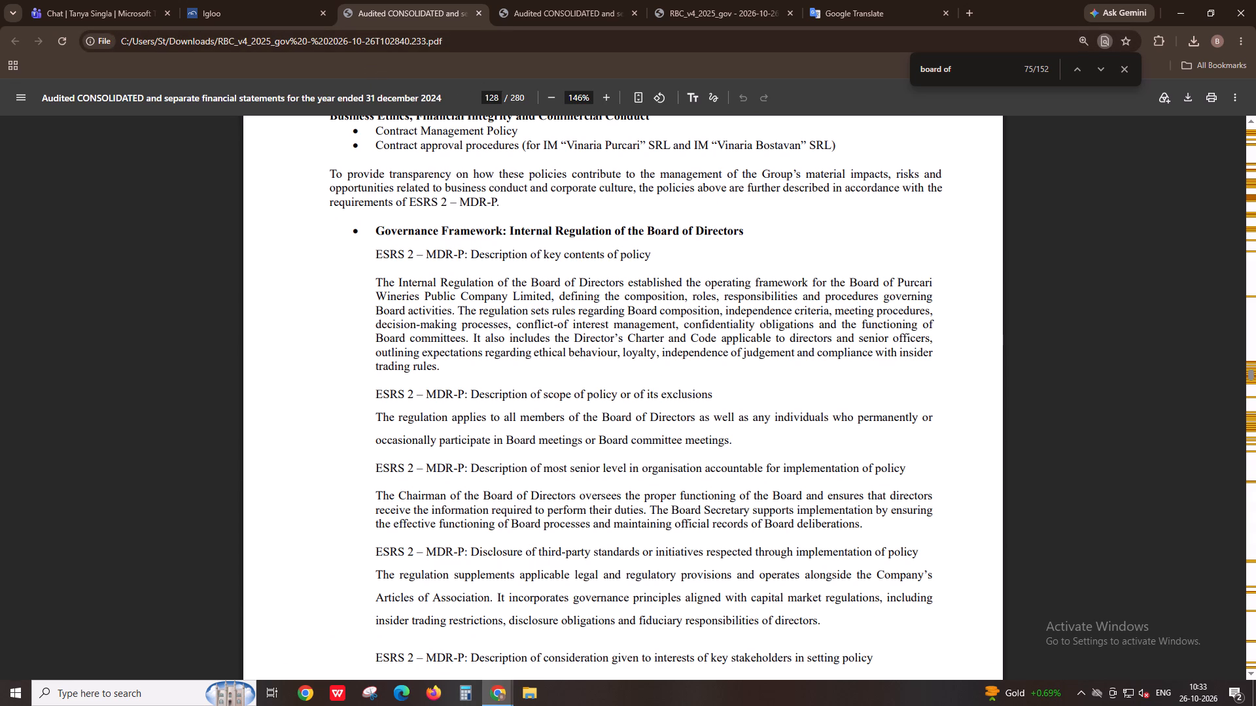
Go to page 5 and check the signed list of Members of the Board of Directors on page 4.
{"action": "left_click", "coordinate": [501, 95]}
{"action": "key", "text": "5"}
{"action": "key", "text": "Return"}
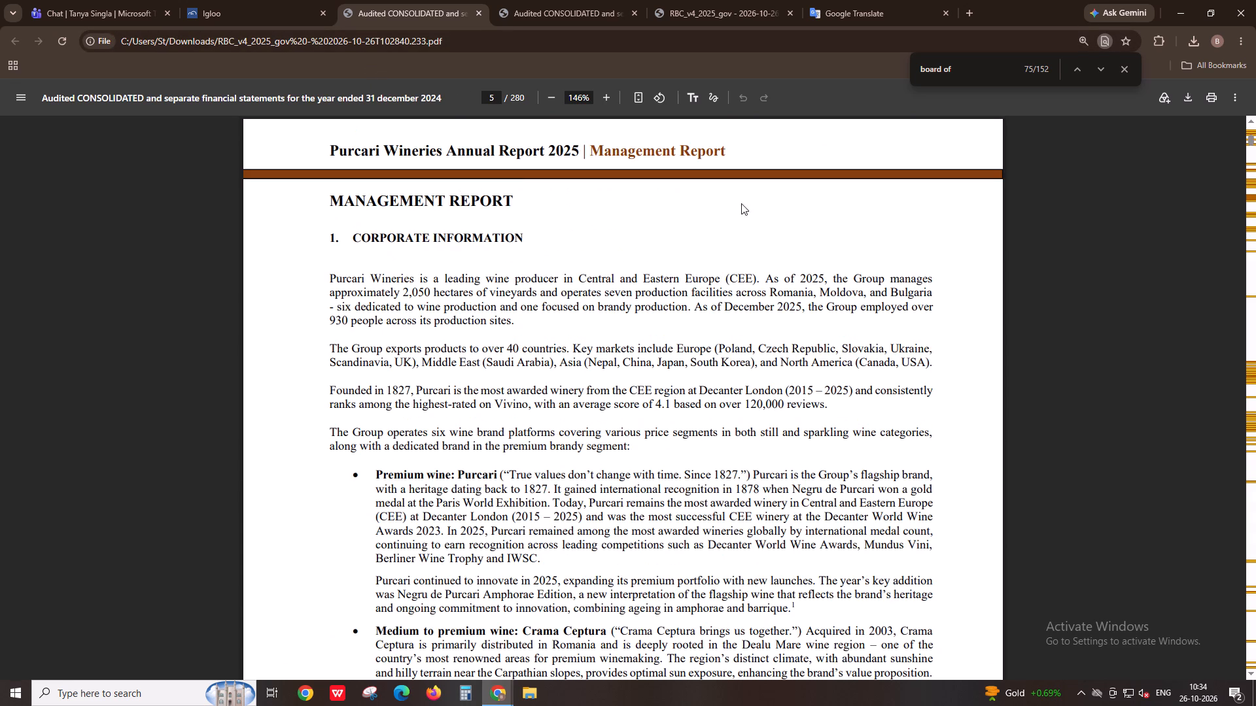
{"action": "scroll", "coordinate": [576, 373], "scroll_direction": "down", "scroll_amount": 6}
{"action": "scroll", "coordinate": [574, 379], "scroll_direction": "up", "scroll_amount": 11}
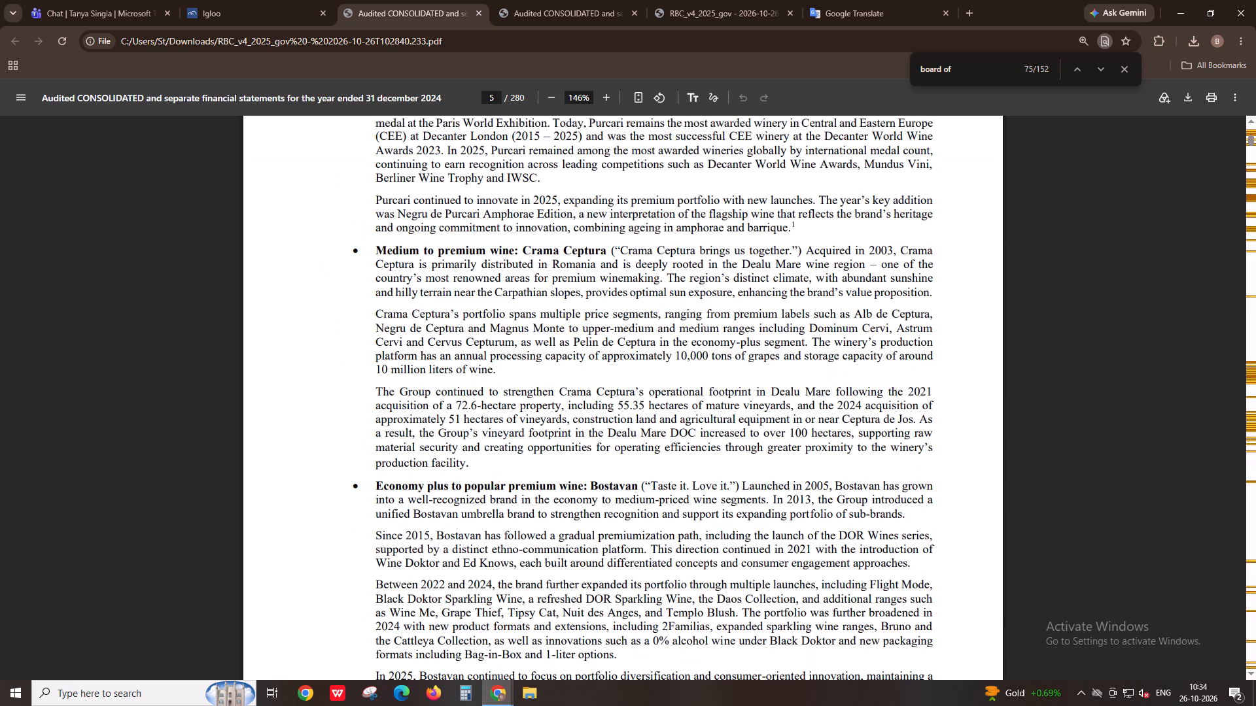
{"action": "scroll", "coordinate": [574, 379], "scroll_direction": "up", "scroll_amount": 6}
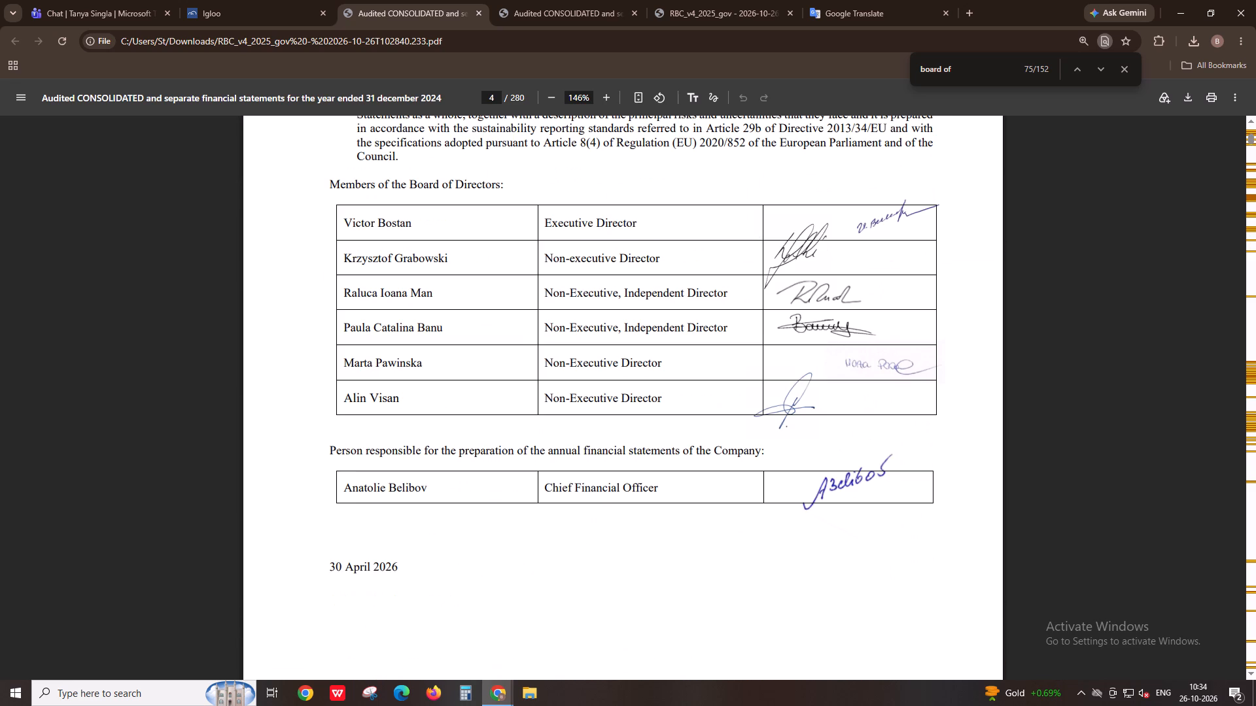
Return to the Igloo extraction task and start a division of 2 in Calculator for the board independence figure.
{"action": "left_click", "coordinate": [283, 0]}
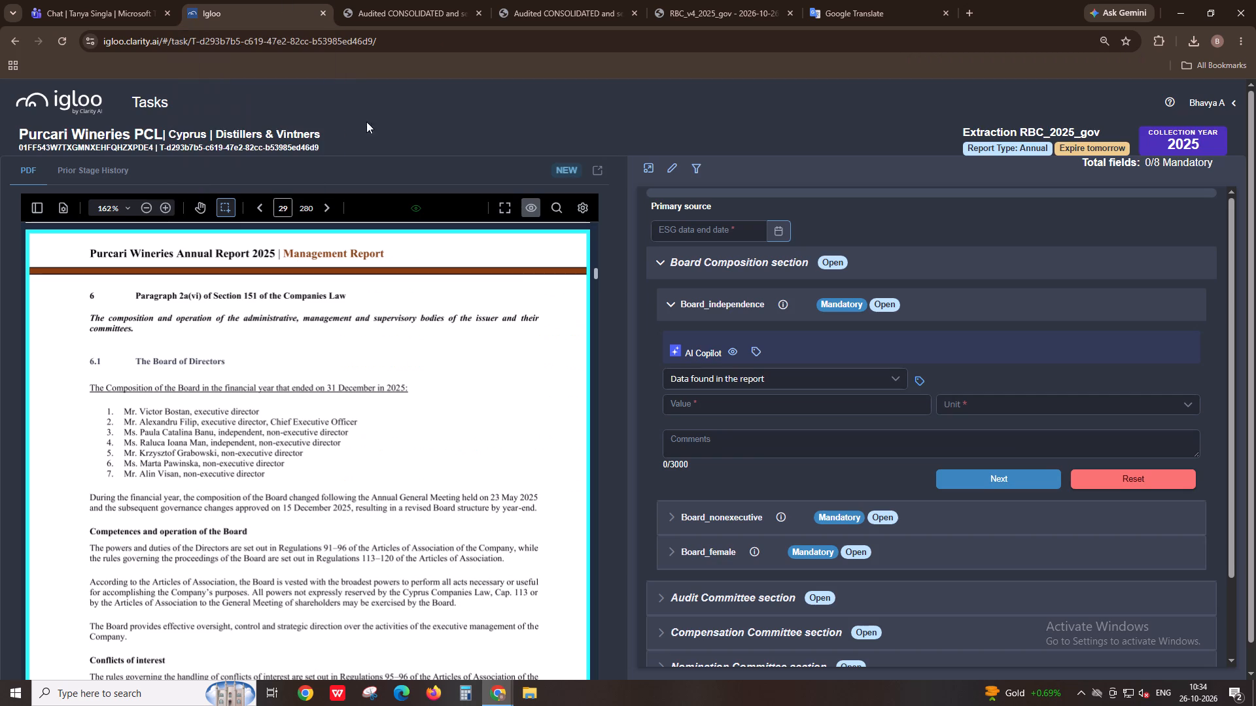
{"action": "left_click", "coordinate": [478, 696]}
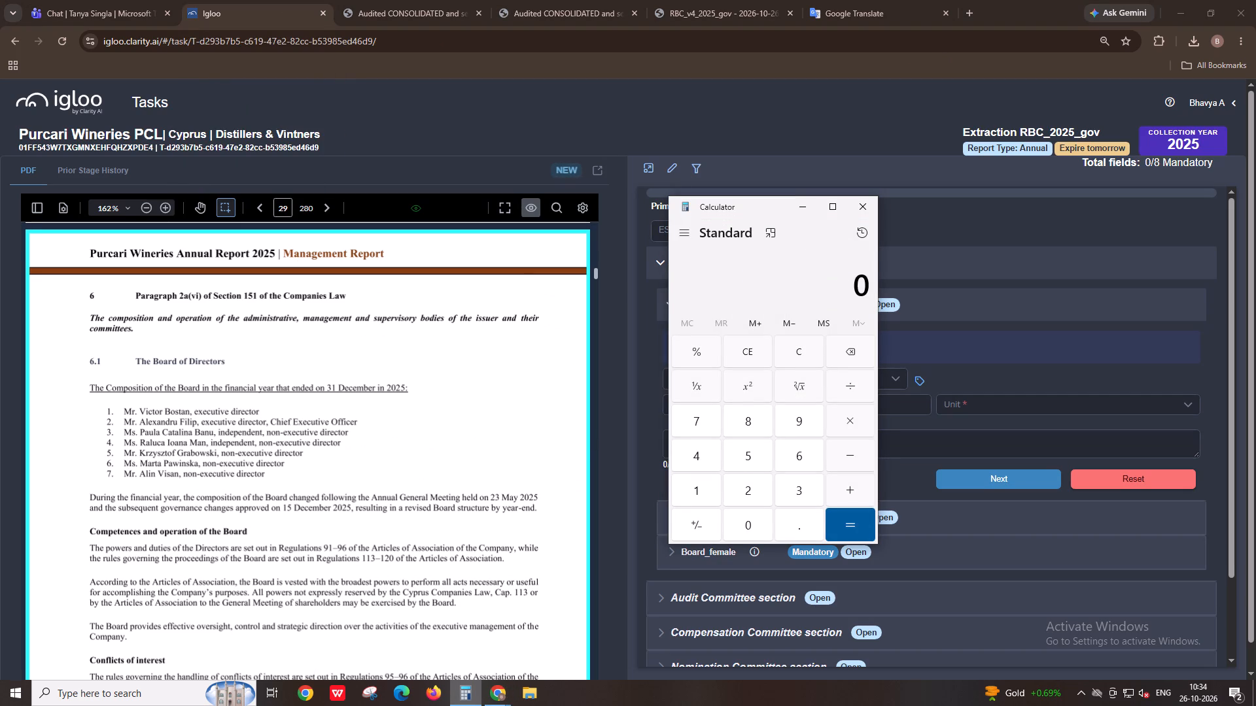
{"action": "type", "text": "2/"}
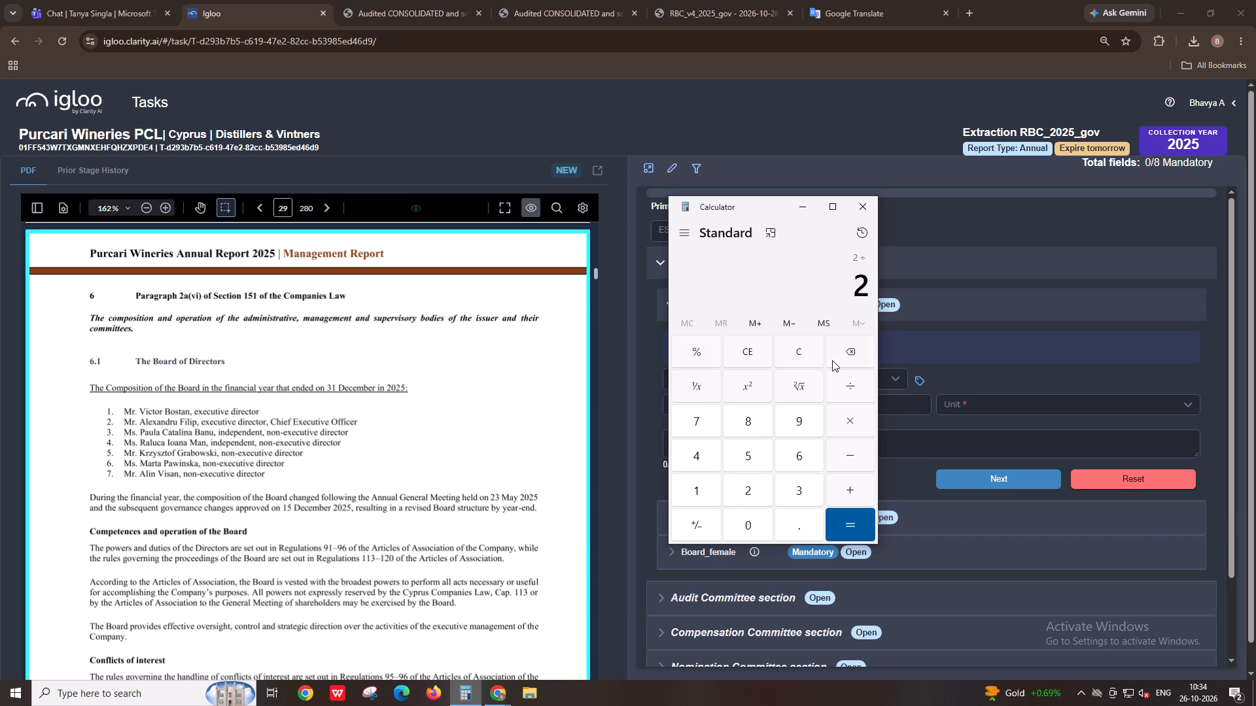
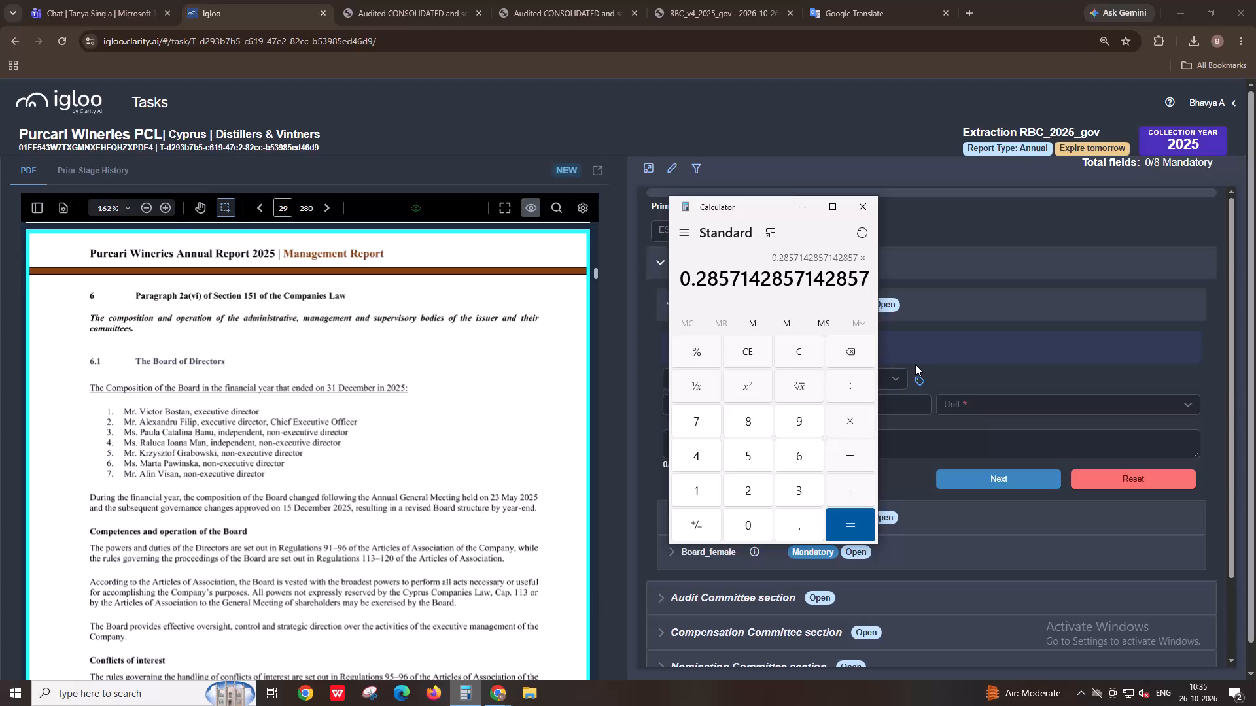
Finish the board independence calculation by multiplying the quotient by 100 to convert it to a percentage.
{"action": "type", "text": "100"}
{"action": "key", "text": "Return"}
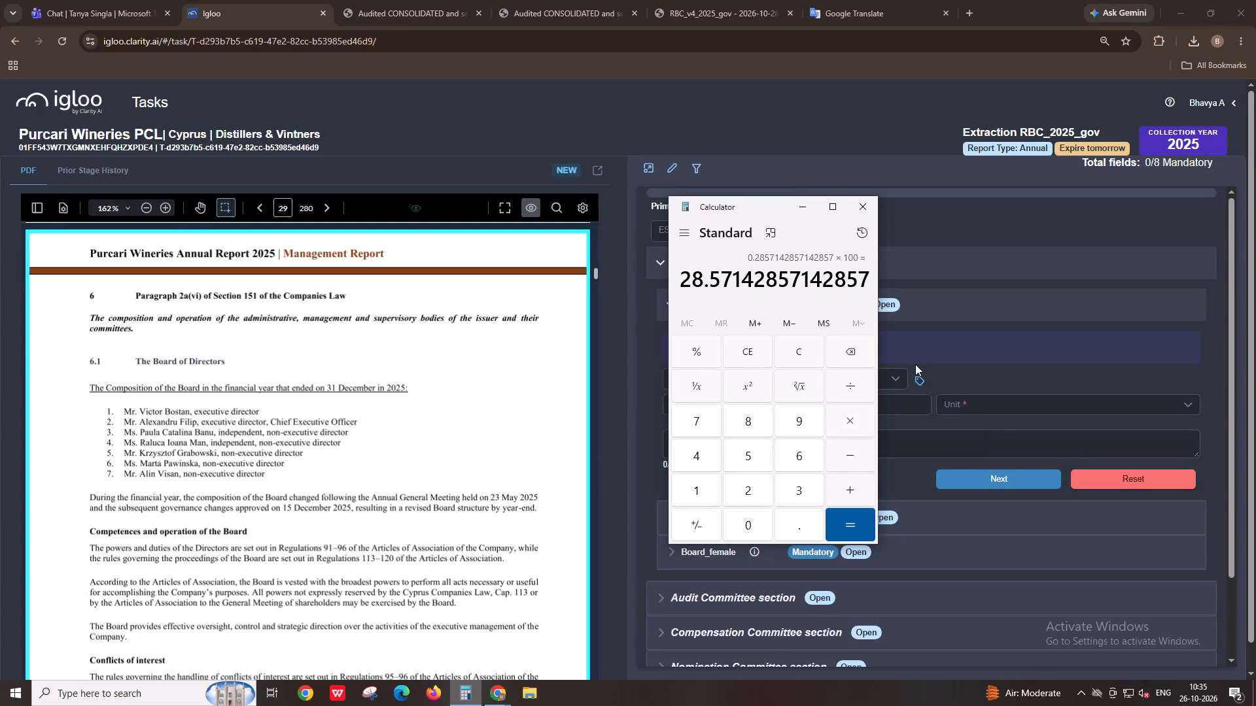
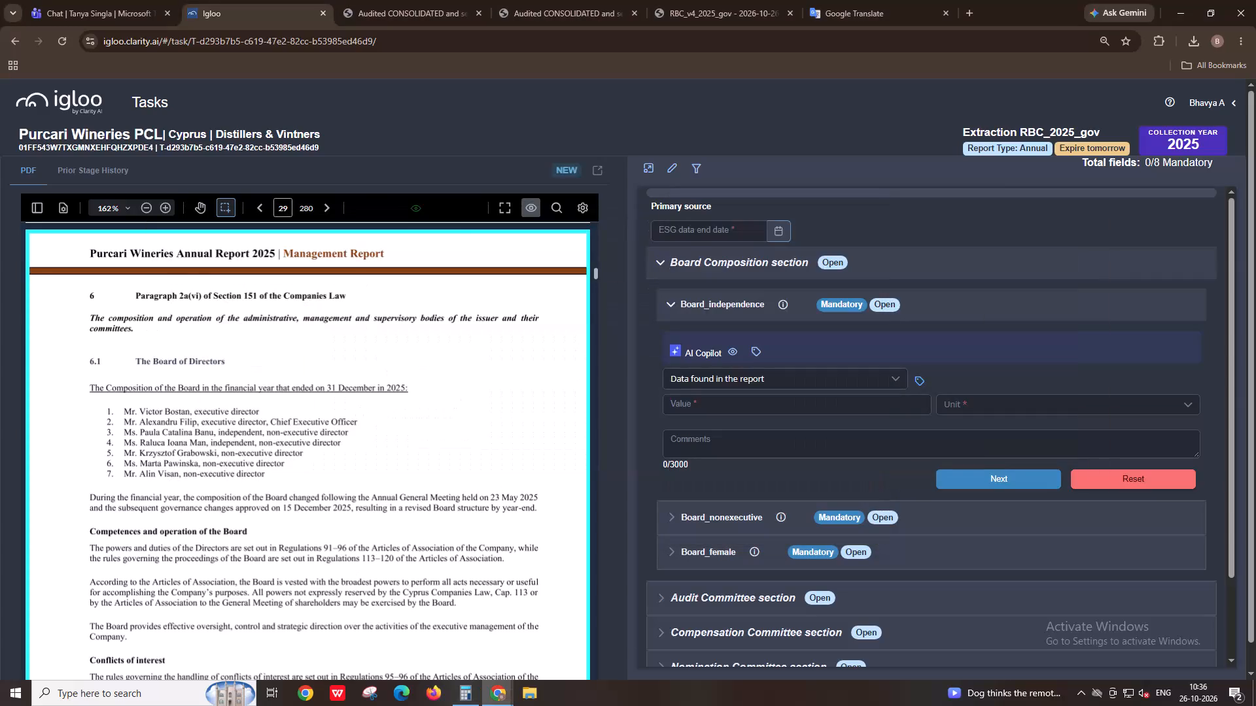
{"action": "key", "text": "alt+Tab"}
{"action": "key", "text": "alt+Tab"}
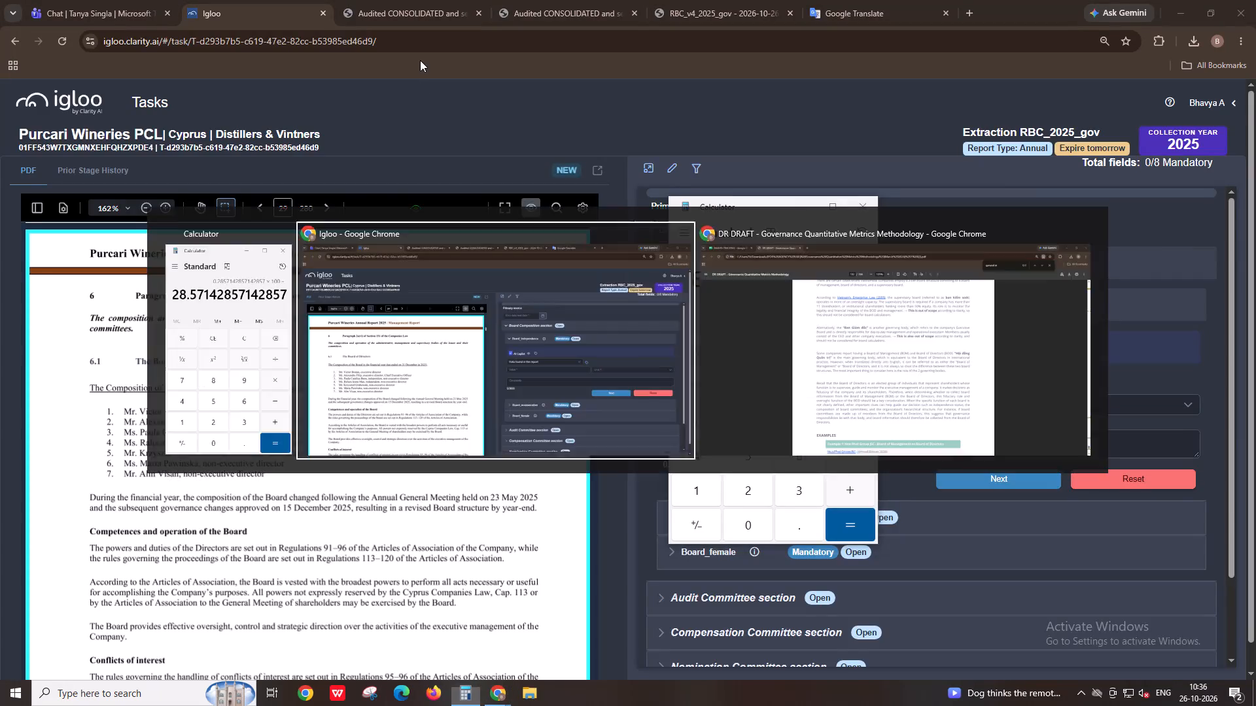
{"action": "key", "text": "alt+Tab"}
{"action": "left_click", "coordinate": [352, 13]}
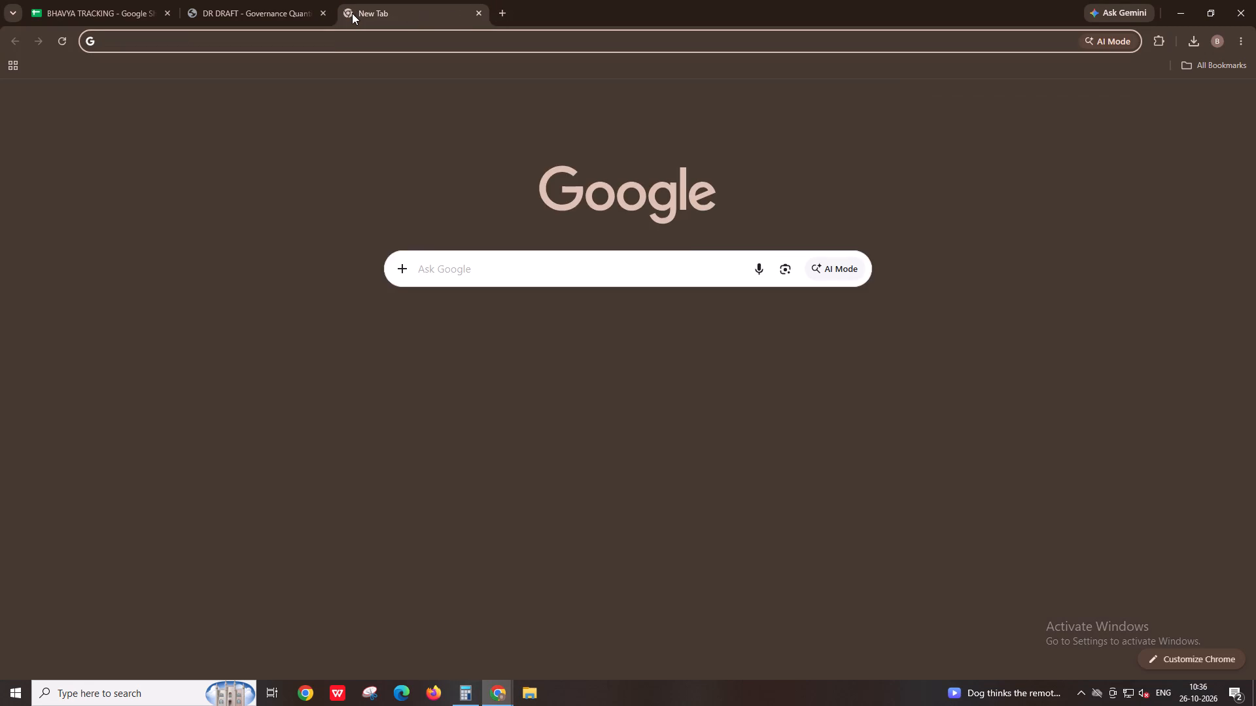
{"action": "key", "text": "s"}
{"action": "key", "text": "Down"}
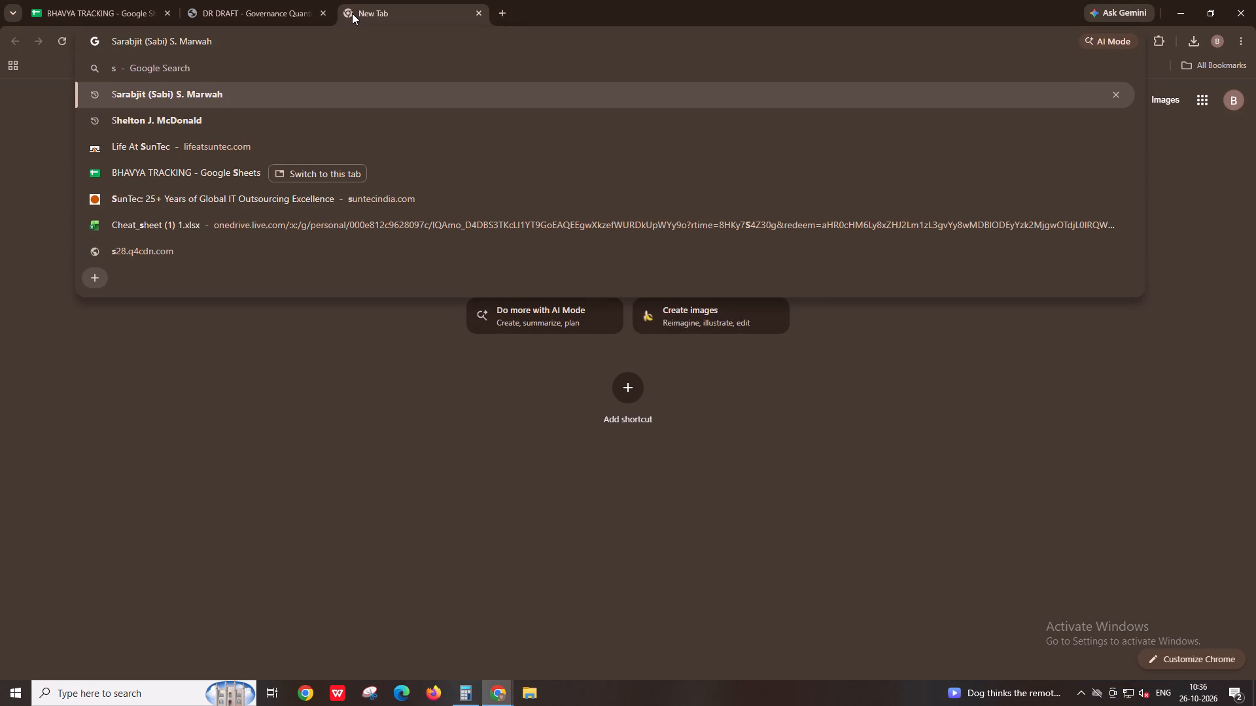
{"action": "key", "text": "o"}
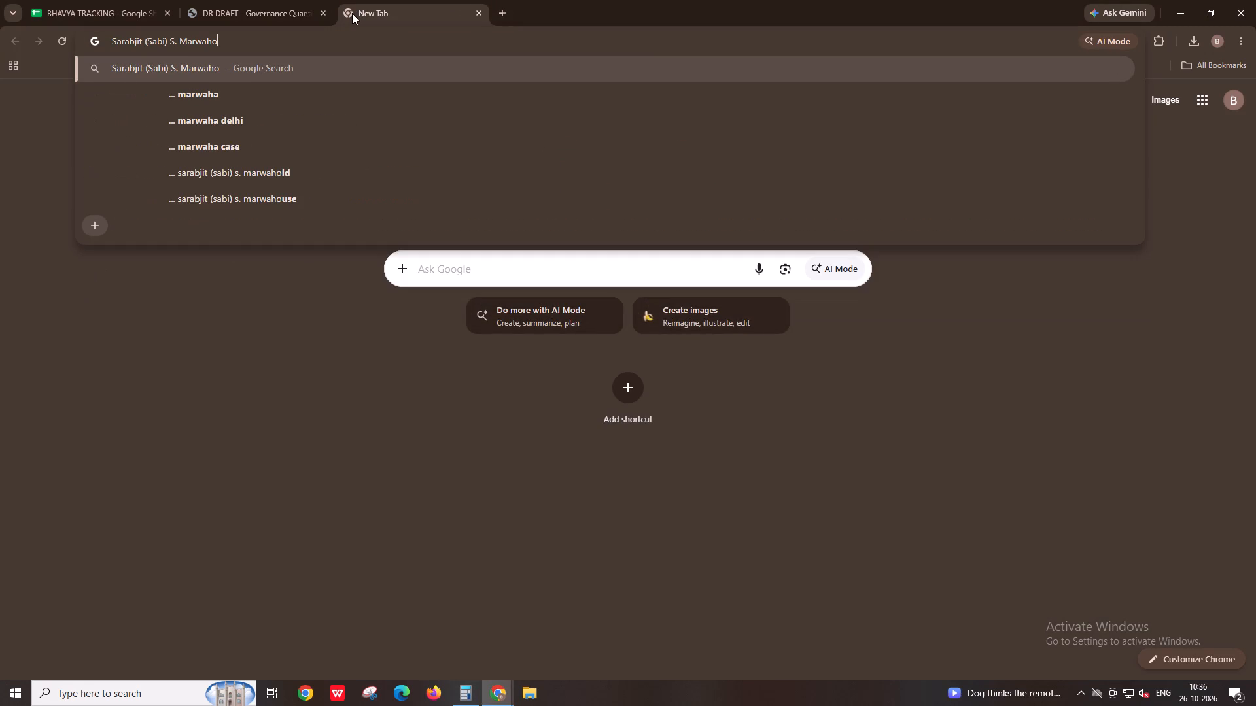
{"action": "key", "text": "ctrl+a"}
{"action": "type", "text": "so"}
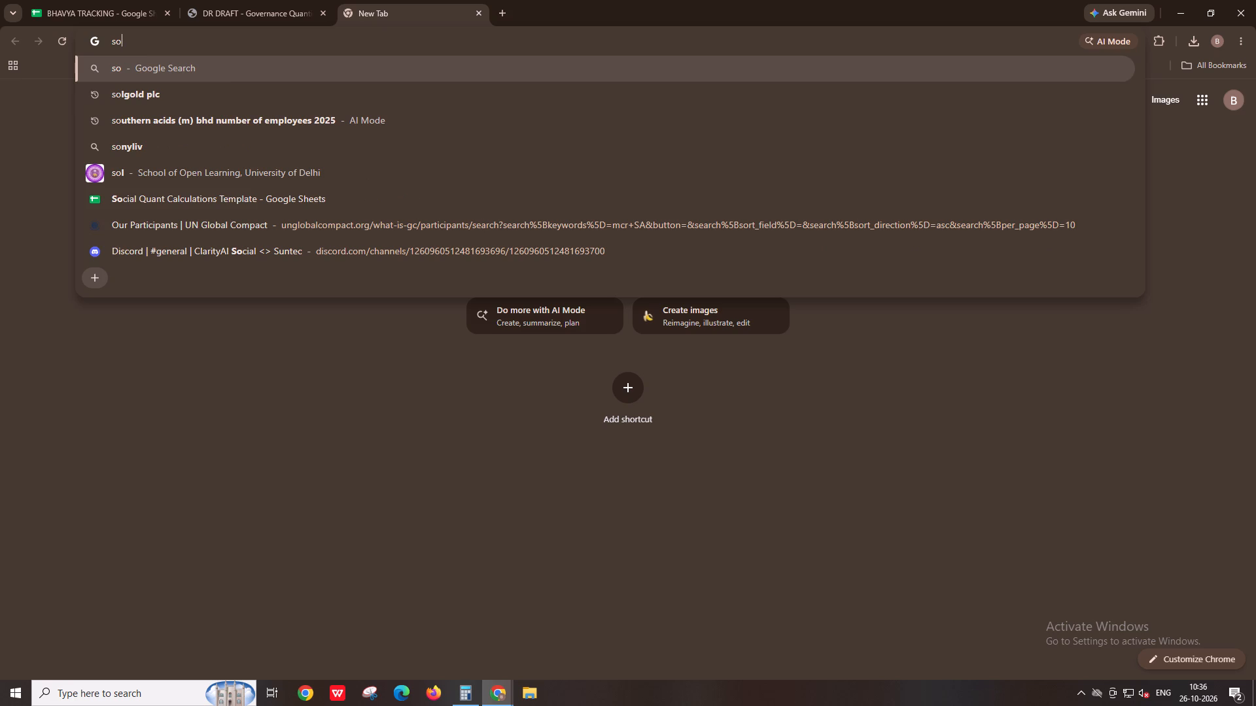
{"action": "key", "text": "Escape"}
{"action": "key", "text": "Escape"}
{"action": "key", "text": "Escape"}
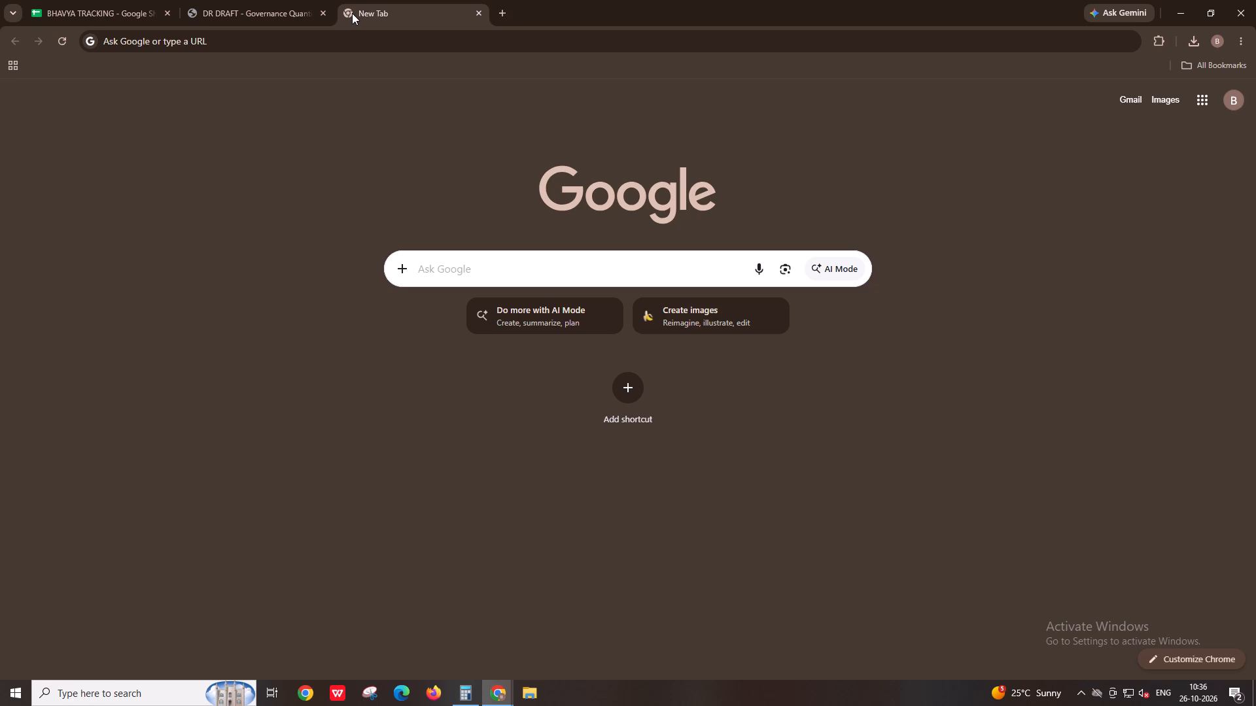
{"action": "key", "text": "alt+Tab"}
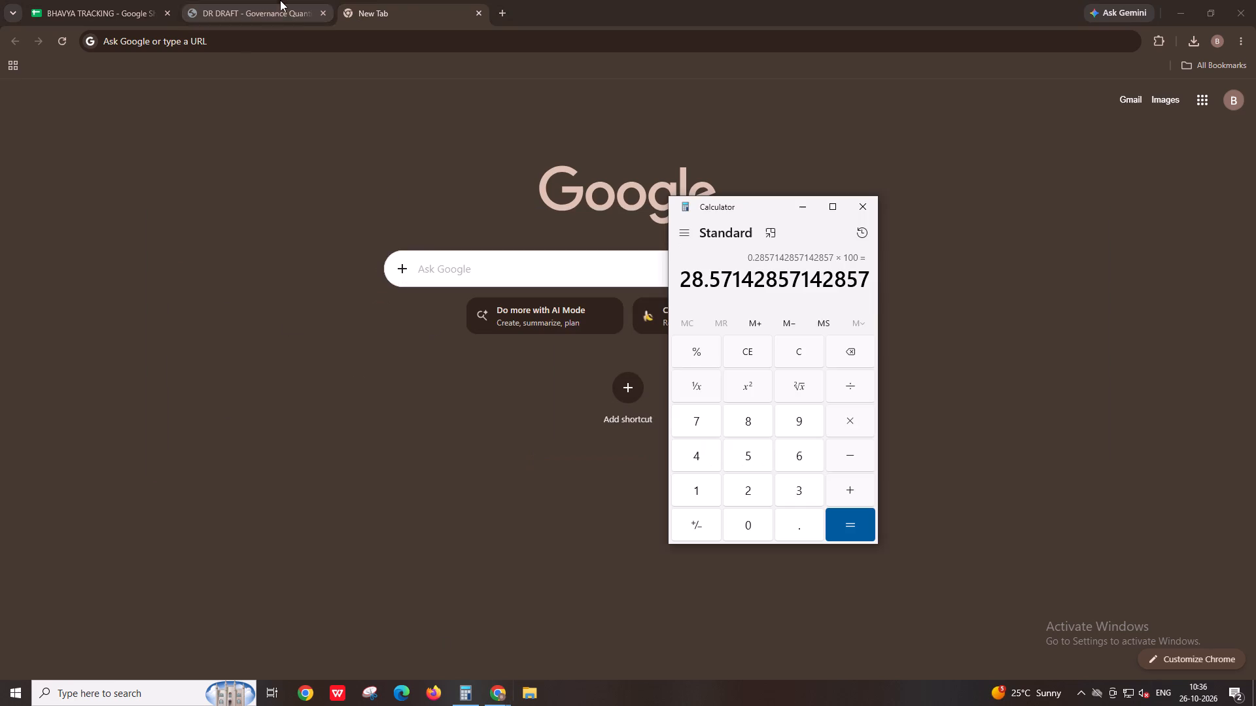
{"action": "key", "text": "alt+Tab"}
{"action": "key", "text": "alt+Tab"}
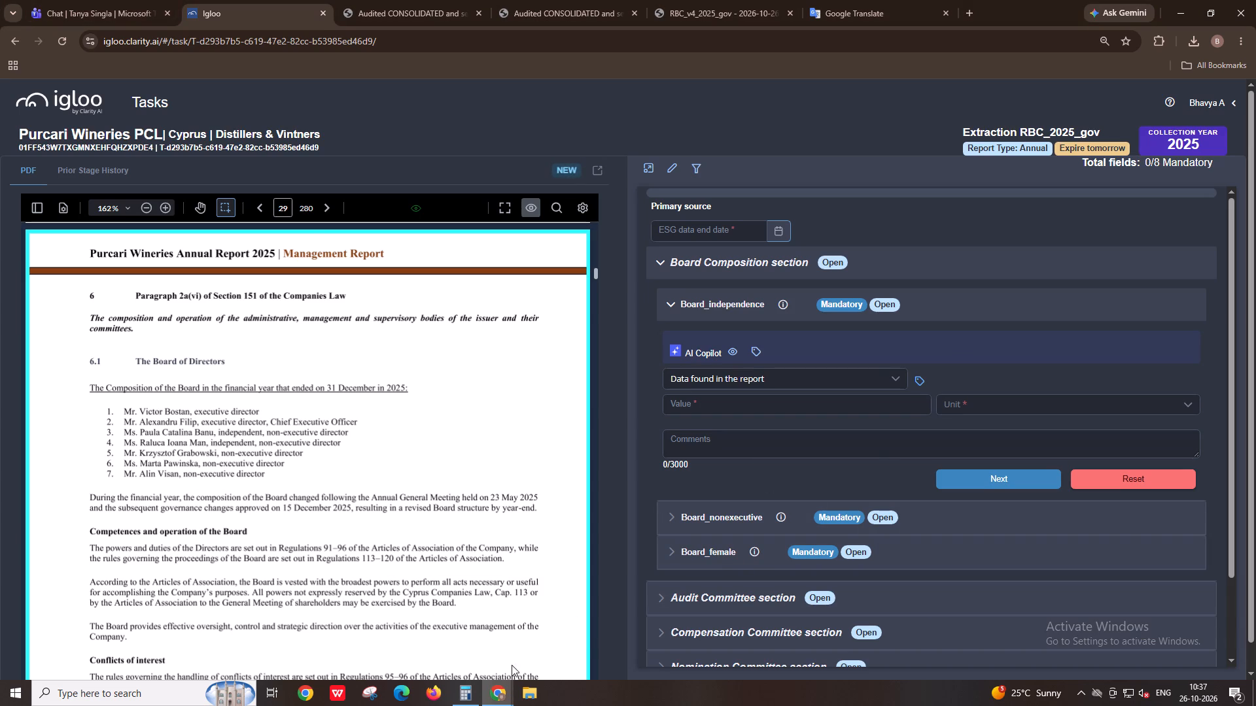
Switch to Calculator and compute the board independence percentage afresh as 2/7*100.
{"action": "left_click", "coordinate": [467, 682]}
{"action": "key", "text": "Escape"}
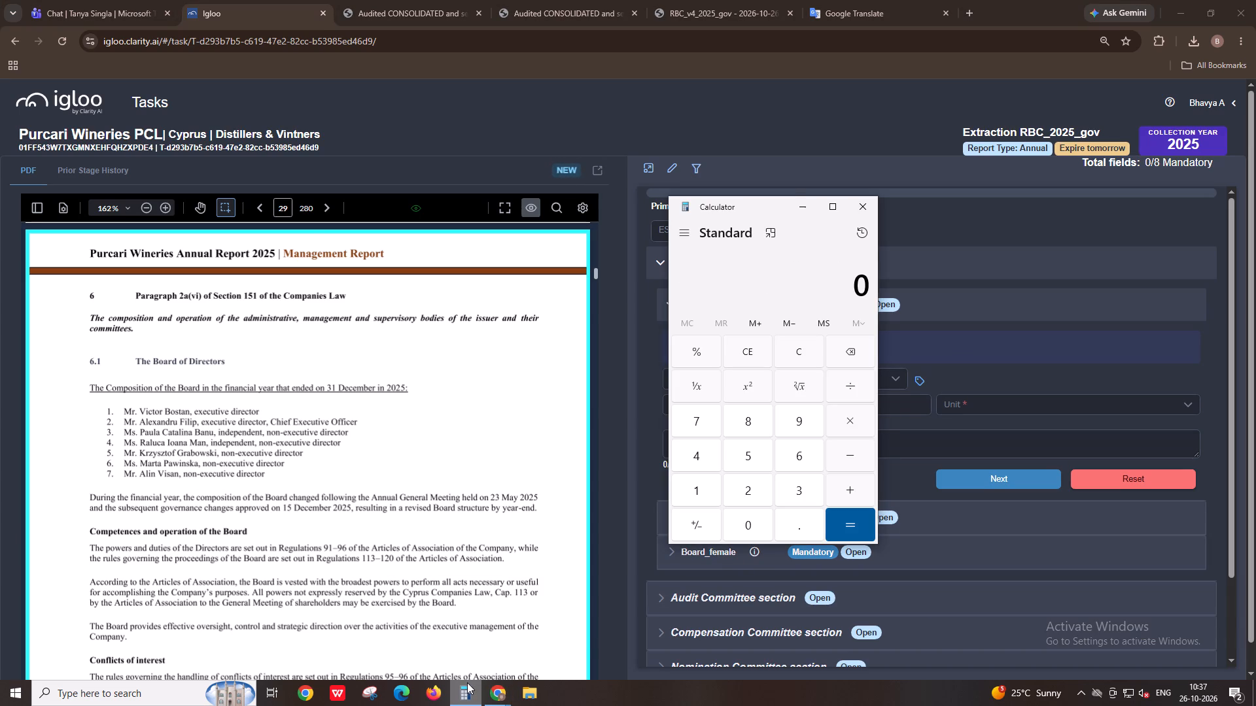
{"action": "type", "text": "2/7*100"}
{"action": "key", "text": "Return"}
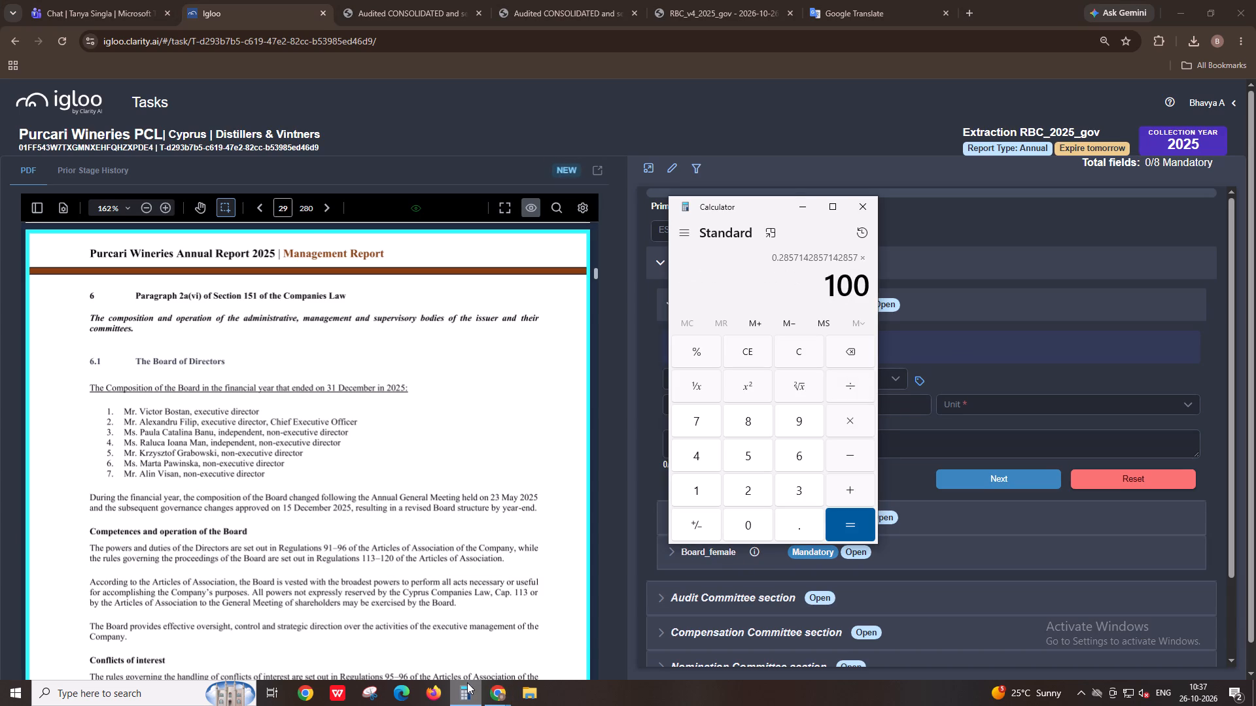
{"action": "left_click", "coordinate": [814, 212]}
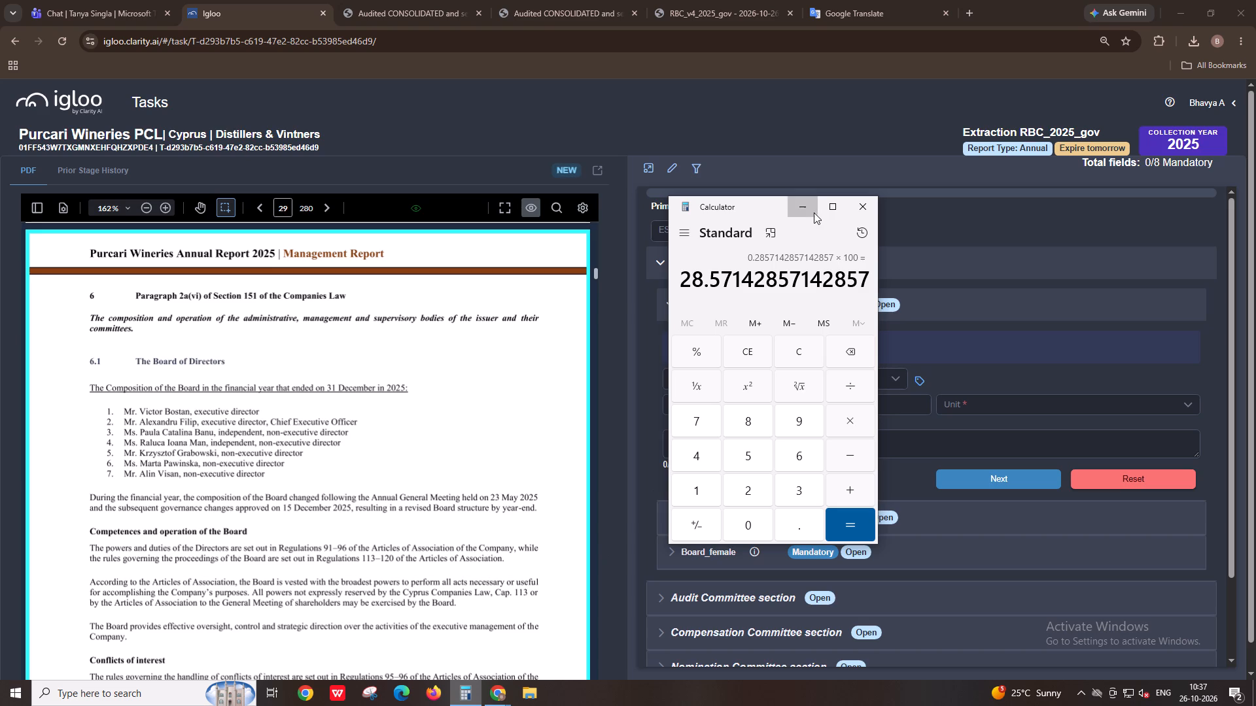
In Igloo, enter 28.57 as the Board_independence value and set its unit to %.
{"action": "left_click", "coordinate": [828, 401]}
{"action": "type", "text": "28.57"}
{"action": "left_click", "coordinate": [947, 411]}
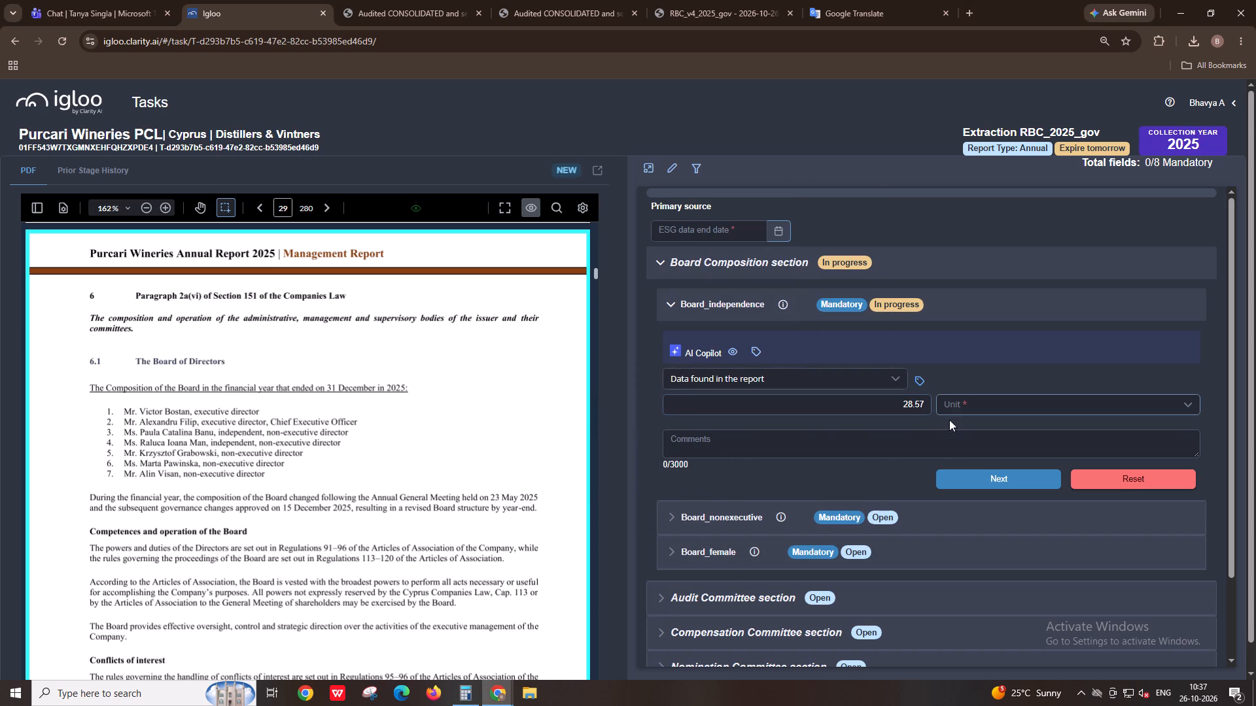
{"action": "left_click", "coordinate": [952, 437]}
{"action": "left_click", "coordinate": [936, 446]}
{"action": "type", "text": "BOD consists of 7 members"}
{"action": "key", "text": "space"}
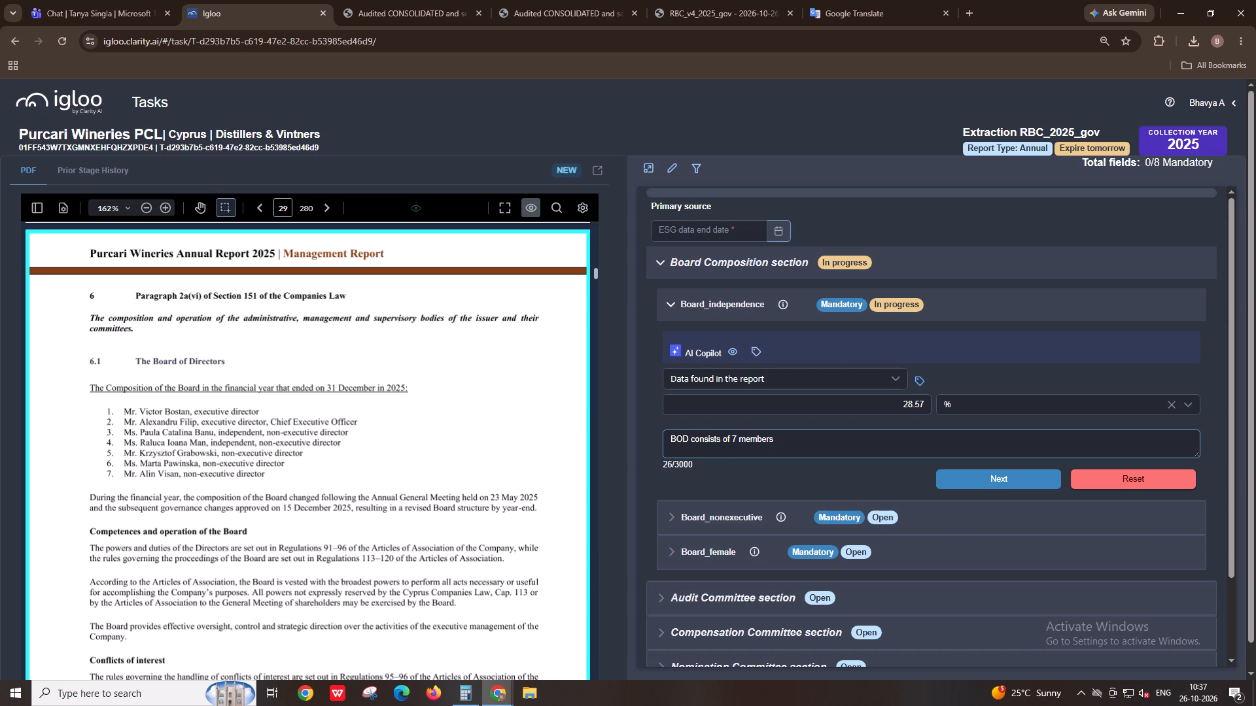
{"action": "type", "text": "at the year"}
{"action": "key", "text": "space"}
{"action": "type", "text": "end 31 dec25"}
{"action": "key", "text": "BackSpace"}
{"action": "key", "text": "BackSpace"}
{"action": "key", "text": "space"}
{"action": "type", "text": "25,"}
{"action": "key", "text": "space"}
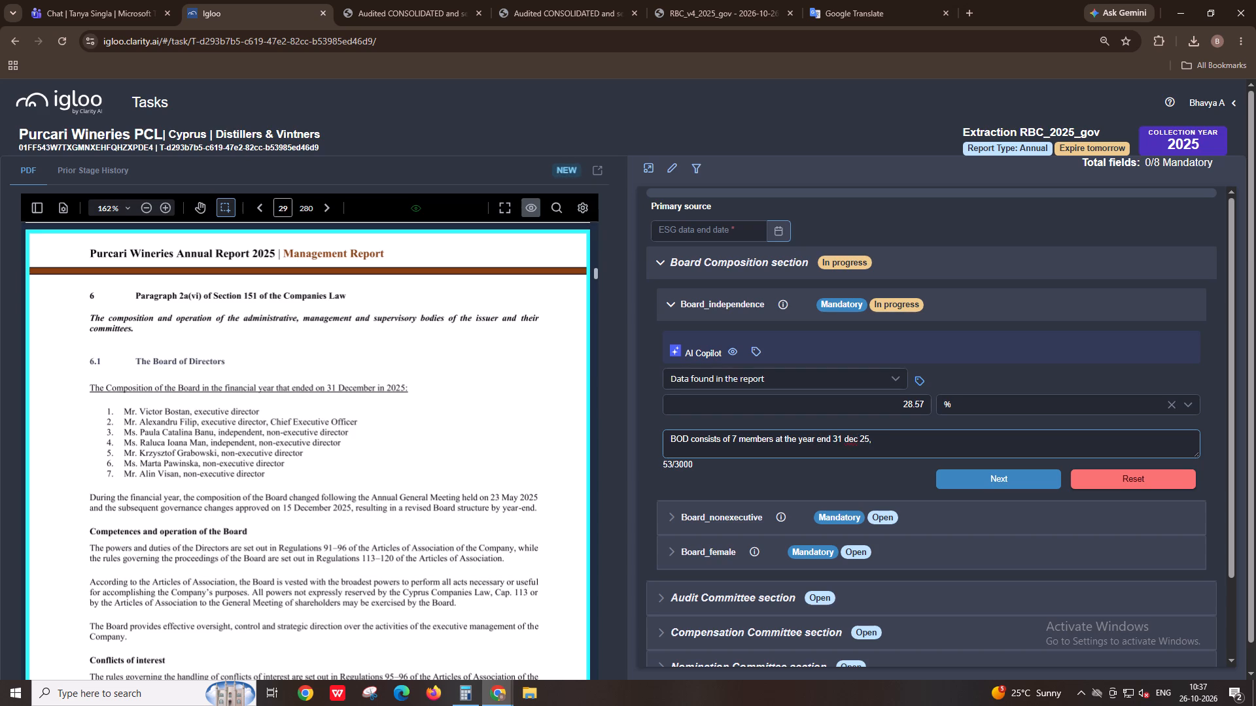
{"action": "type", "text": "2"}
{"action": "key", "text": "space"}
{"action": "type", "text": "are Indep"}
{"action": "type", "text": "endent"}
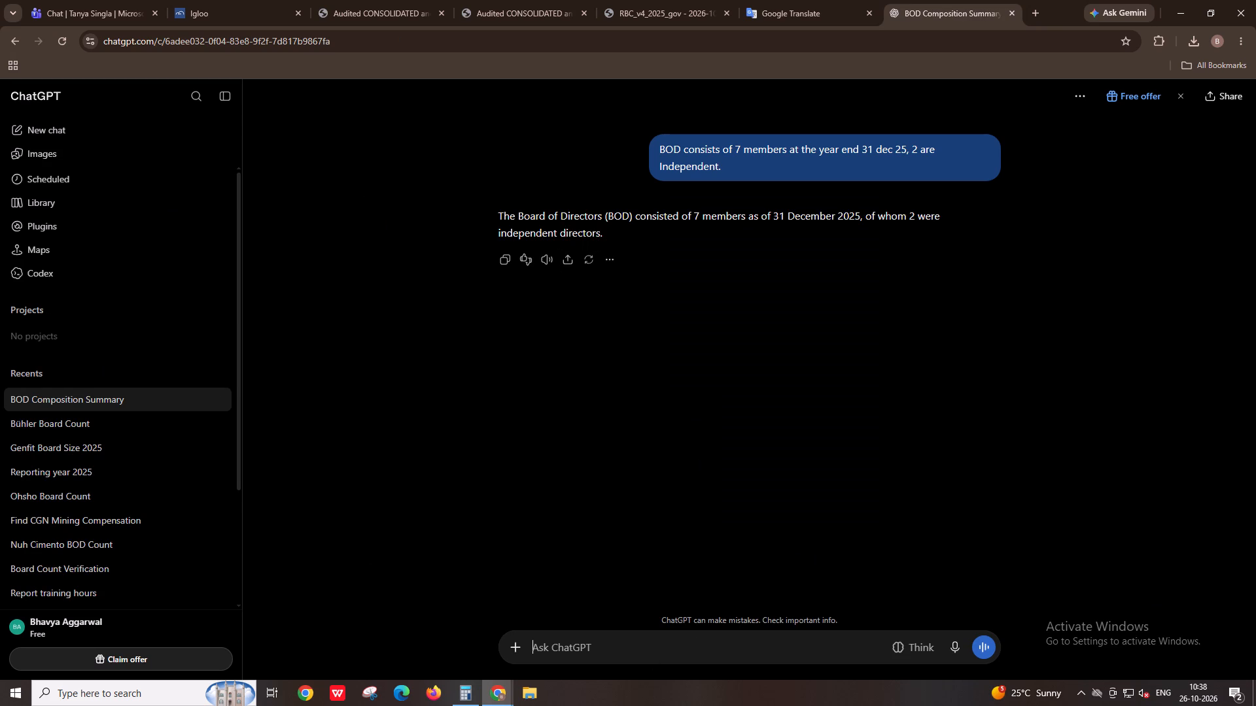
Replace the Board_independence comment in Igloo with ChatGPT's reworded sentence and add the formula 2/7*100 on a new line.
{"action": "left_click", "coordinate": [506, 263]}
{"action": "left_click", "coordinate": [204, 0]}
{"action": "key", "text": "ctrl+v"}
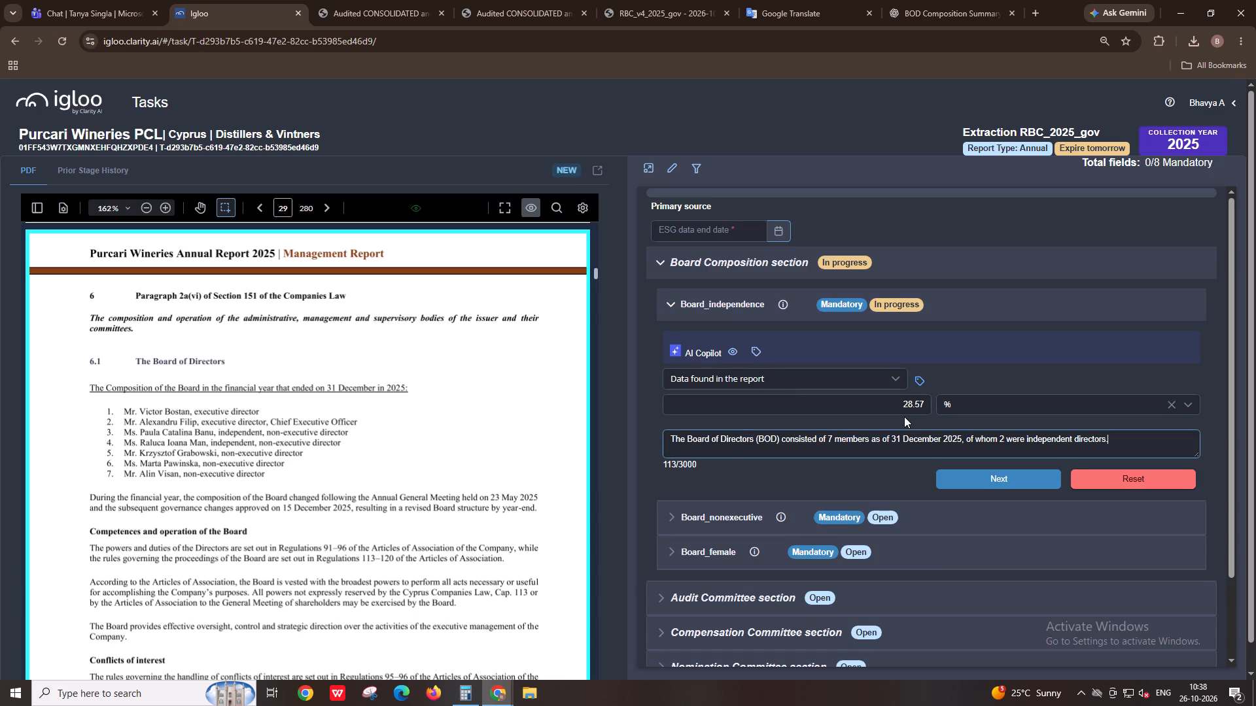
{"action": "key", "text": "Return"}
{"action": "type", "text": "2/7/"}
{"action": "key", "text": "BackSpace"}
{"action": "type", "text": "*100"}
Tag the underlined 31 December 2025 board composition line on page 29 as Board_independence evidence and advance to Board_nonexecutive.
{"action": "left_click", "coordinate": [920, 384]}
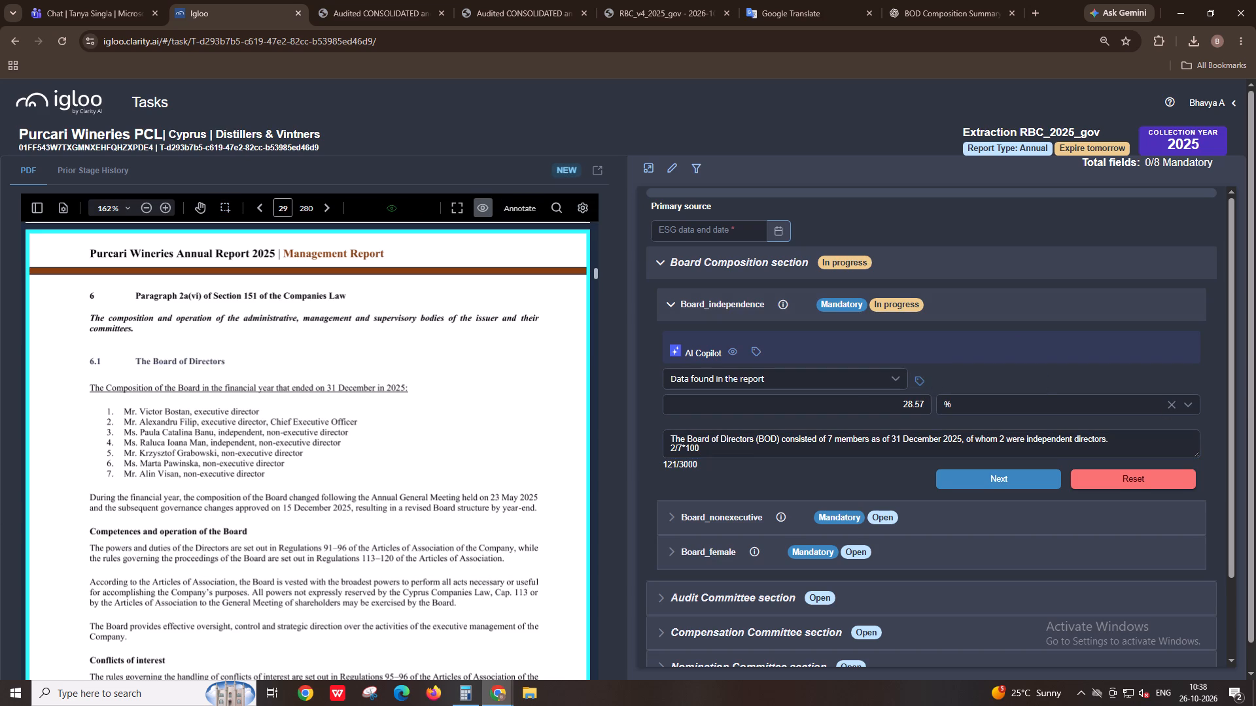
{"action": "left_click_drag", "start_coordinate": [91, 387], "coordinate": [392, 378]}
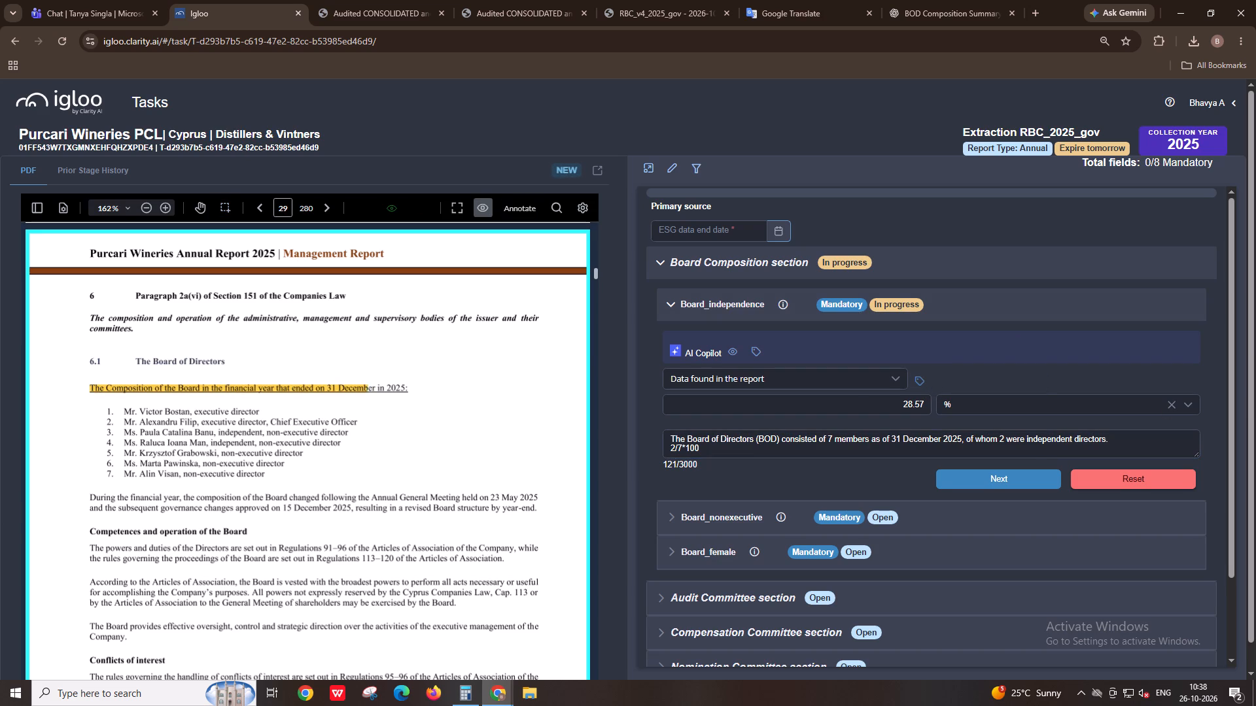
{"action": "left_click_drag", "start_coordinate": [392, 378], "coordinate": [416, 378]}
{"action": "left_click", "coordinate": [979, 505]}
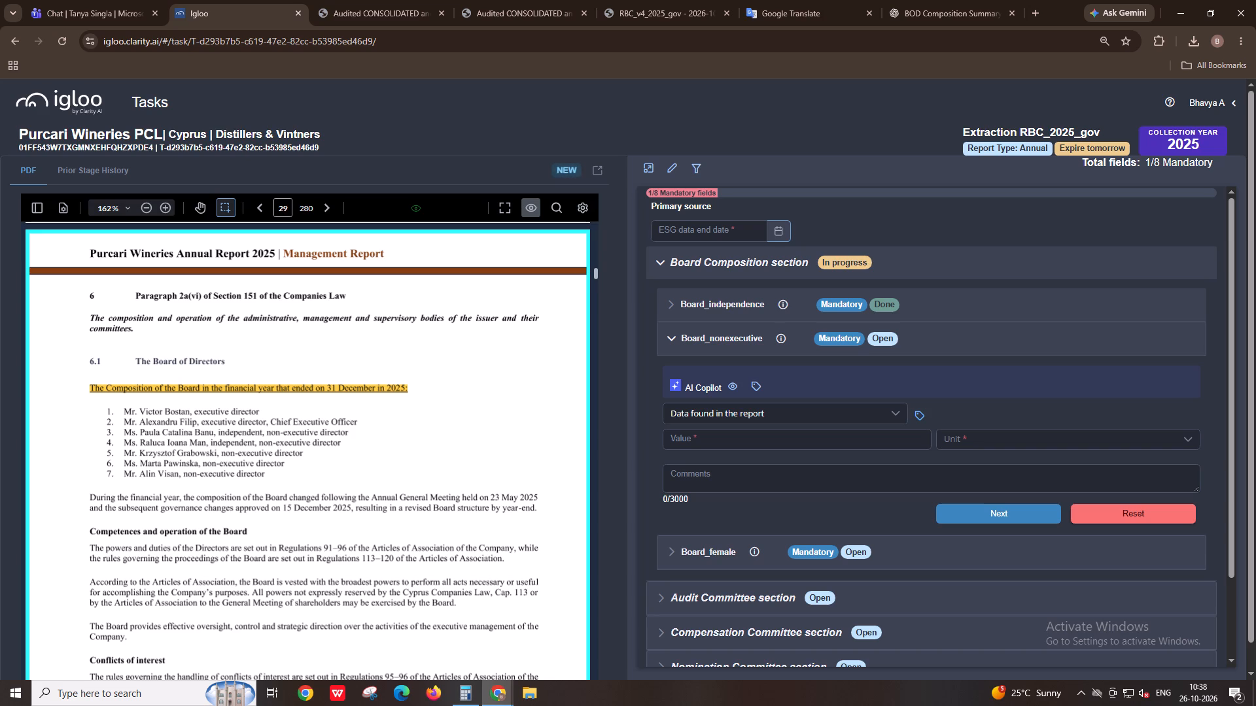
Leave the Purcari Wineries extraction and return to the Igloo task overview.
{"action": "scroll", "coordinate": [283, 110], "scroll_direction": "up", "scroll_amount": 4}
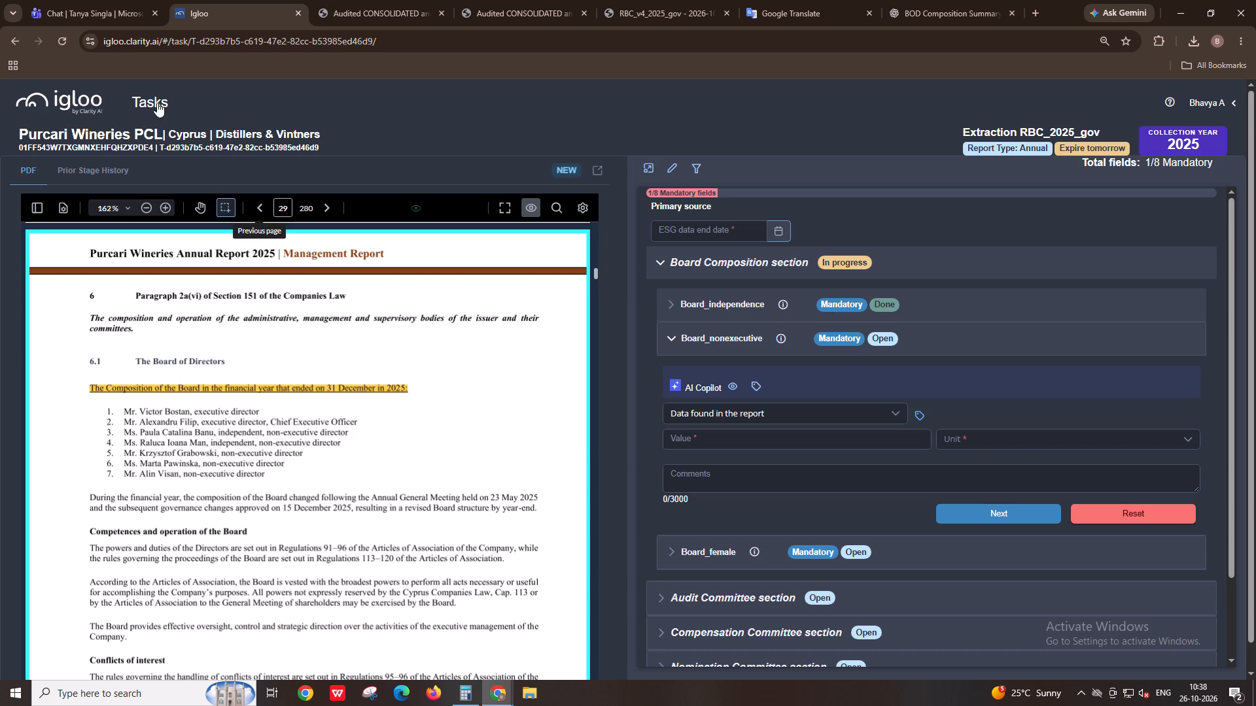
{"action": "left_click", "coordinate": [142, 100]}
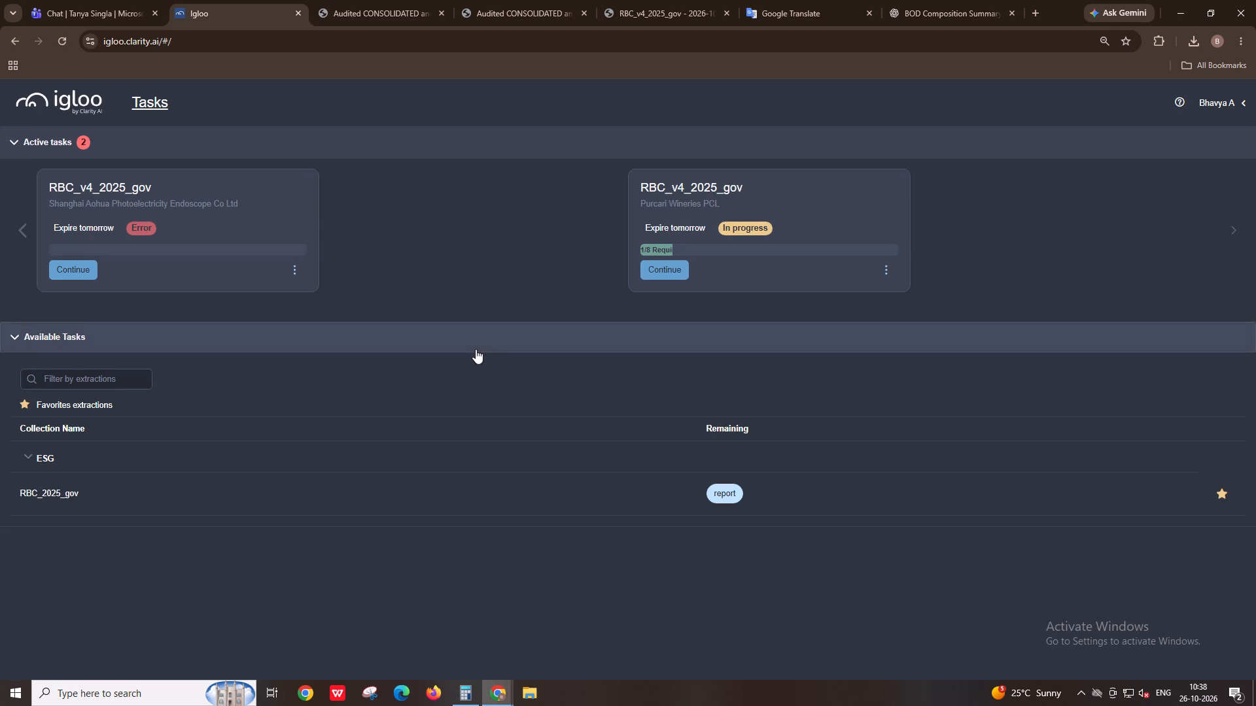
Reload the task overview, resume the Purcari Wineries PCL extraction and collapse its Board_independence entry.
{"action": "key", "text": "F5"}
{"action": "key", "text": "F5"}
{"action": "left_click", "coordinate": [653, 262]}
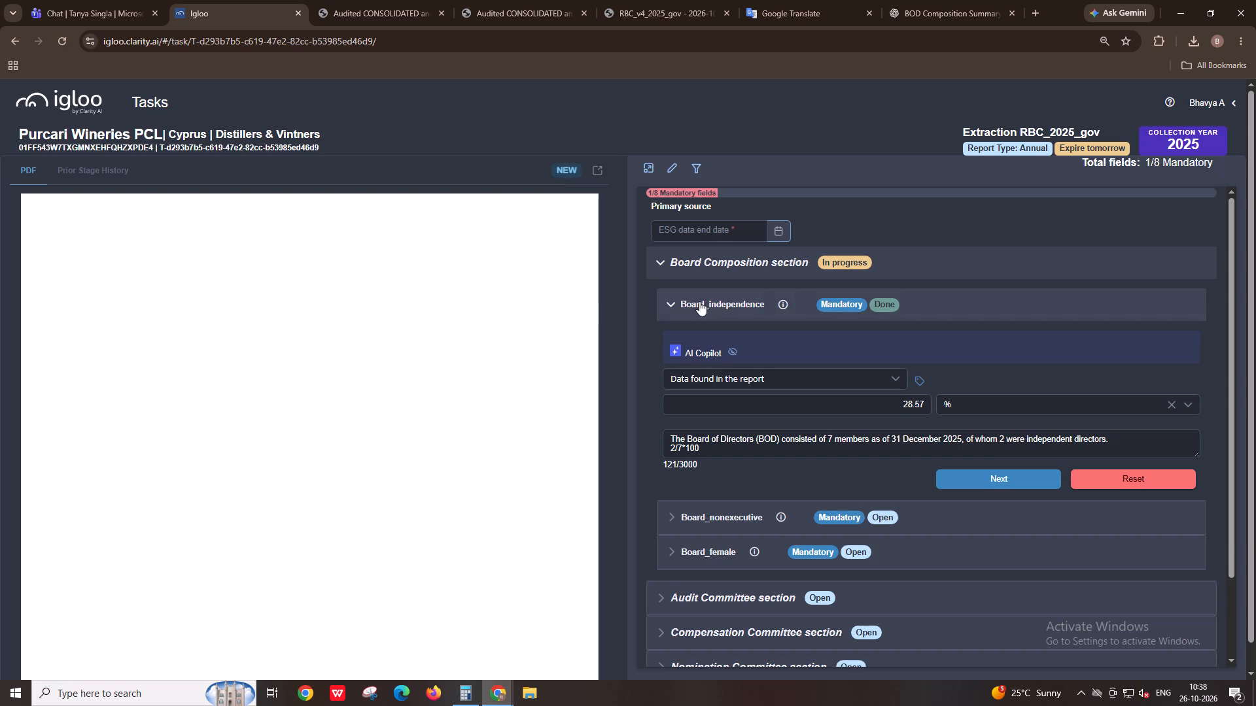
{"action": "left_click", "coordinate": [699, 301]}
Bring the Purcari report in the Igloo viewer to page 29, section 6.1 on the Board of Directors.
{"action": "left_click", "coordinate": [375, 0]}
{"action": "left_click", "coordinate": [489, 0]}
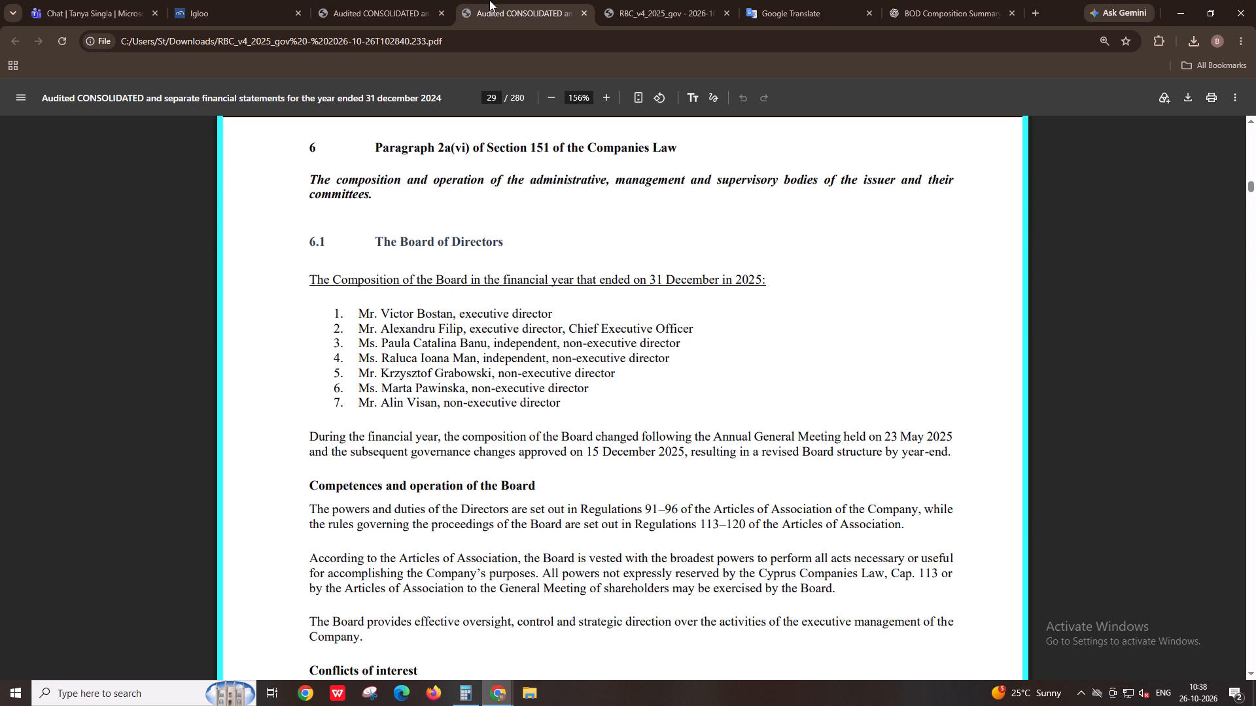
{"action": "left_click", "coordinate": [290, 0]}
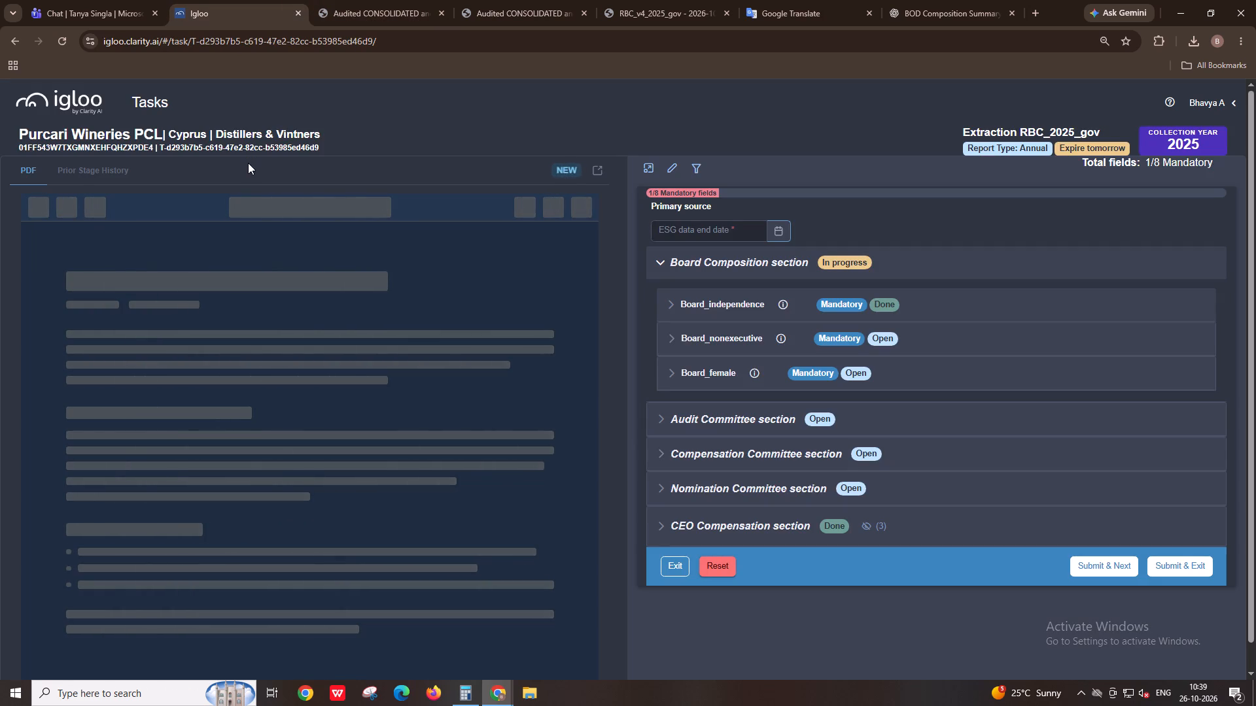
{"action": "left_click", "coordinate": [280, 216]}
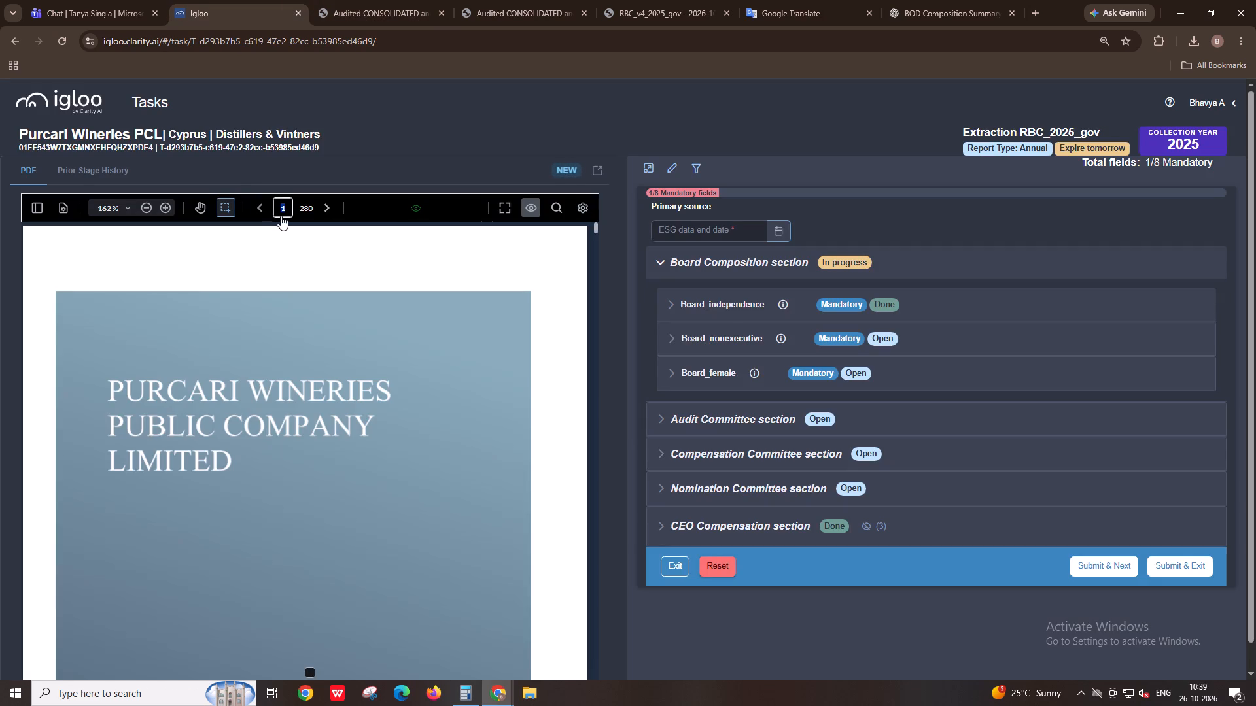
{"action": "type", "text": "29"}
{"action": "key", "text": "Return"}
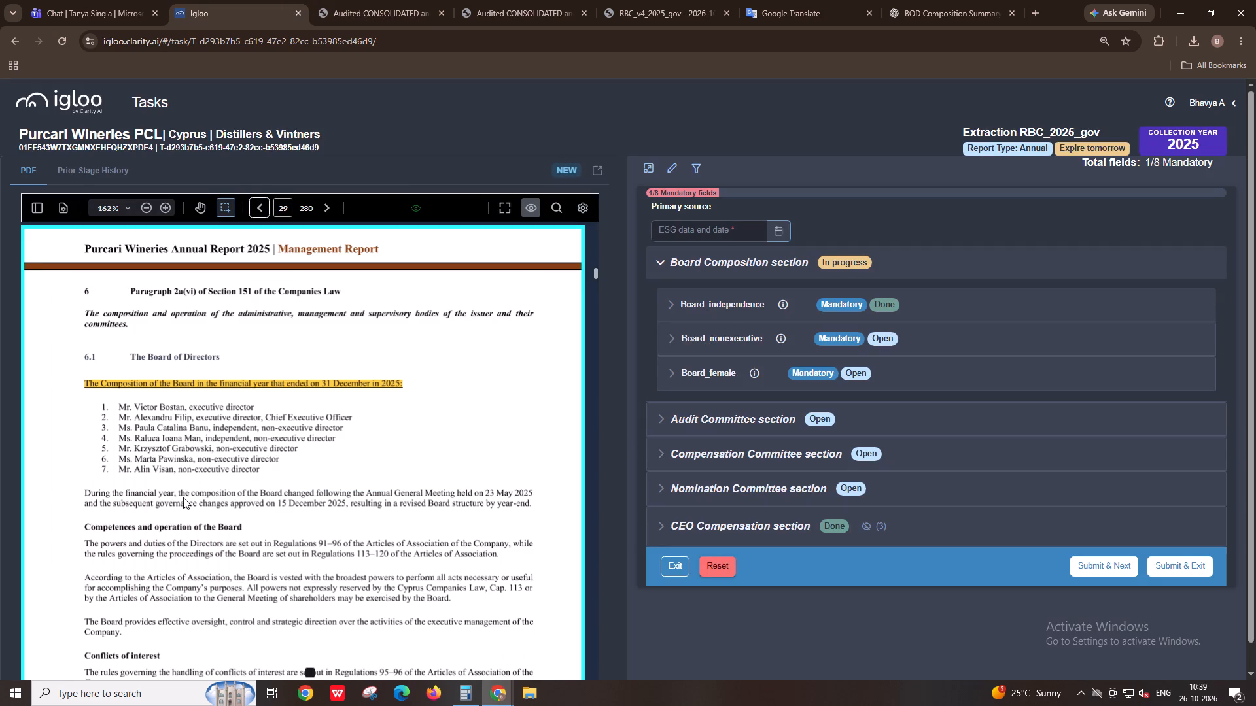
{"action": "scroll", "coordinate": [183, 497], "scroll_direction": "up", "scroll_amount": 1, "text": "ctrl"}
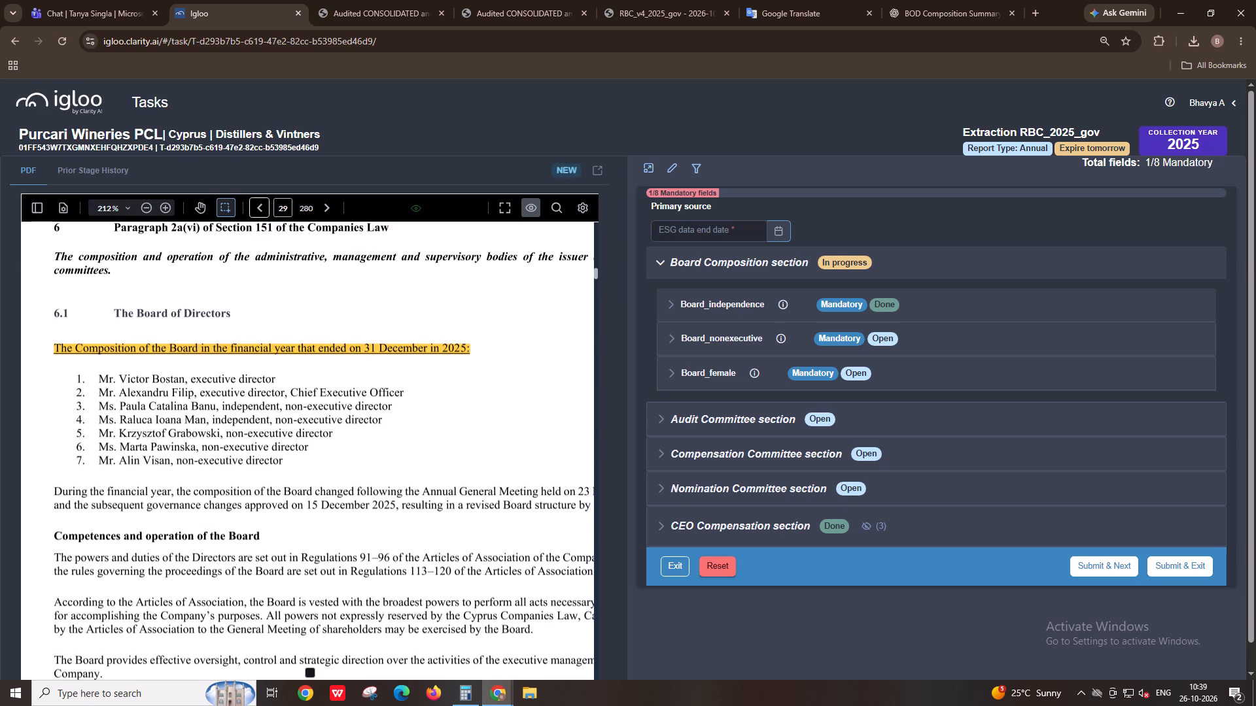
Compute the non-executive share 5/7*100 in Calculator and return to Igloo.
{"action": "left_click", "coordinate": [466, 688]}
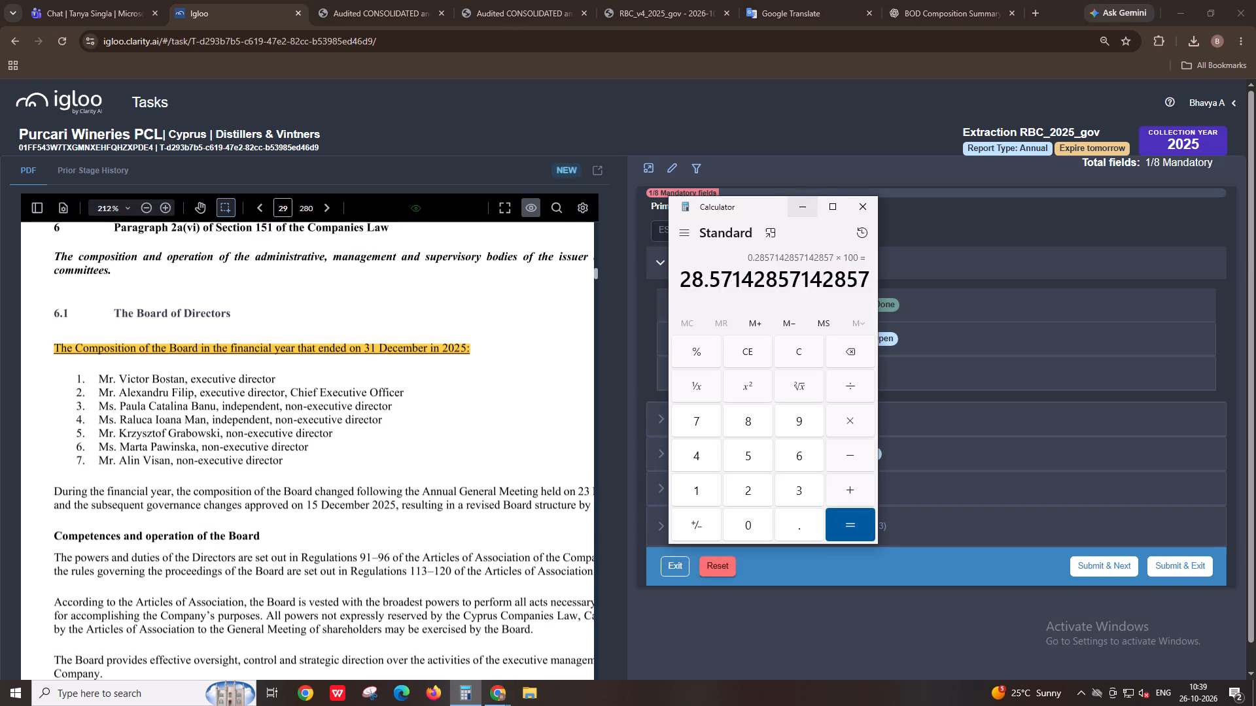
{"action": "key", "text": "Escape"}
{"action": "type", "text": "5/7*100"}
{"action": "key", "text": "Return"}
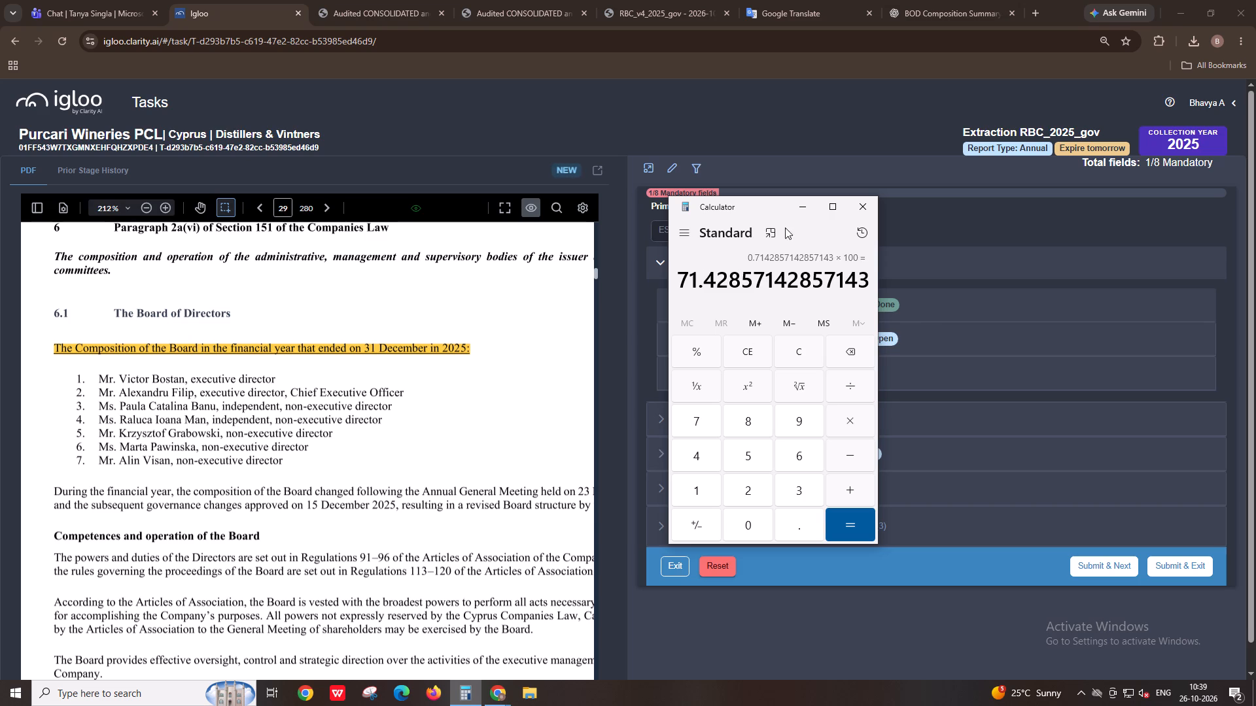
{"action": "left_click", "coordinate": [792, 218]}
{"action": "left_click", "coordinate": [800, 207]}
Open Board_nonexecutive and enter 71.43 as its value.
{"action": "left_click", "coordinate": [778, 355]}
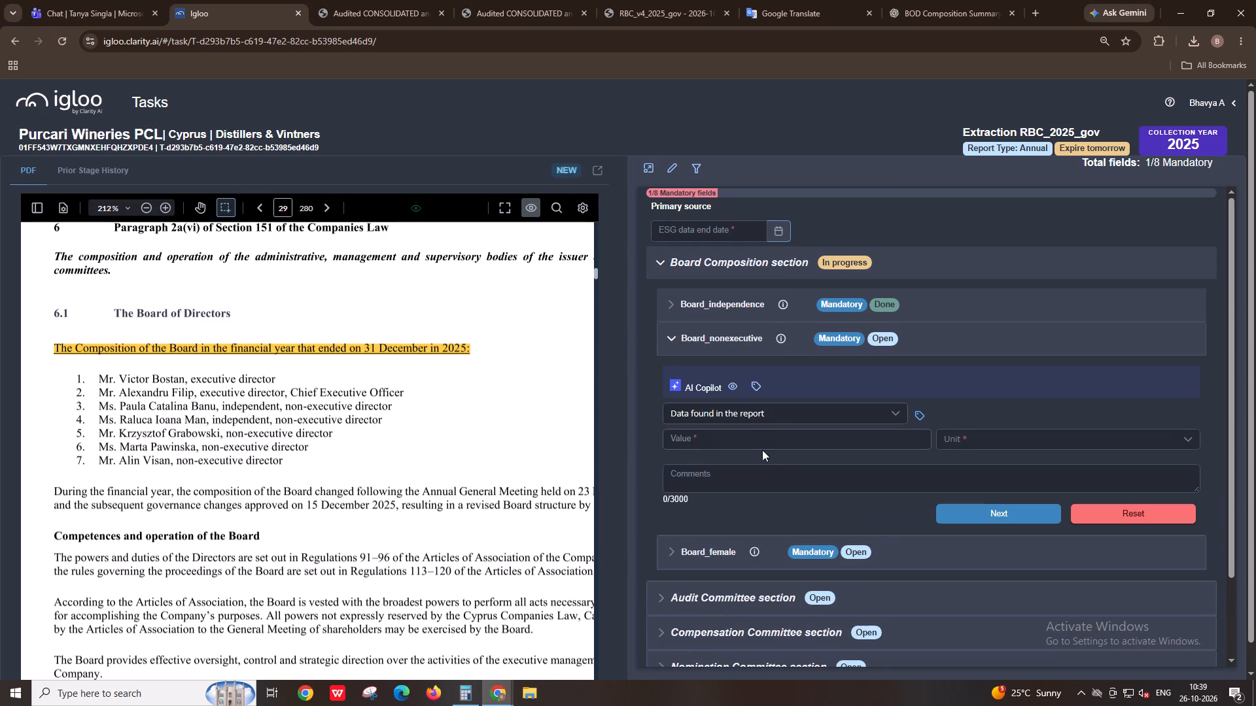
{"action": "left_click", "coordinate": [762, 450]}
{"action": "left_click", "coordinate": [764, 446]}
{"action": "type", "text": "71.43"}
Check last year's Board_nonexecutive figure by temporarily setting Data not found, and restore Data found in the report.
{"action": "left_click", "coordinate": [712, 428]}
{"action": "left_click", "coordinate": [714, 424]}
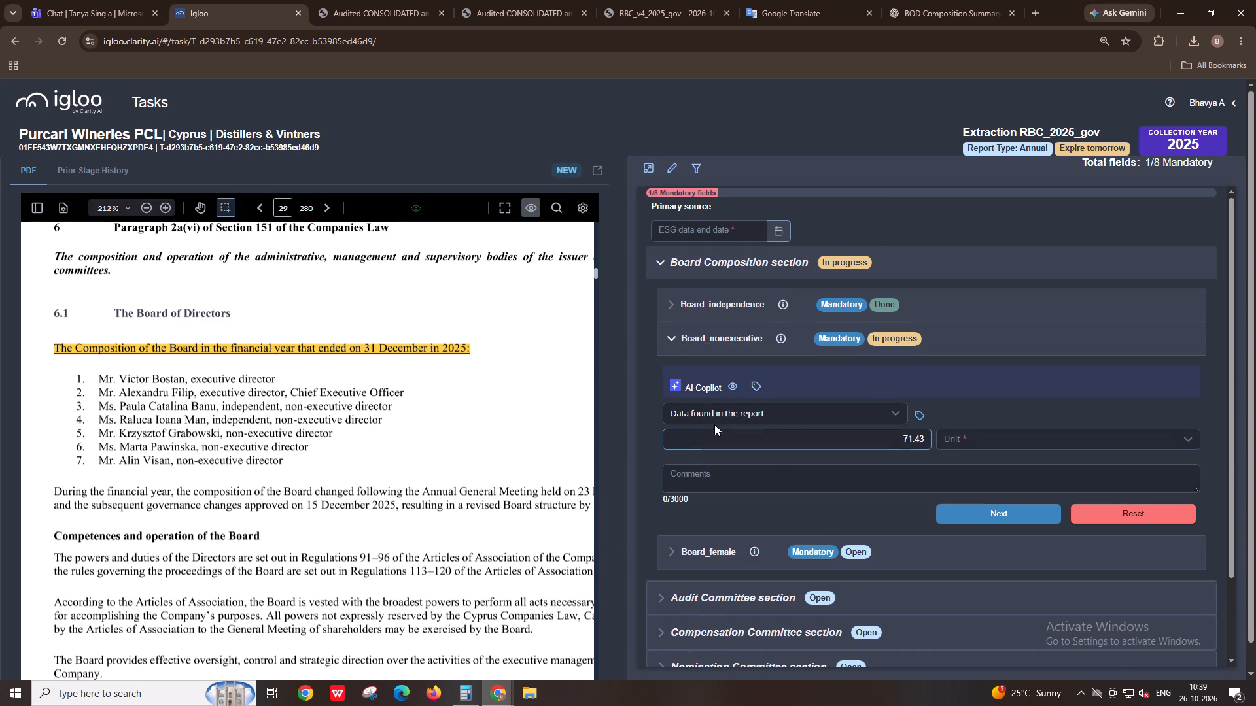
{"action": "left_click", "coordinate": [722, 423]}
{"action": "left_click", "coordinate": [714, 453]}
{"action": "left_click", "coordinate": [715, 453]}
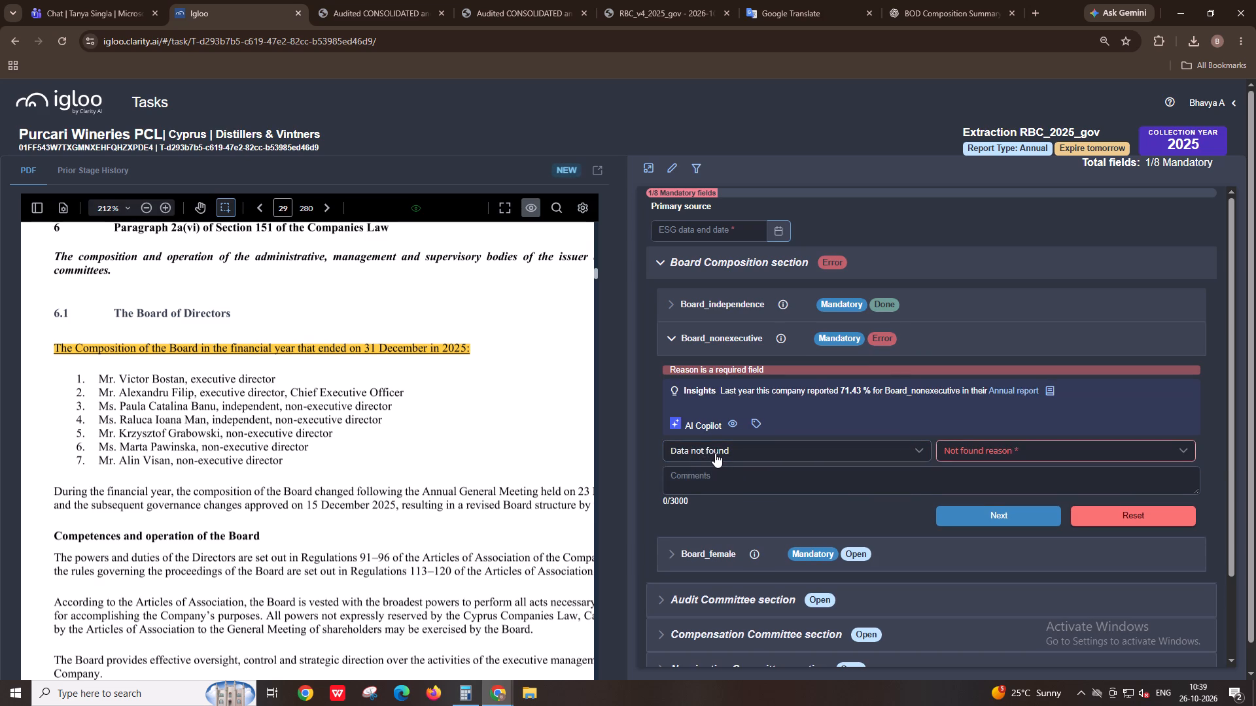
{"action": "left_click", "coordinate": [703, 467]}
Set the Board_nonexecutive unit to percentage (%).
{"action": "left_click", "coordinate": [969, 437]}
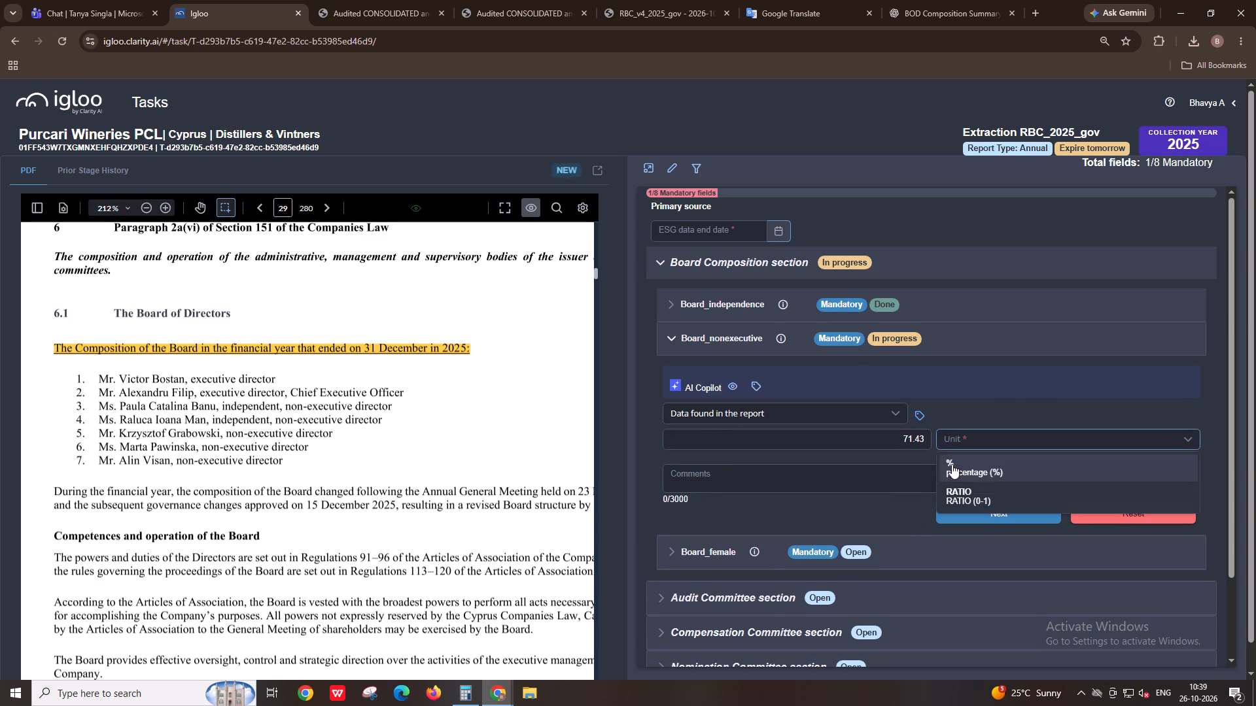
{"action": "left_click", "coordinate": [952, 464]}
Copy the full Board_independence comment, including its formula line, into the Board_nonexecutive comments.
{"action": "left_click", "coordinate": [920, 472]}
{"action": "left_click", "coordinate": [798, 301]}
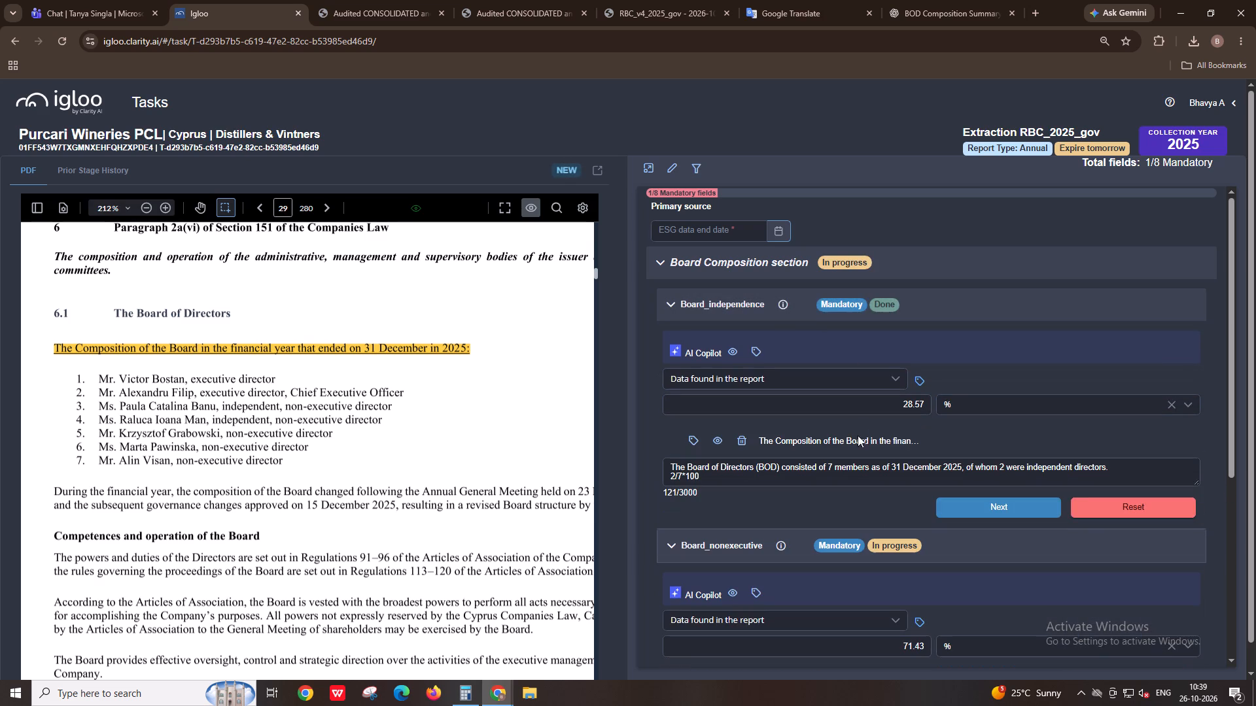
{"action": "left_click", "coordinate": [1121, 474]}
{"action": "key", "text": "ctrl+a"}
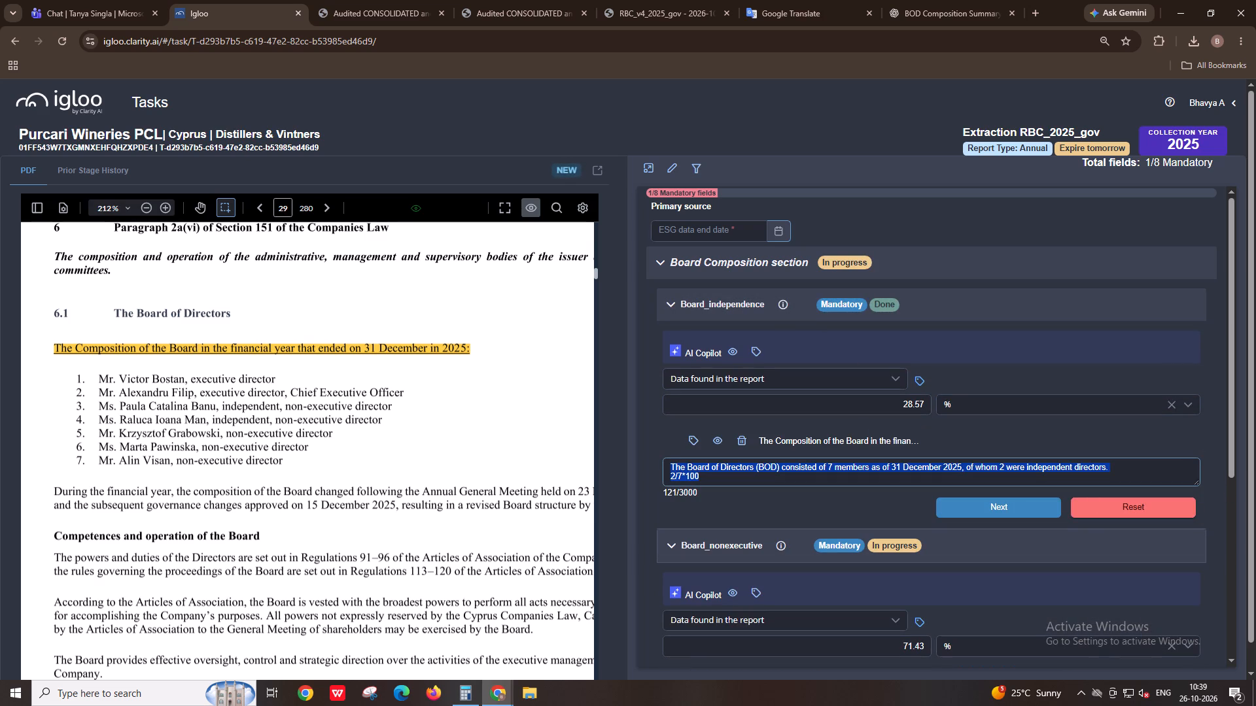
{"action": "key", "text": "ctrl+c"}
{"action": "scroll", "coordinate": [1116, 473], "scroll_direction": "down", "scroll_amount": 5}
{"action": "left_click", "coordinate": [956, 386]}
{"action": "key", "text": "ctrl+v"}
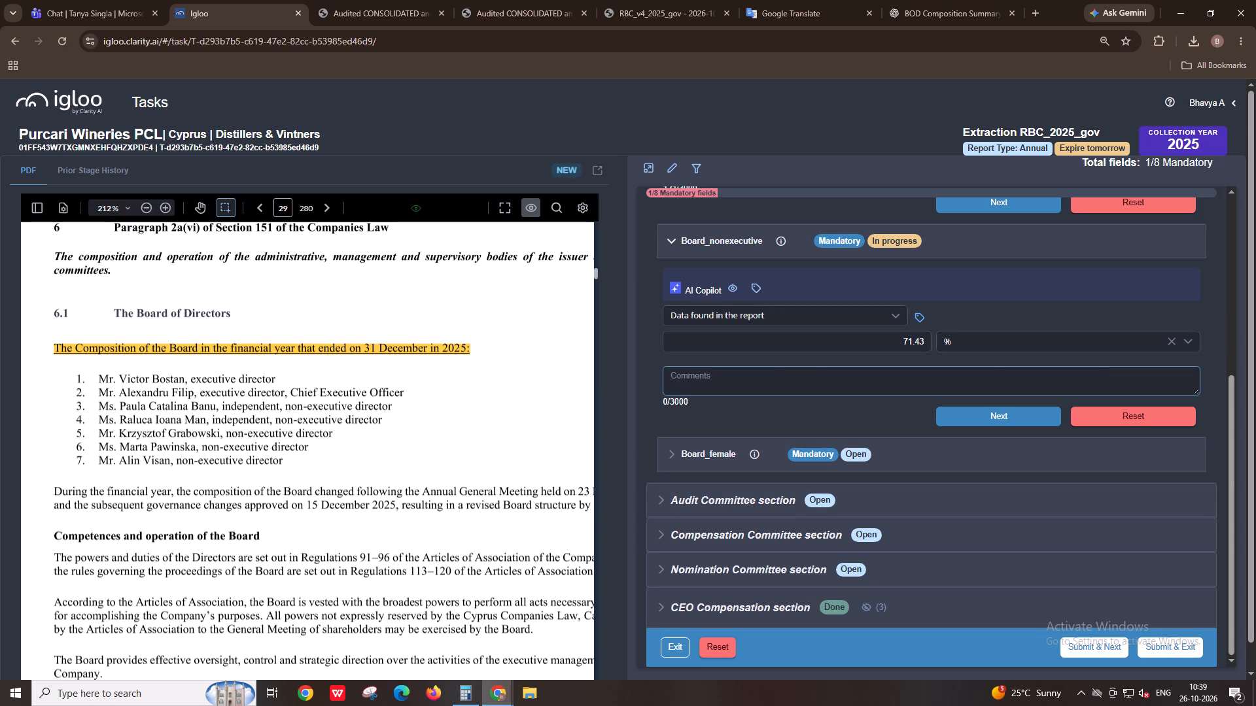
Edit the Board_nonexecutive comment to read "of whom 5 were Non-Executive directors" with the formula 5/7*100.
{"action": "left_click", "coordinate": [1003, 372]}
{"action": "key", "text": "BackSpace"}
{"action": "key", "text": "5"}
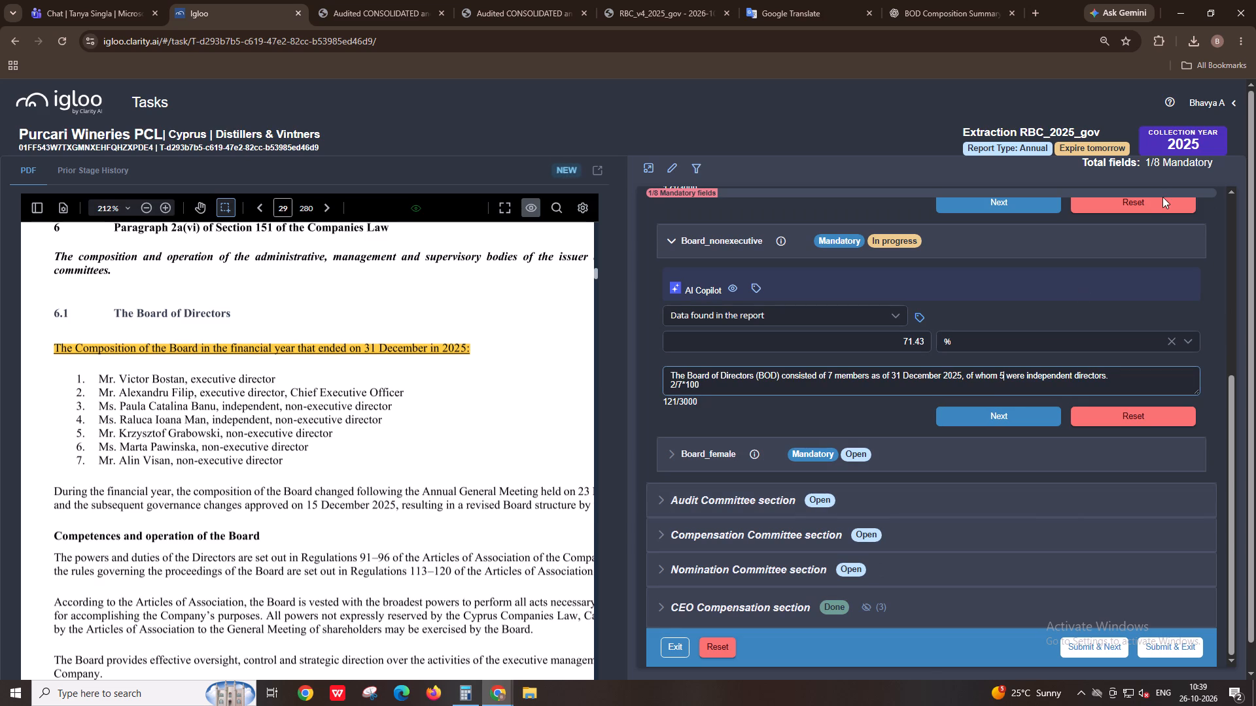
{"action": "left_click", "coordinate": [1075, 378]}
{"action": "key", "text": "Left"}
{"action": "key", "text": "BackSpace"}
{"action": "key", "text": "BackSpace"}
{"action": "key", "text": "BackSpace"}
{"action": "key", "text": "BackSpace"}
{"action": "key", "text": "BackSpace"}
{"action": "key", "text": "BackSpace"}
{"action": "key", "text": "BackSpace"}
{"action": "key", "text": "BackSpace"}
{"action": "key", "text": "BackSpace"}
{"action": "key", "text": "BackSpace"}
{"action": "key", "text": "BackSpace"}
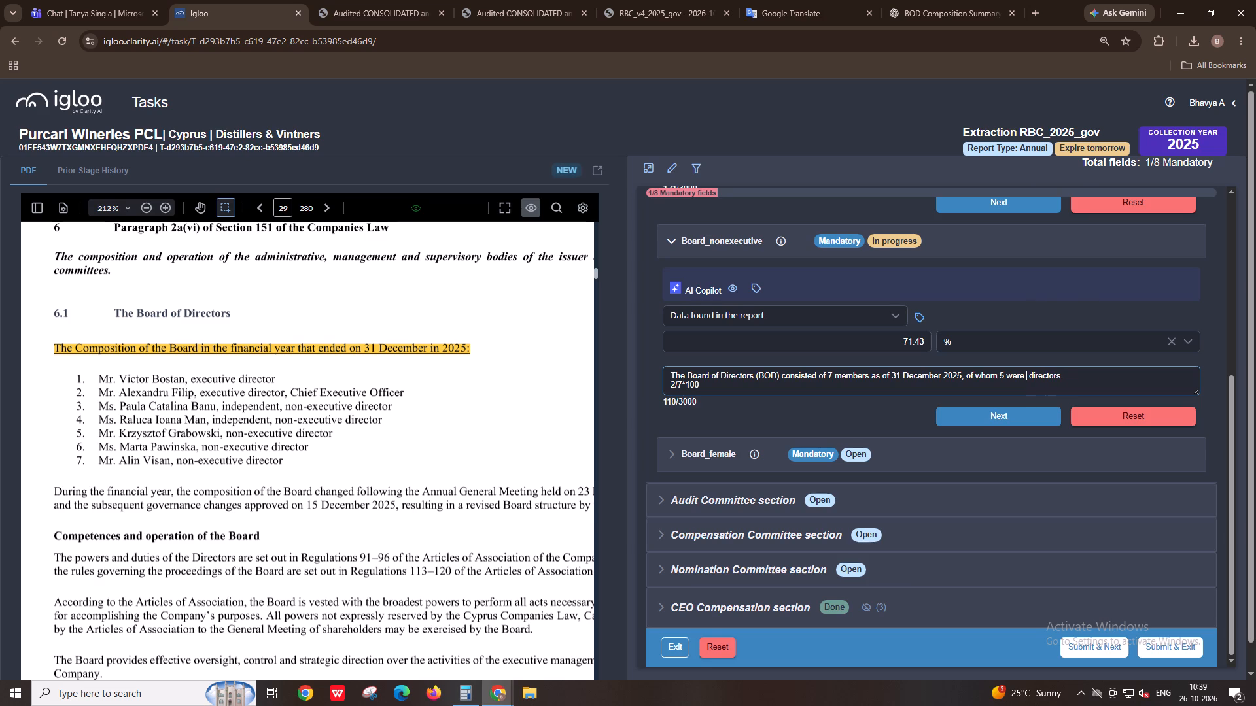
{"action": "type", "text": "Non"}
{"action": "type", "text": "-Executive"}
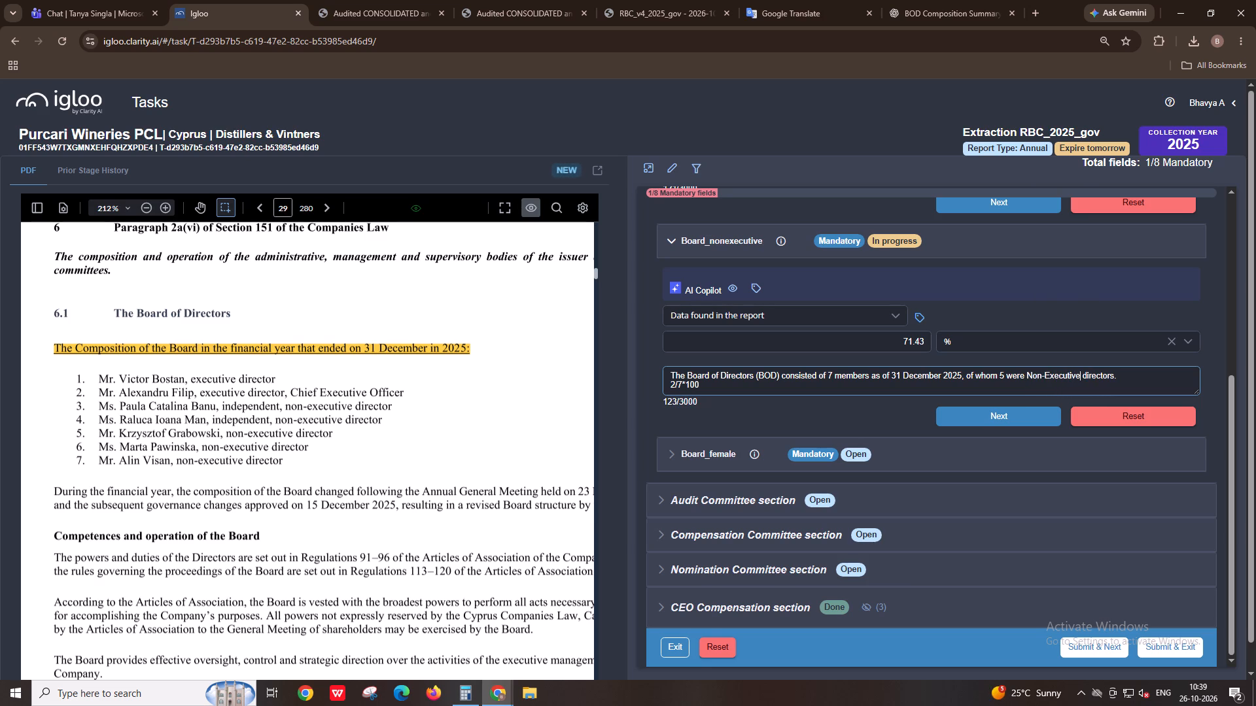
{"action": "left_click", "coordinate": [674, 388]}
{"action": "key", "text": "BackSpace"}
{"action": "key", "text": "5"}
Tag the underlined 31 December 2025 board composition line as Board_nonexecutive evidence and advance to Board_female.
{"action": "left_click", "coordinate": [915, 317]}
{"action": "left_click_drag", "start_coordinate": [53, 345], "coordinate": [487, 357]}
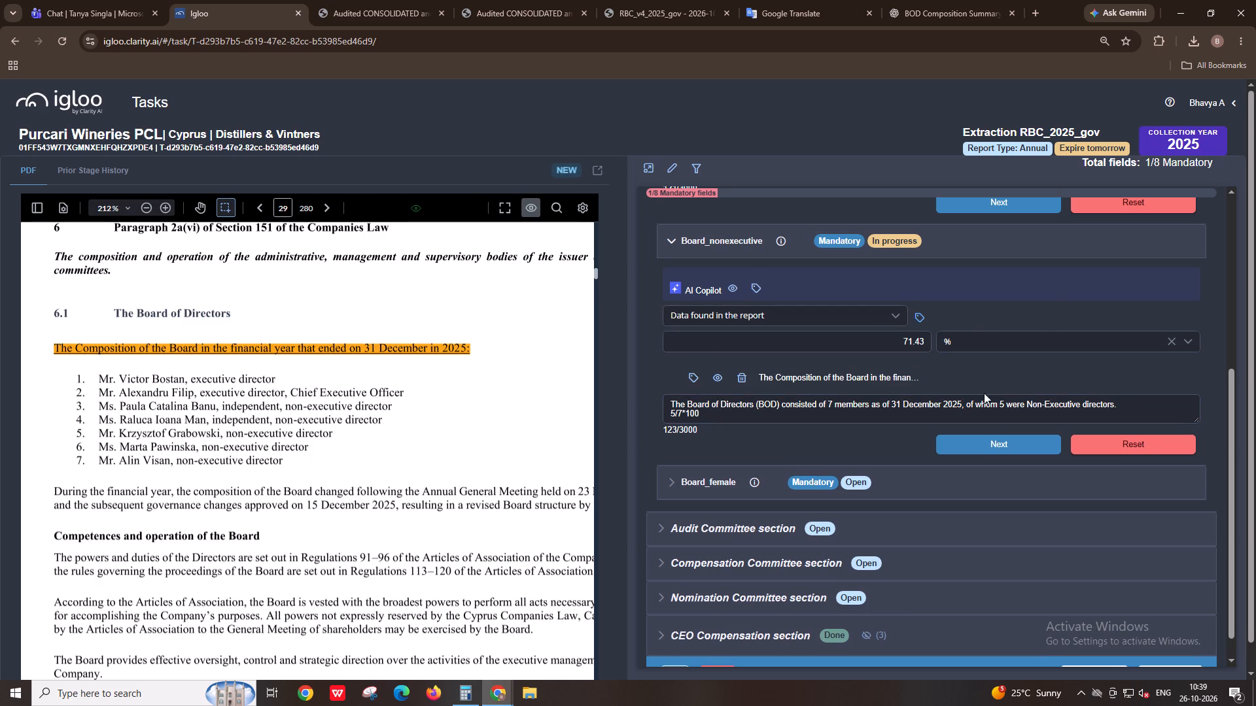
{"action": "left_click", "coordinate": [994, 443]}
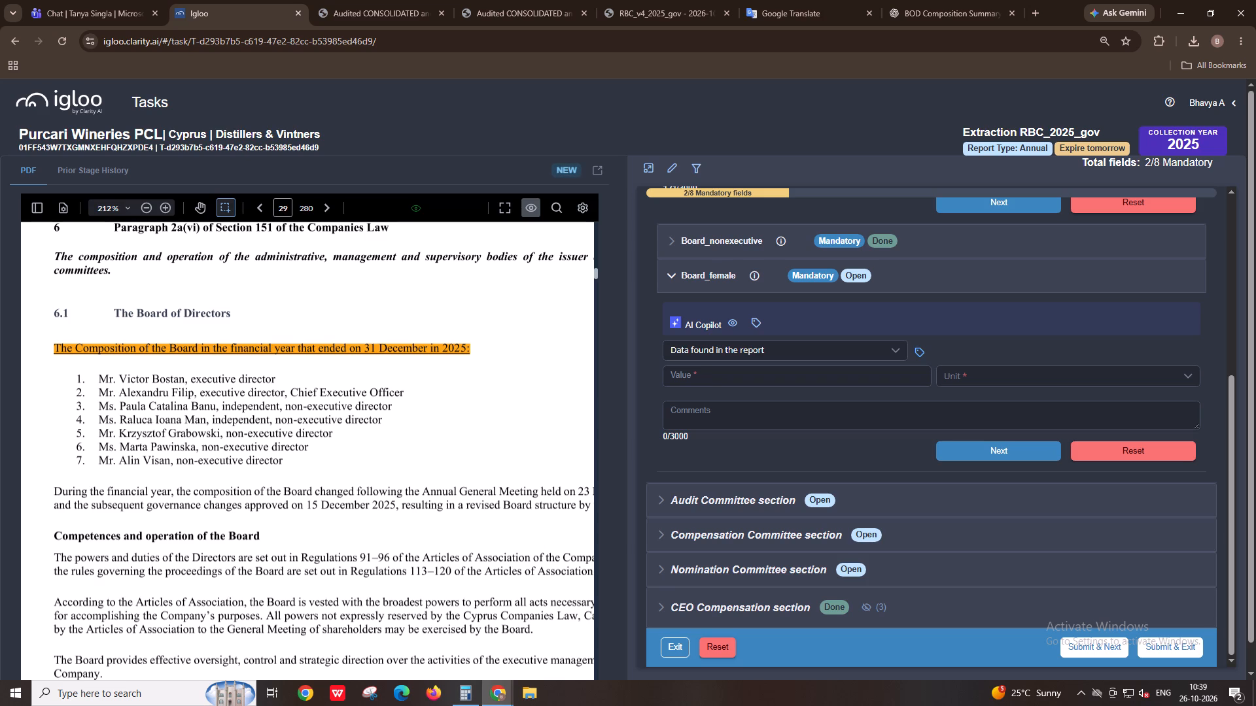
Compute the female share 3/7*100 in Calculator and return to Igloo.
{"action": "left_click", "coordinate": [467, 687]}
{"action": "key", "text": "Escape"}
{"action": "type", "text": "3/7*100"}
{"action": "key", "text": "Return"}
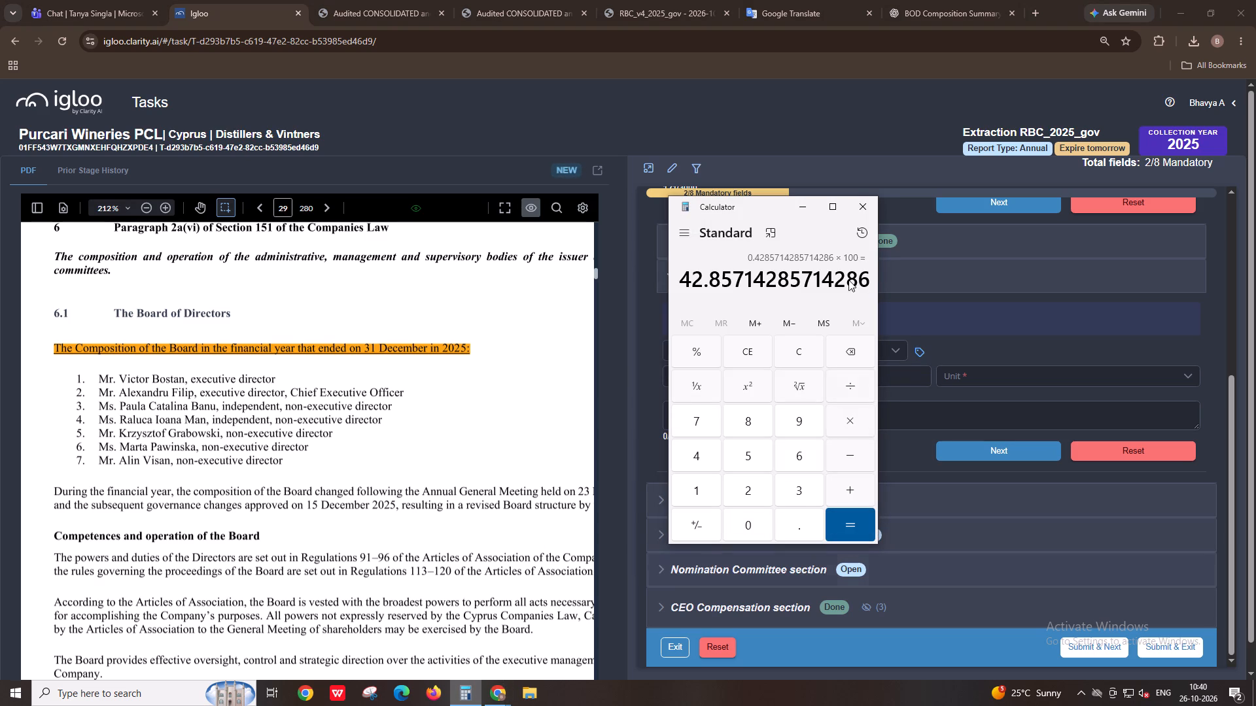
{"action": "left_click", "coordinate": [795, 214]}
Enter 42.86 as the Board_female value.
{"action": "left_click", "coordinate": [788, 412]}
{"action": "left_click", "coordinate": [771, 380]}
{"action": "type", "text": "42.86"}
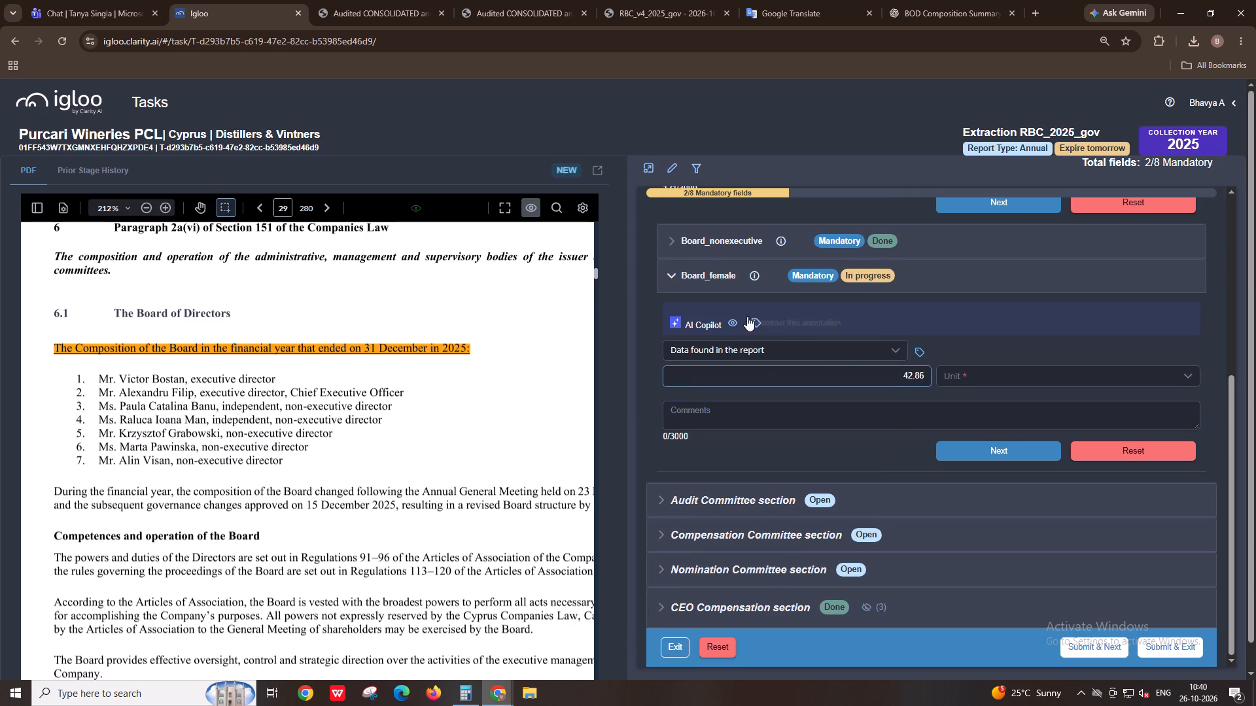
Check last year's Board_female figure by temporarily setting Data not found, and restore Data found in the report.
{"action": "left_click", "coordinate": [771, 350]}
{"action": "left_click", "coordinate": [737, 394]}
{"action": "left_click", "coordinate": [737, 395]}
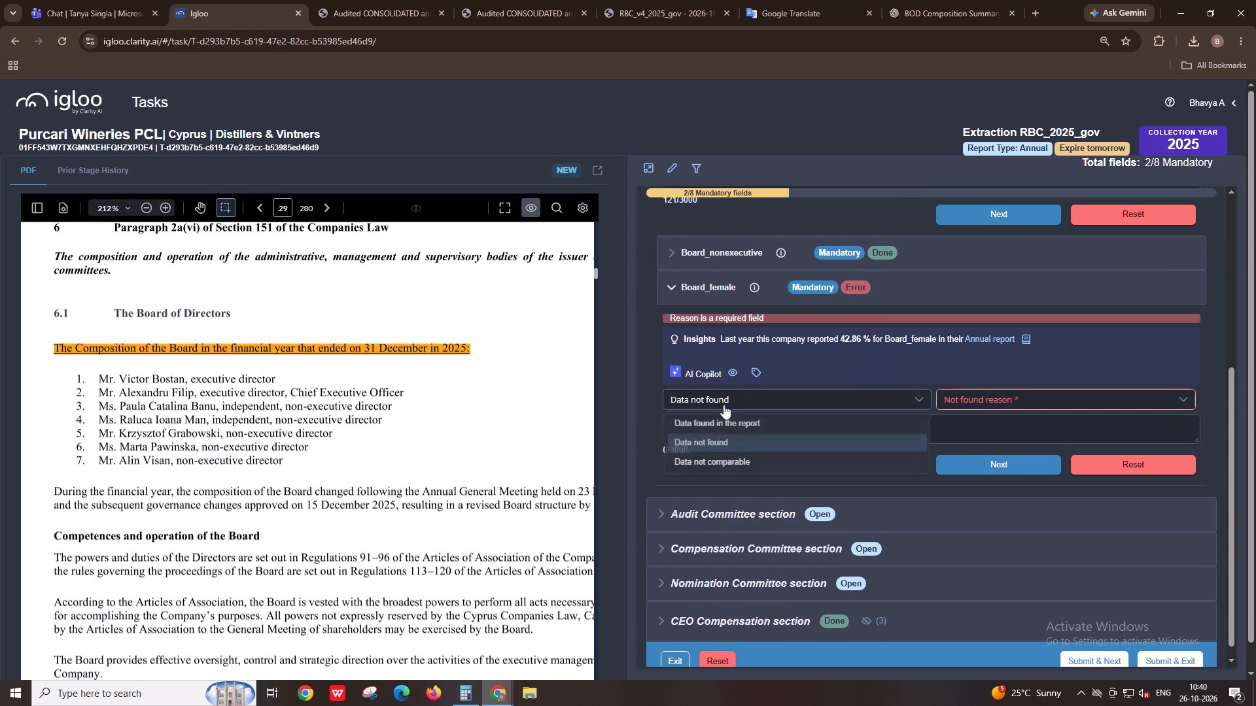
{"action": "left_click", "coordinate": [718, 416]}
{"action": "left_click", "coordinate": [809, 424]}
Set the Board_female unit to percentage (%).
{"action": "left_click", "coordinate": [949, 389]}
{"action": "left_click", "coordinate": [956, 413]}
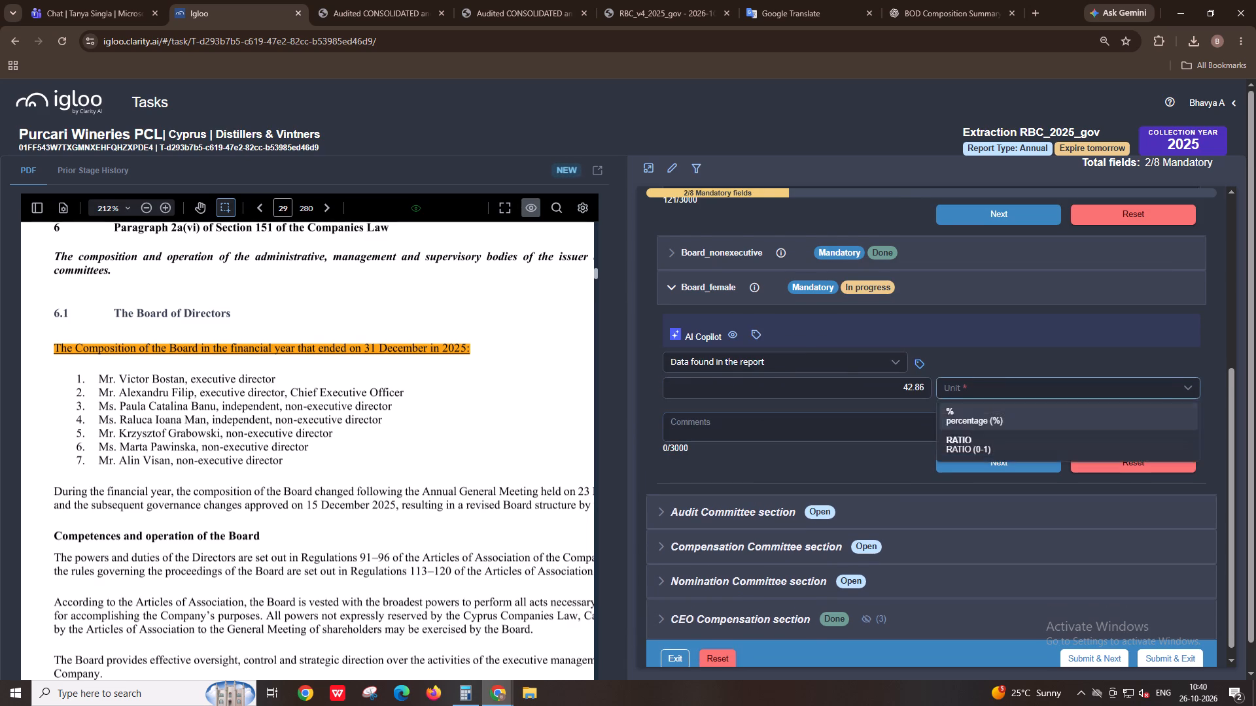
Expand Board_nonexecutive and paste the already copied Board_independence comment into the Board_female comments.
{"action": "left_click", "coordinate": [759, 248]}
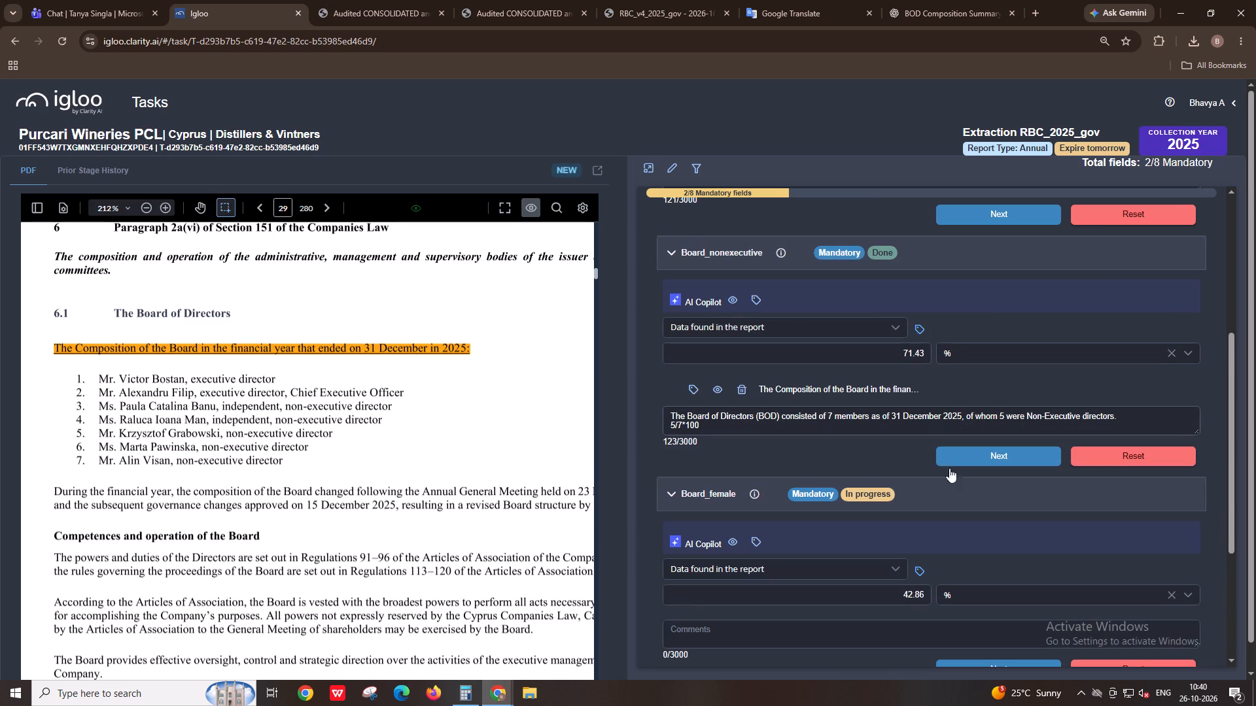
{"action": "scroll", "coordinate": [800, 495], "scroll_direction": "down", "scroll_amount": 4}
{"action": "left_click", "coordinate": [805, 407]}
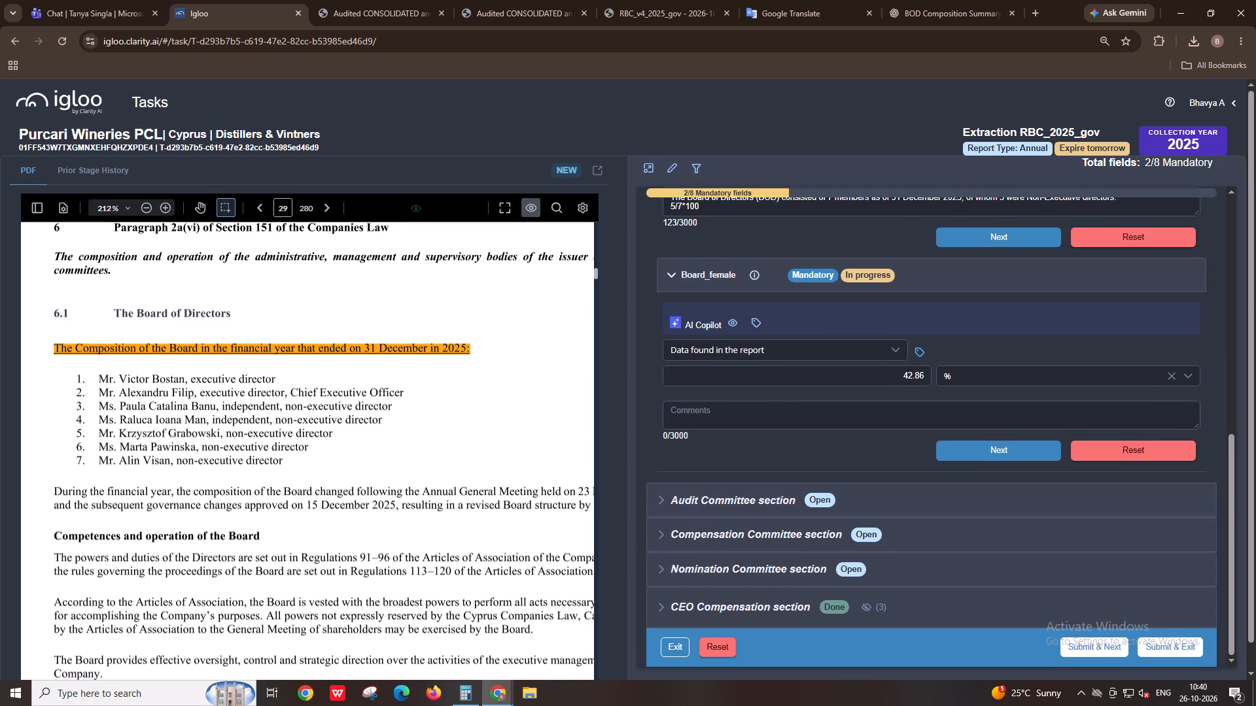
{"action": "key", "text": "ctrl+v"}
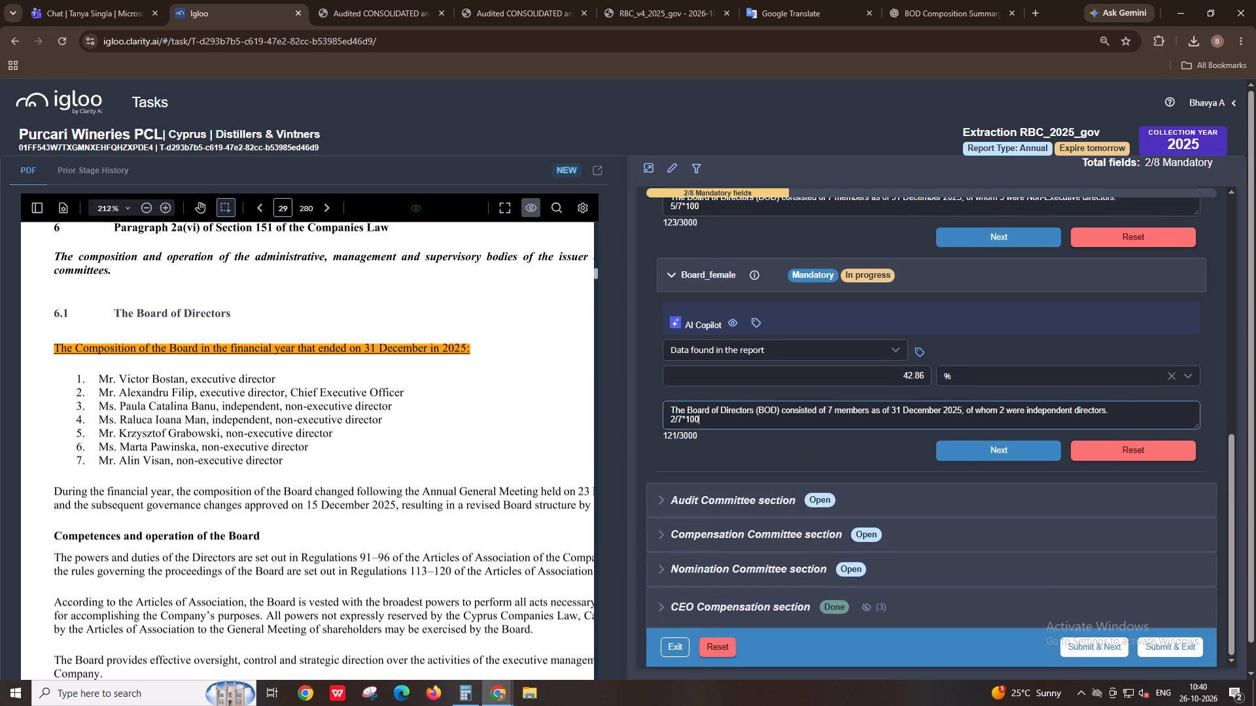
Reword the end of the Board_female comment's first sentence to "of whom 3 are Female.".
{"action": "left_click_drag", "start_coordinate": [1125, 406], "coordinate": [998, 412]}
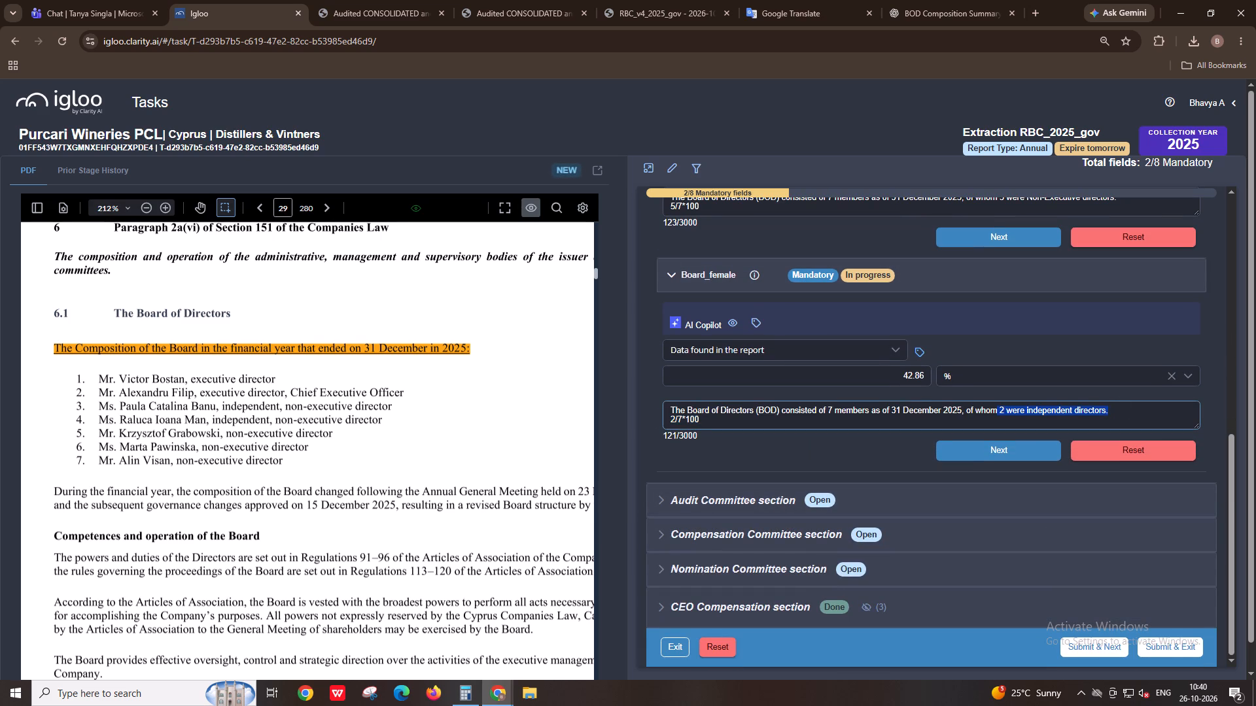
{"action": "key", "text": "BackSpace"}
{"action": "key", "text": "space"}
{"action": "type", "text": "3 were femalre"}
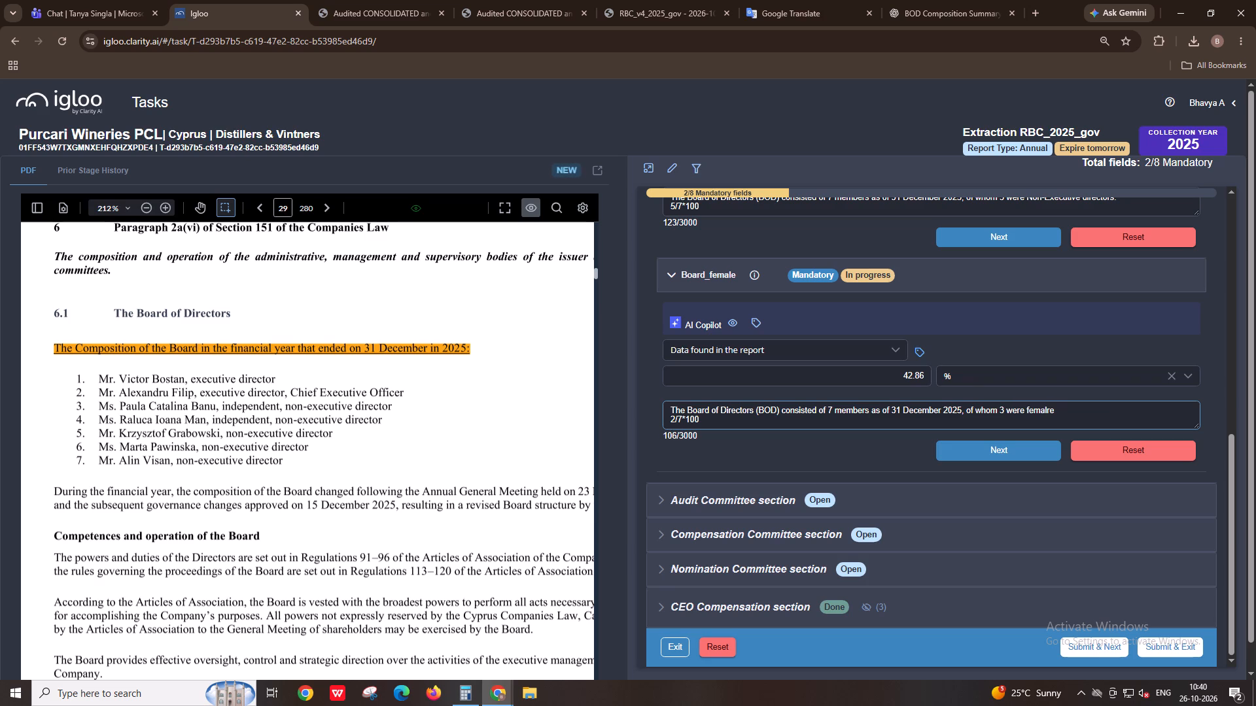
{"action": "key", "text": "BackSpace"}
{"action": "key", "text": "BackSpace"}
{"action": "key", "text": "BackSpace"}
{"action": "key", "text": "BackSpace"}
{"action": "key", "text": "BackSpace"}
{"action": "key", "text": "BackSpace"}
{"action": "key", "text": "BackSpace"}
{"action": "key", "text": "BackSpace"}
{"action": "key", "text": "BackSpace"}
{"action": "key", "text": "BackSpace"}
{"action": "key", "text": "BackSpace"}
{"action": "key", "text": "BackSpace"}
{"action": "type", "text": "re"}
{"action": "key", "text": "space"}
{"action": "key", "text": "BackSpace"}
{"action": "key", "text": "BackSpace"}
{"action": "key", "text": "BackSpace"}
{"action": "type", "text": "ar"}
{"action": "type", "text": "e Female."}
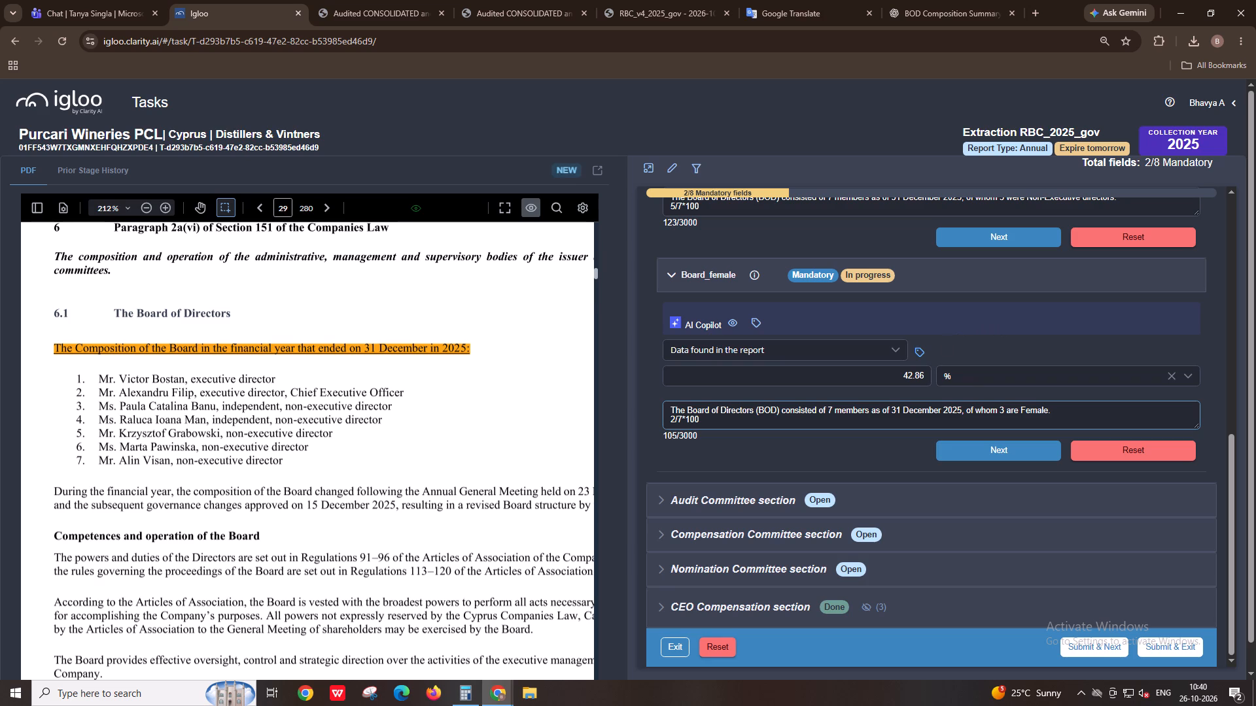
Change the calculation in the Board_female comment to 3/7*100.
{"action": "left_click", "coordinate": [679, 422]}
{"action": "key", "text": "Left"}
{"action": "key", "text": "BackSpace"}
{"action": "key", "text": "3"}
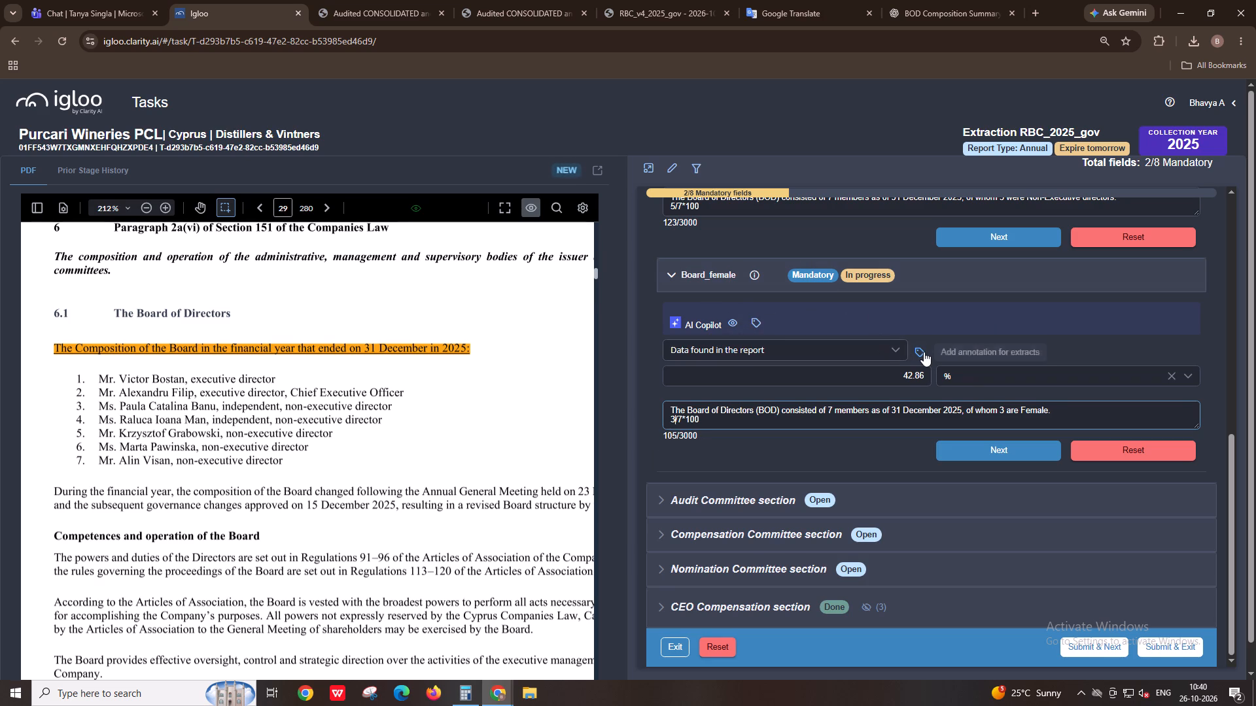
Tag the page 29 heading "The Composition of the Board in the financial year…" as Board_female evidence and complete the metric.
{"action": "left_click", "coordinate": [924, 352]}
{"action": "left_click_drag", "start_coordinate": [54, 355], "coordinate": [313, 386]}
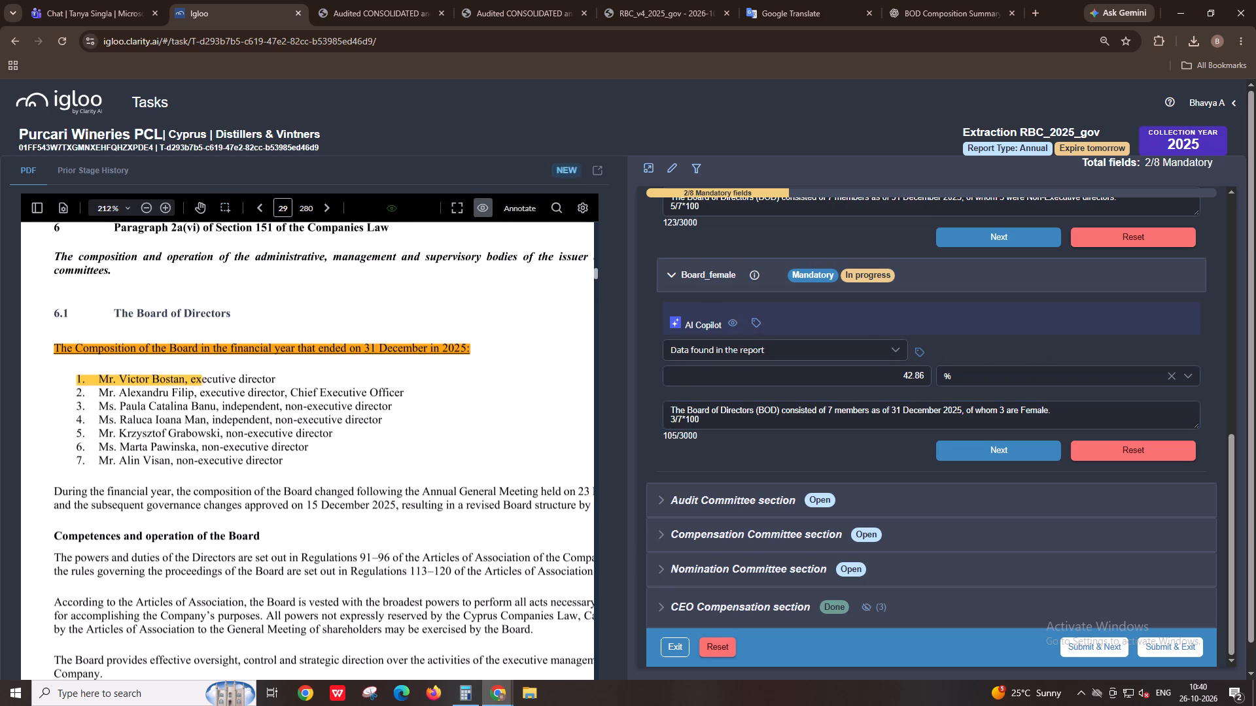
{"action": "left_click_drag", "start_coordinate": [313, 386], "coordinate": [470, 345]}
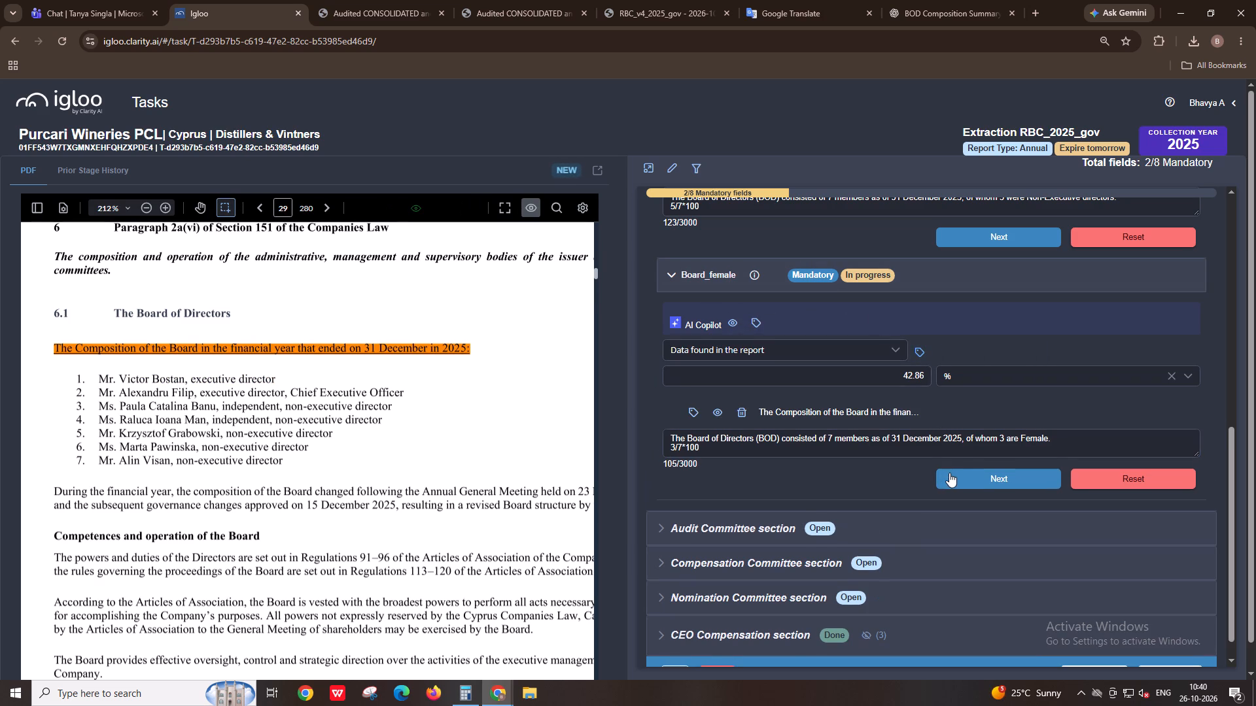
{"action": "left_click", "coordinate": [949, 473]}
Using the Audit Committee composition on page 30, enter 66.67 as the Audit_independence value with % as the unit.
{"action": "scroll", "coordinate": [826, 443], "scroll_direction": "up", "scroll_amount": 6}
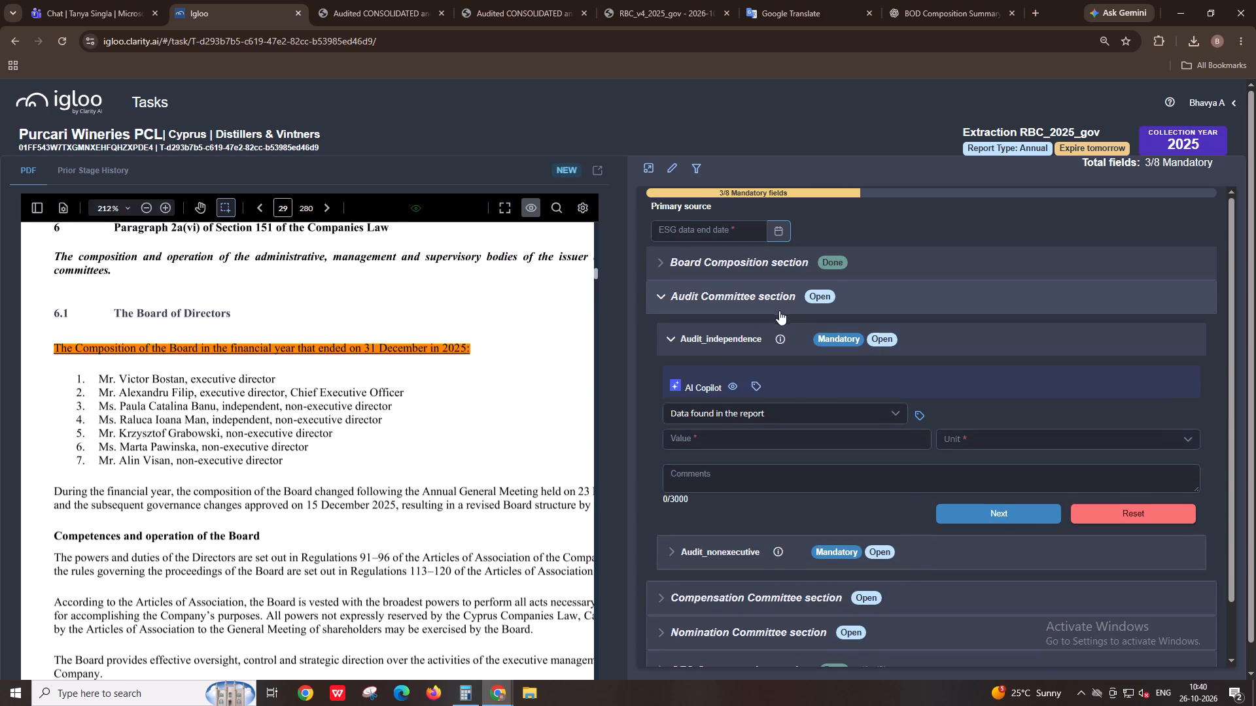
{"action": "left_click", "coordinate": [747, 390]}
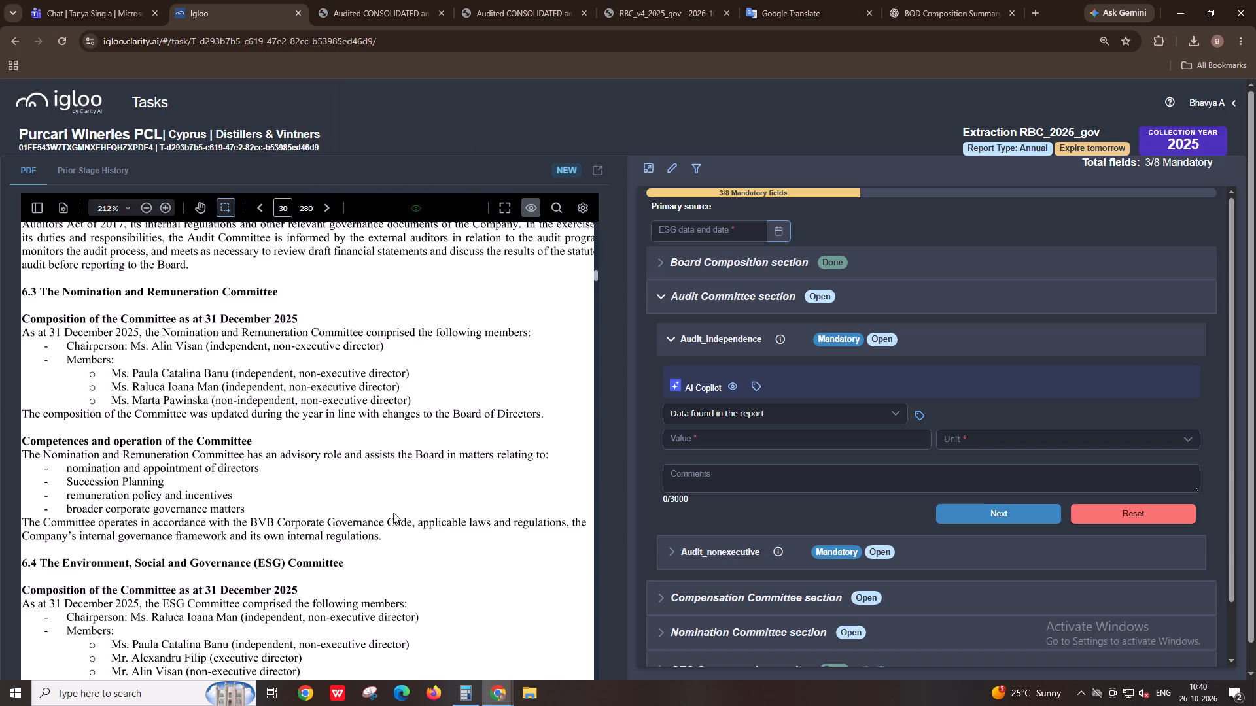
{"action": "left_click", "coordinate": [501, 0]}
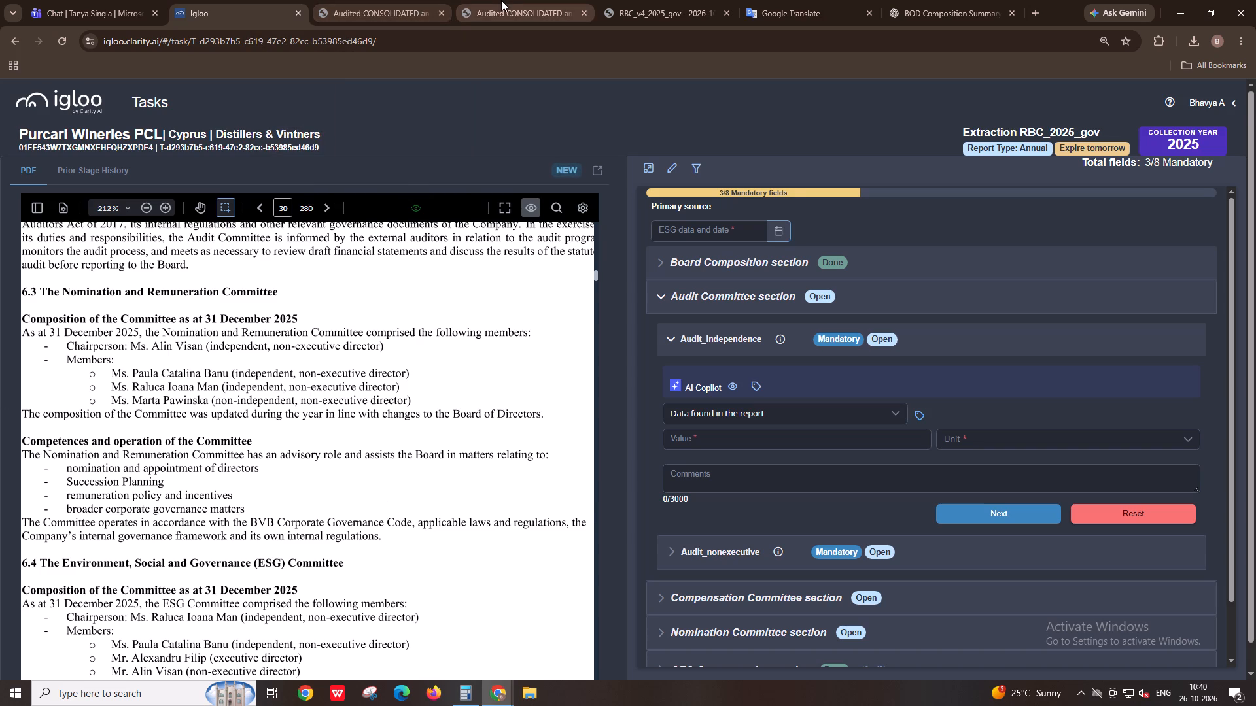
{"action": "left_click", "coordinate": [260, 0]}
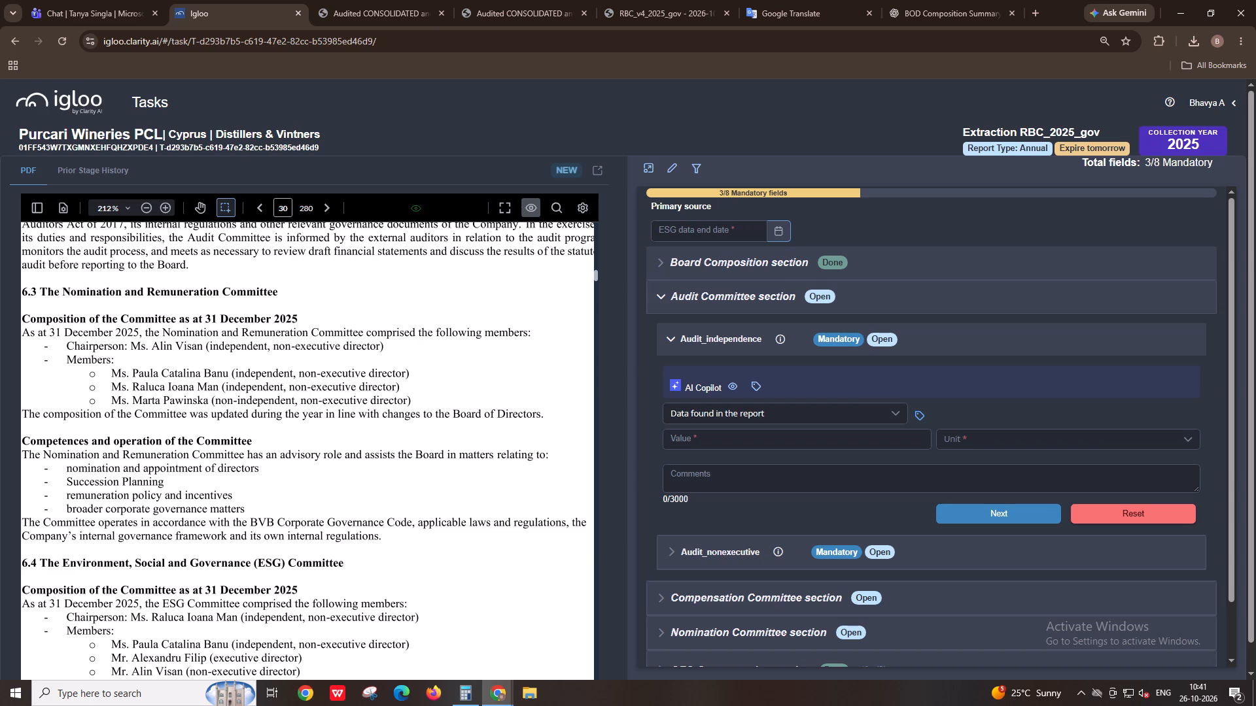
{"action": "left_click", "coordinate": [811, 446]}
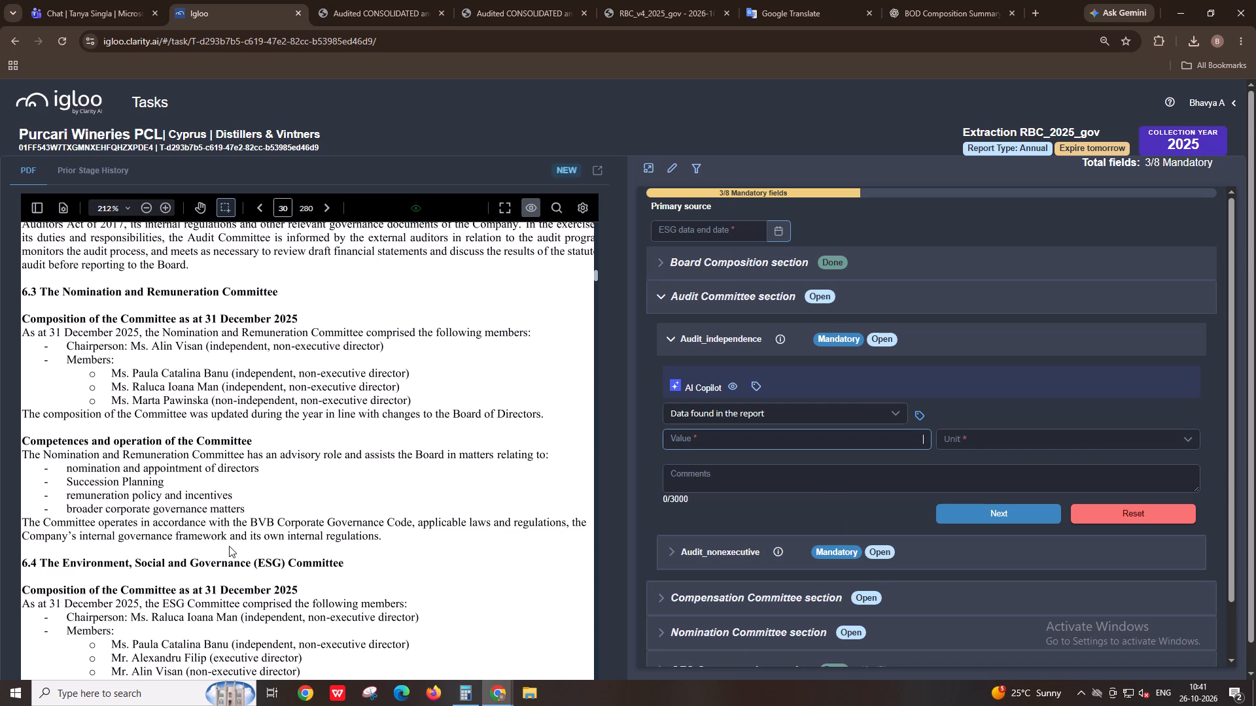
{"action": "scroll", "coordinate": [82, 499], "scroll_direction": "up", "scroll_amount": 1, "text": "shift"}
{"action": "scroll", "coordinate": [82, 499], "scroll_direction": "up", "scroll_amount": 2}
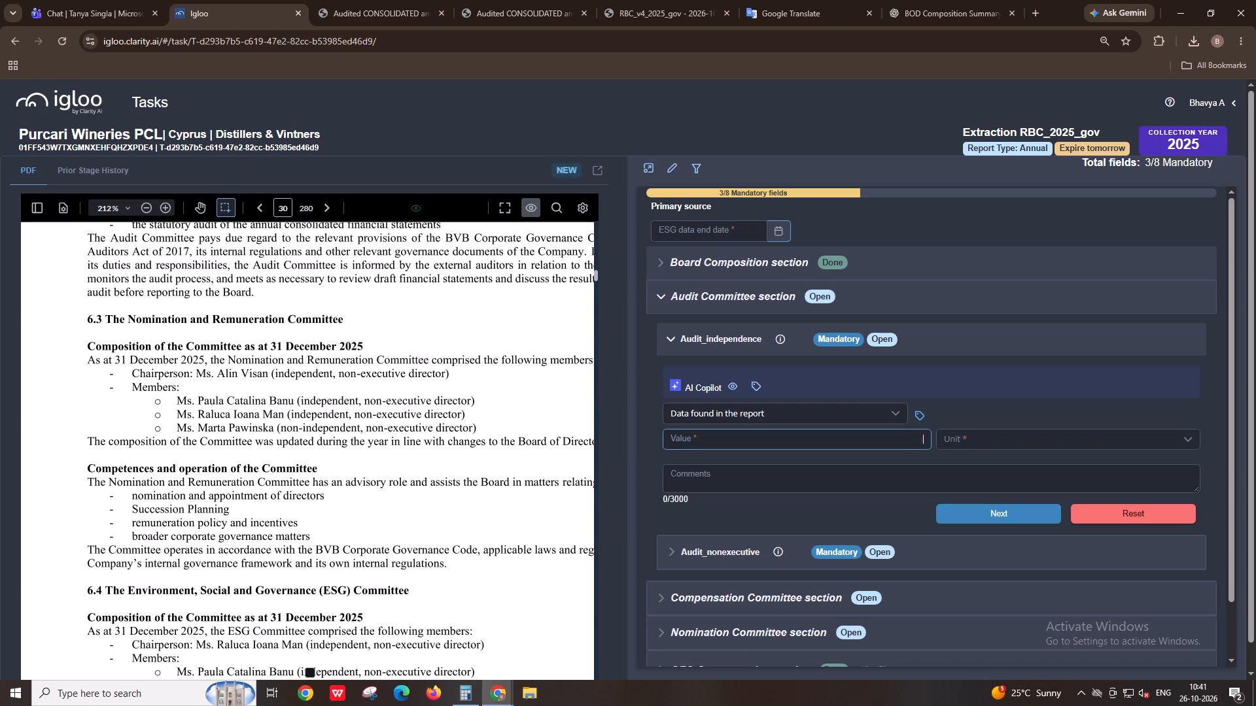
{"action": "scroll", "coordinate": [82, 499], "scroll_direction": "up", "scroll_amount": 2}
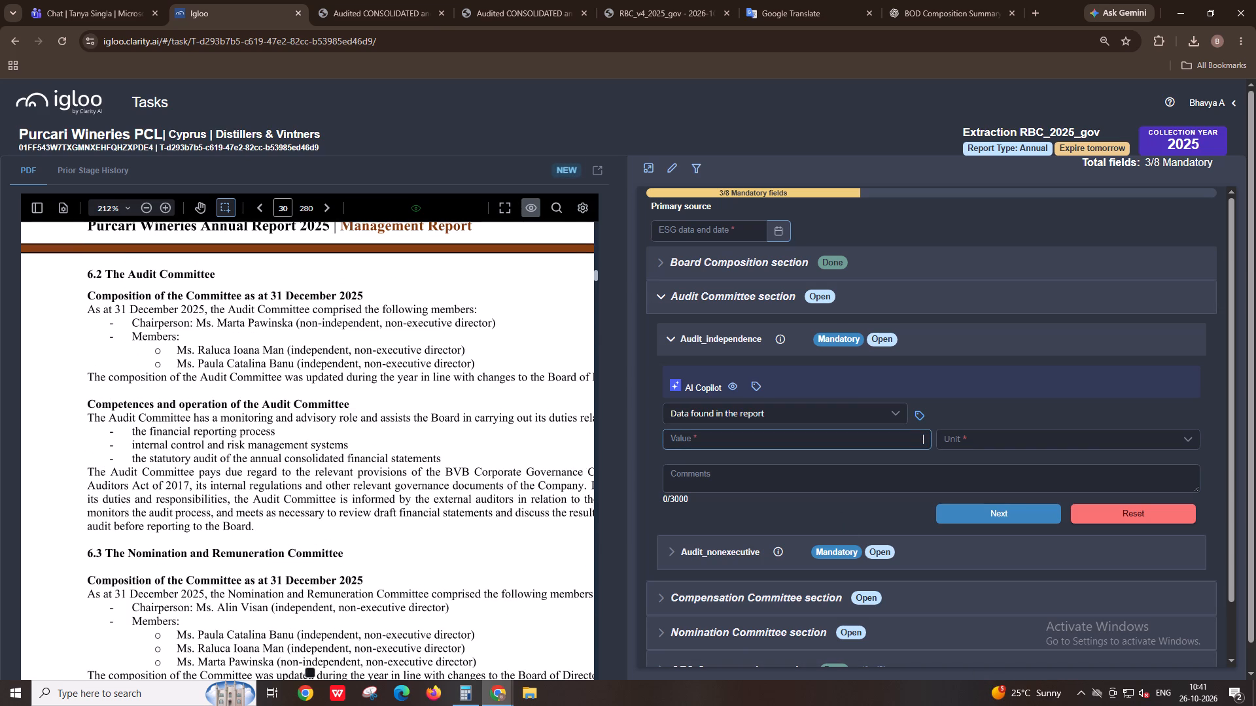
{"action": "scroll", "coordinate": [82, 499], "scroll_direction": "up", "scroll_amount": 7}
{"action": "scroll", "coordinate": [82, 499], "scroll_direction": "down", "scroll_amount": 7}
{"action": "scroll", "coordinate": [82, 499], "scroll_direction": "up", "scroll_amount": 1}
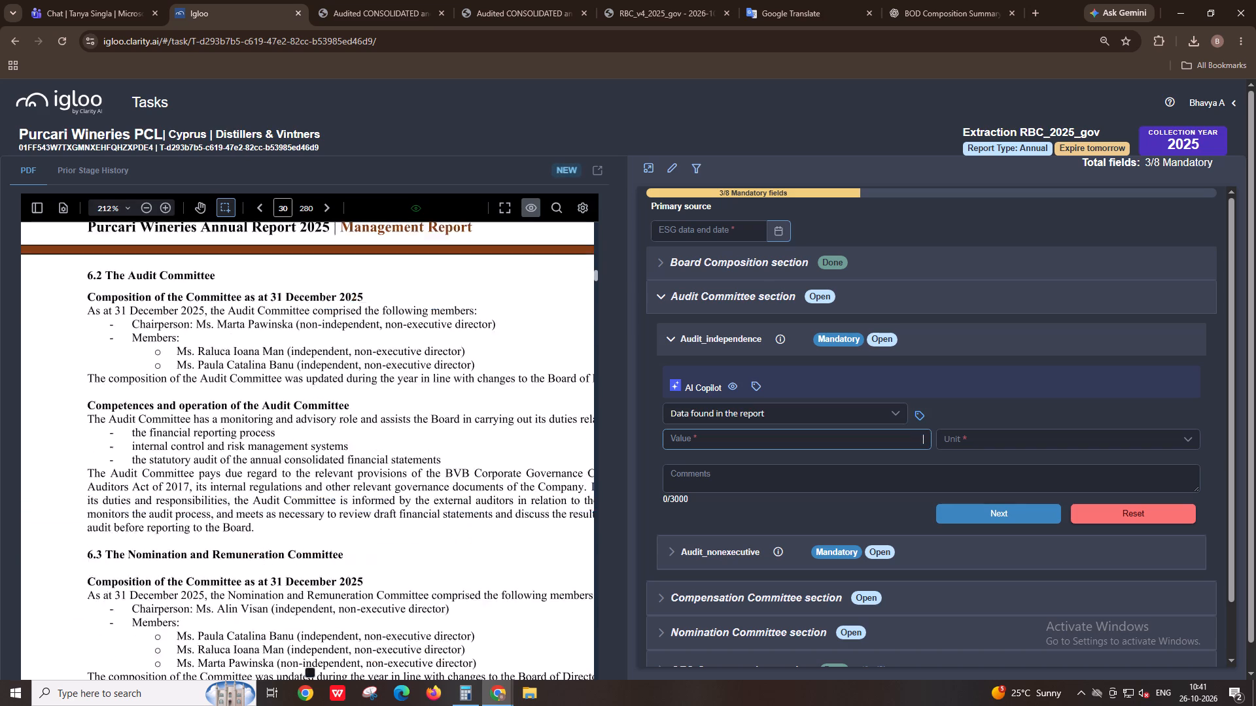
{"action": "scroll", "coordinate": [82, 499], "scroll_direction": "down", "scroll_amount": 1, "text": "shift"}
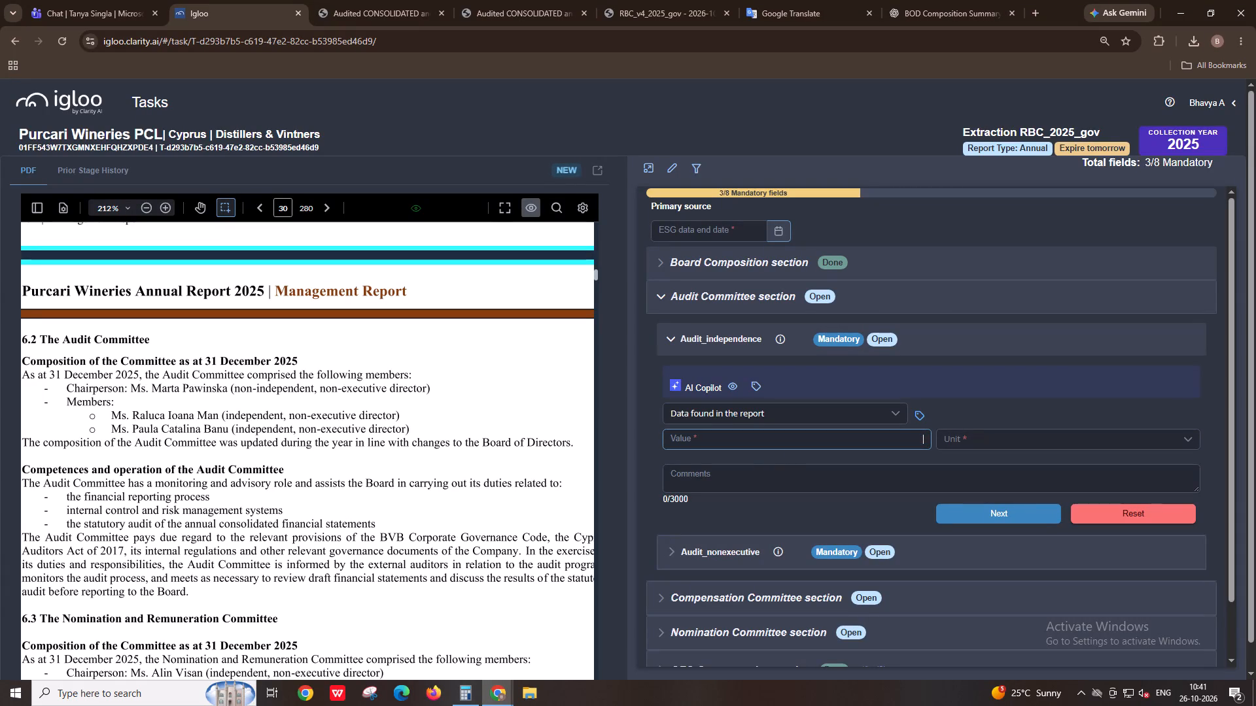
{"action": "type", "text": "66.67"}
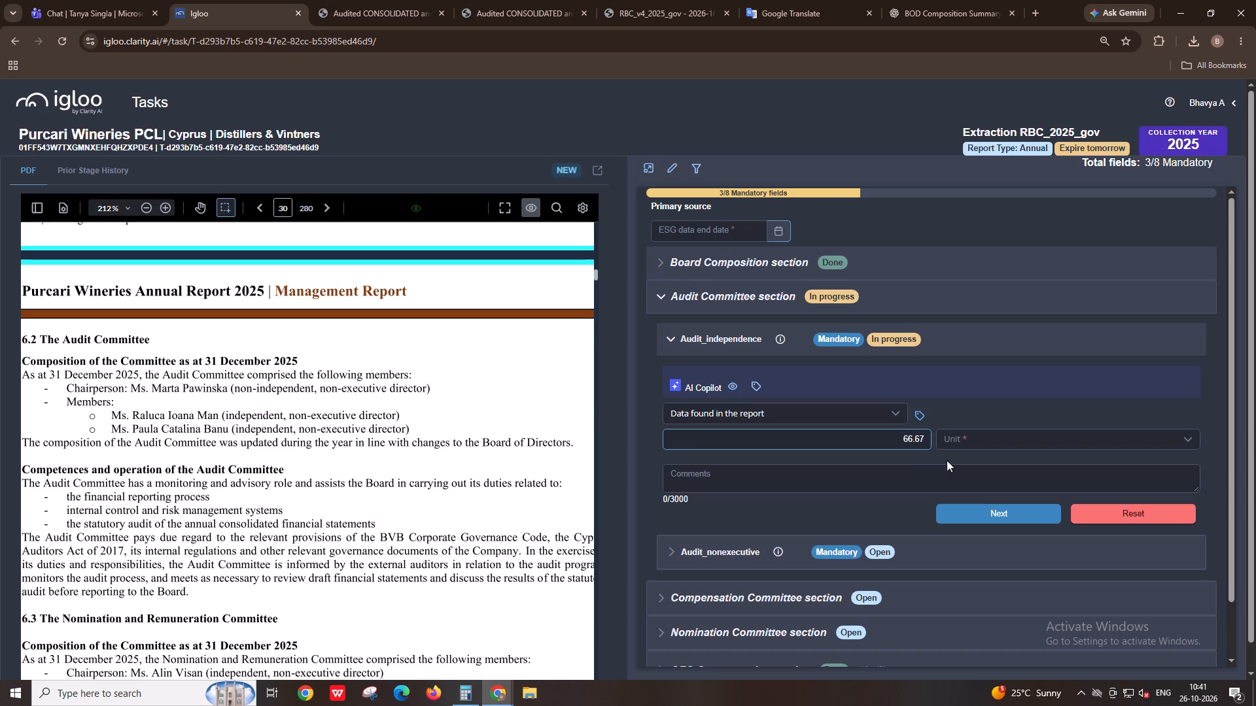
{"action": "left_click", "coordinate": [980, 439]}
{"action": "left_click", "coordinate": [973, 476]}
Check last year's Audit_independence figure by temporarily setting Data not found, and restore Data found in the report.
{"action": "left_click", "coordinate": [771, 412]}
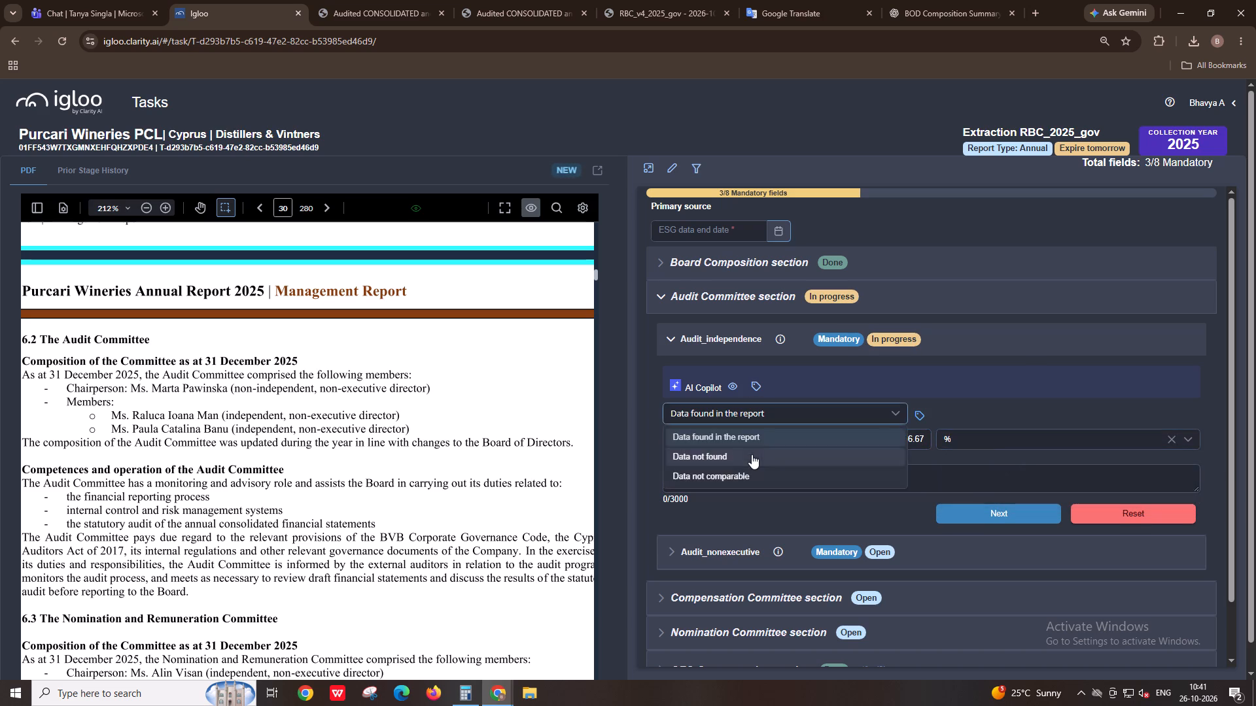
{"action": "left_click", "coordinate": [752, 454]}
{"action": "left_click", "coordinate": [752, 454]}
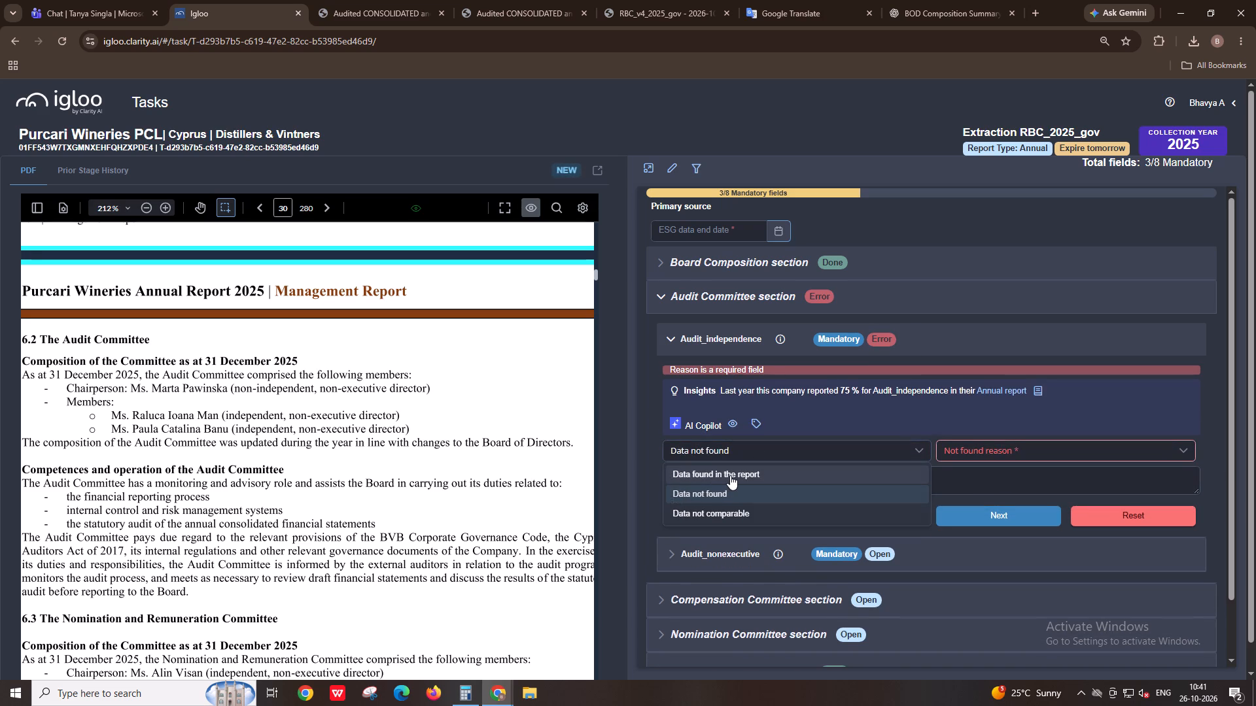
{"action": "left_click", "coordinate": [730, 475]}
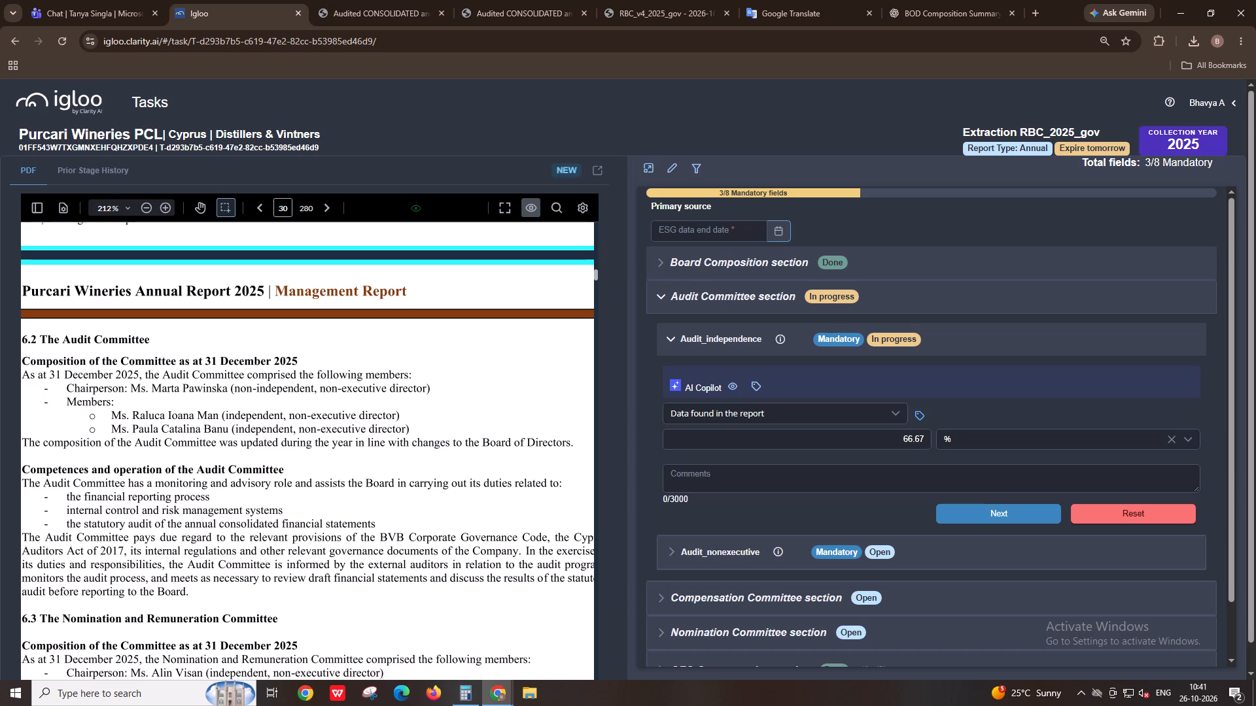
Check the Audit_independence ratio of 2/3 in Calculator and close it.
{"action": "left_click", "coordinate": [472, 705]}
{"action": "key", "text": "Escape"}
{"action": "type", "text": "2/3*"}
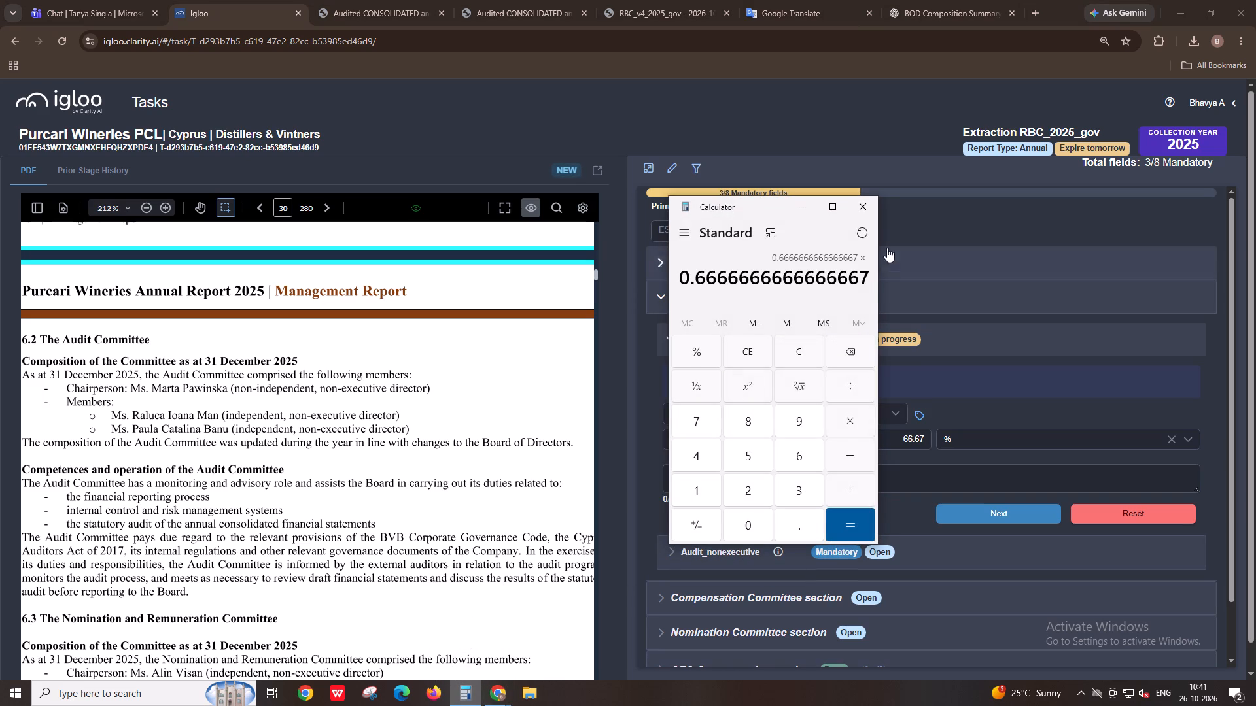
{"action": "left_click", "coordinate": [874, 214]}
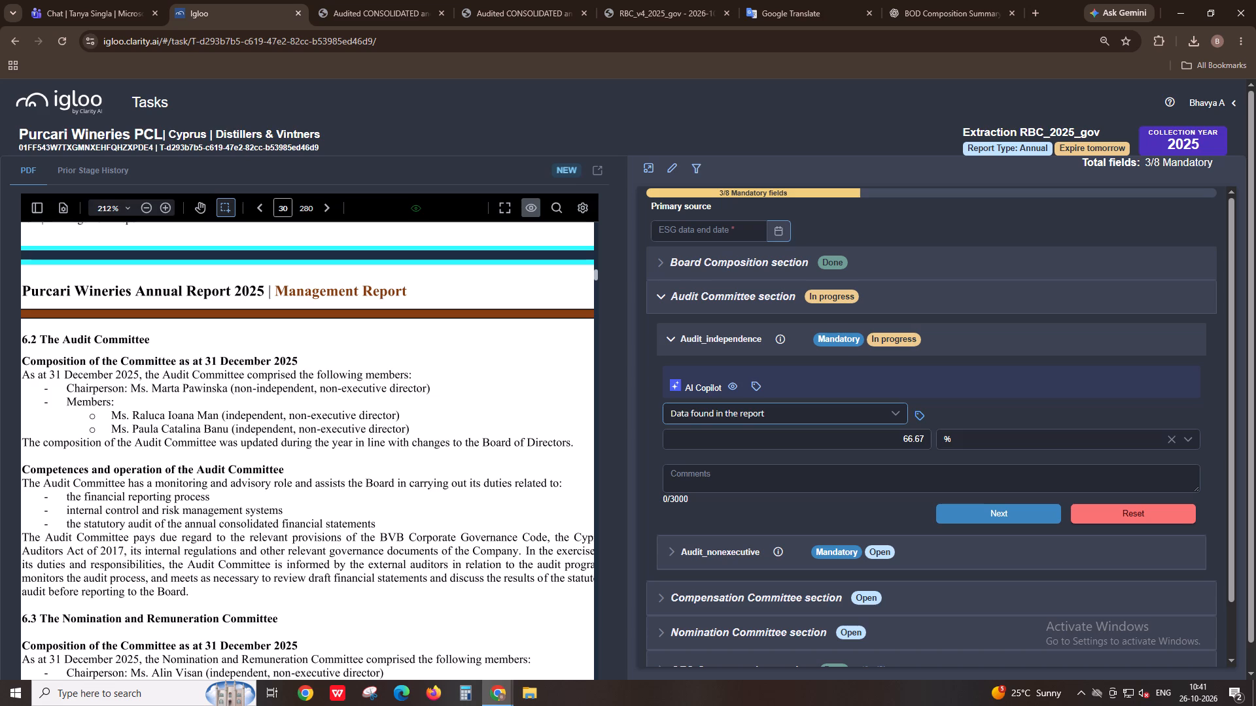
Review section 6.2 on page 30 for the Audit Committee's members and their independence status.
{"action": "scroll", "coordinate": [379, 447], "scroll_direction": "up", "scroll_amount": 2, "text": "shift"}
{"action": "scroll", "coordinate": [379, 447], "scroll_direction": "down", "scroll_amount": 2, "text": "shift"}
{"action": "scroll", "coordinate": [379, 447], "scroll_direction": "up", "scroll_amount": 1, "text": "shift"}
{"action": "scroll", "coordinate": [379, 447], "scroll_direction": "down", "scroll_amount": 5, "text": "shift"}
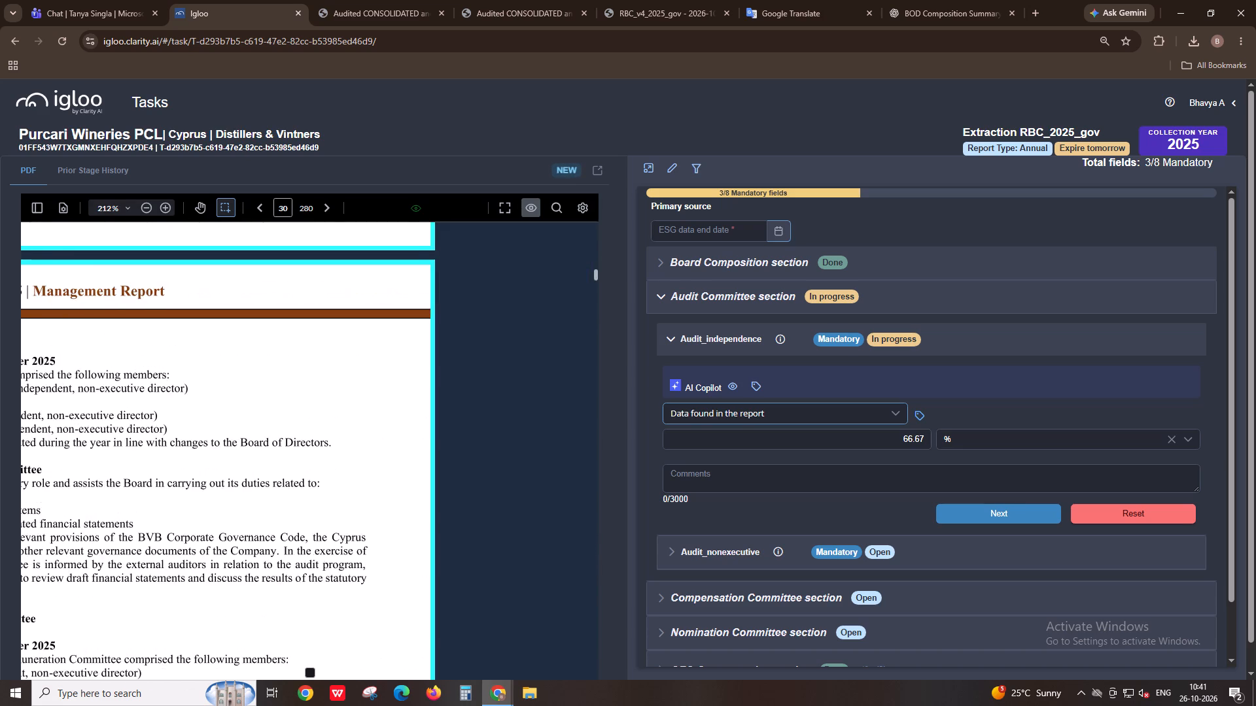
{"action": "scroll", "coordinate": [379, 447], "scroll_direction": "up", "scroll_amount": 4, "text": "shift"}
{"action": "scroll", "coordinate": [379, 447], "scroll_direction": "down", "scroll_amount": 1}
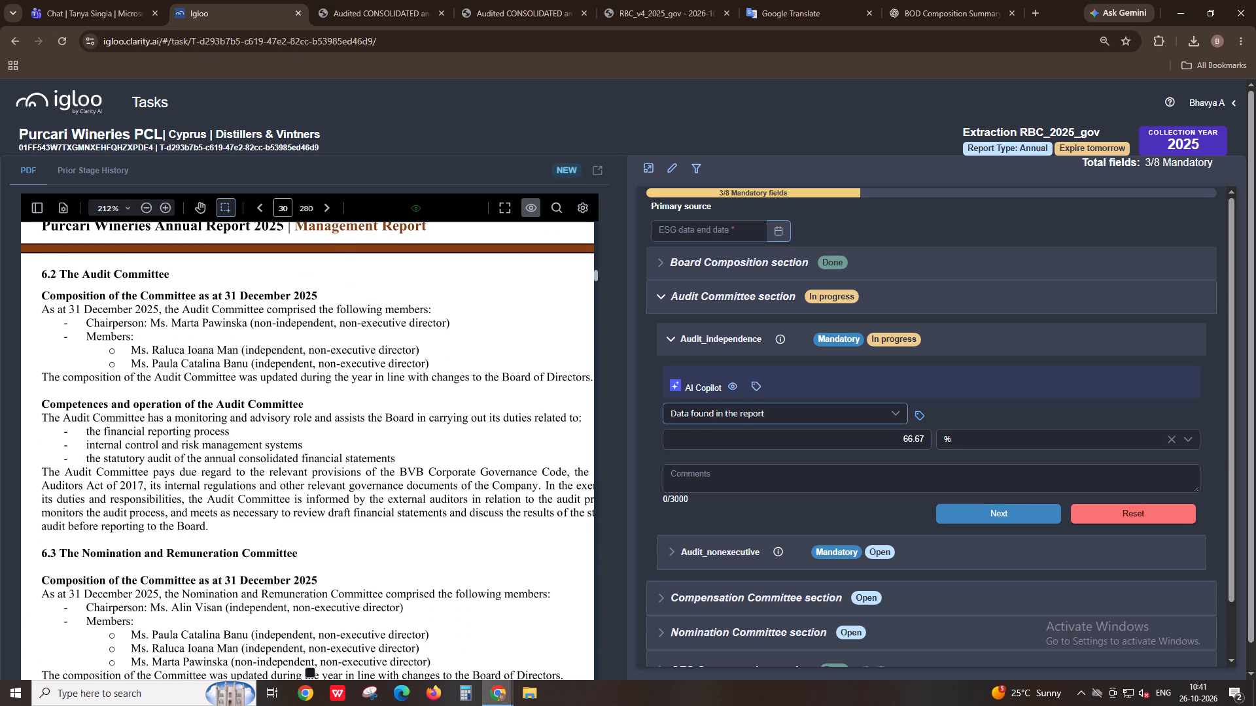
{"action": "scroll", "coordinate": [379, 447], "scroll_direction": "up", "scroll_amount": 1}
{"action": "scroll", "coordinate": [379, 447], "scroll_direction": "up", "scroll_amount": 2, "text": "shift"}
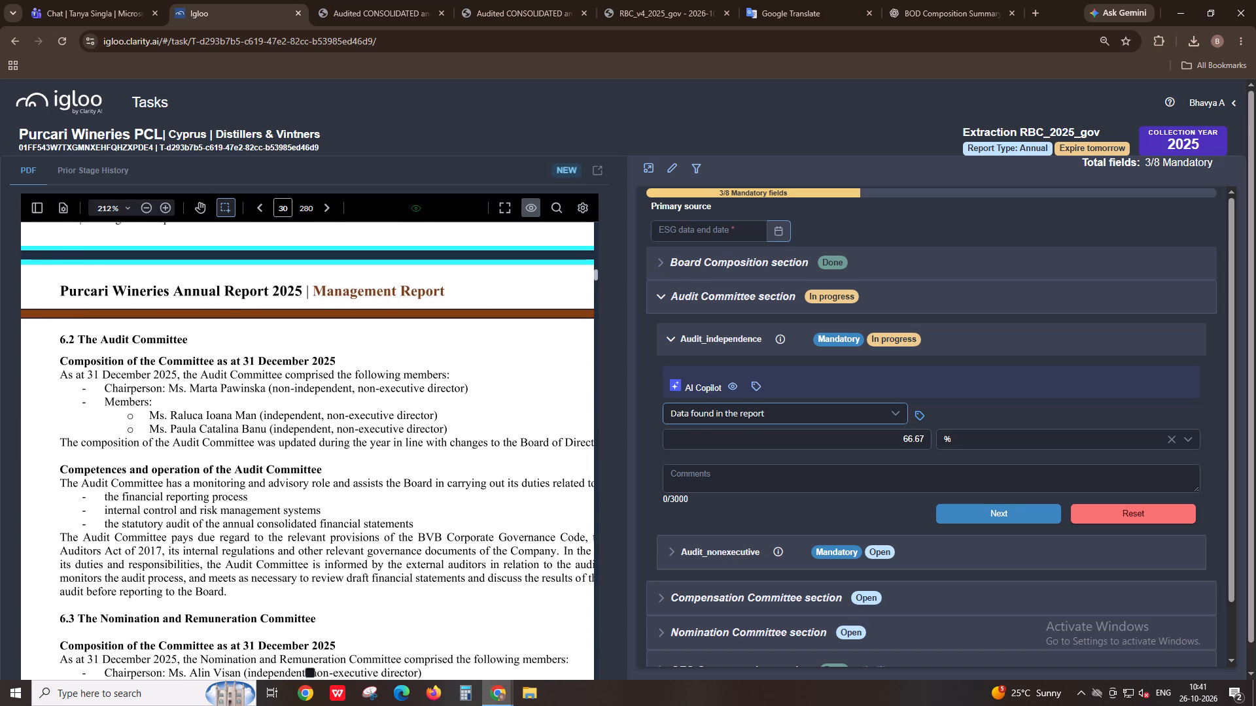
{"action": "scroll", "coordinate": [379, 447], "scroll_direction": "down", "scroll_amount": 3, "text": "shift"}
{"action": "scroll", "coordinate": [379, 447], "scroll_direction": "up", "scroll_amount": 1, "text": "shift"}
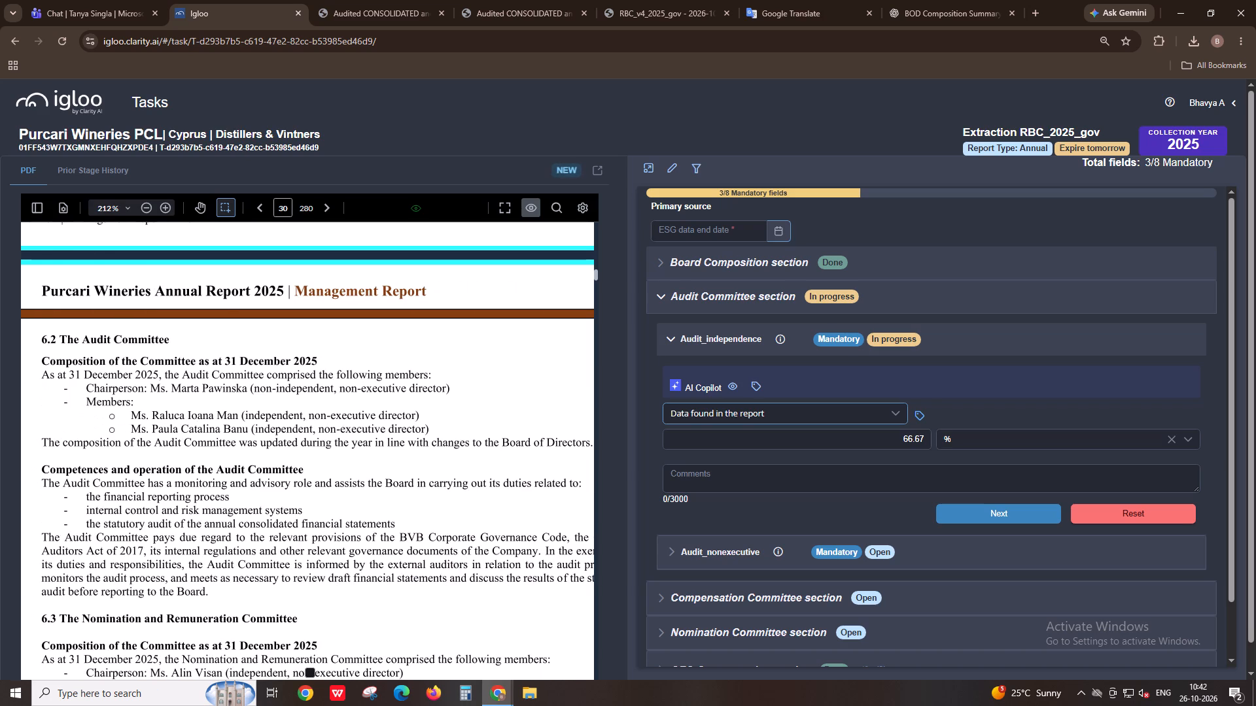
Search the annual report PDF for "audit c" and read the Audit Committee paragraph on page 27 about its member make-up.
{"action": "left_click", "coordinate": [452, 0]}
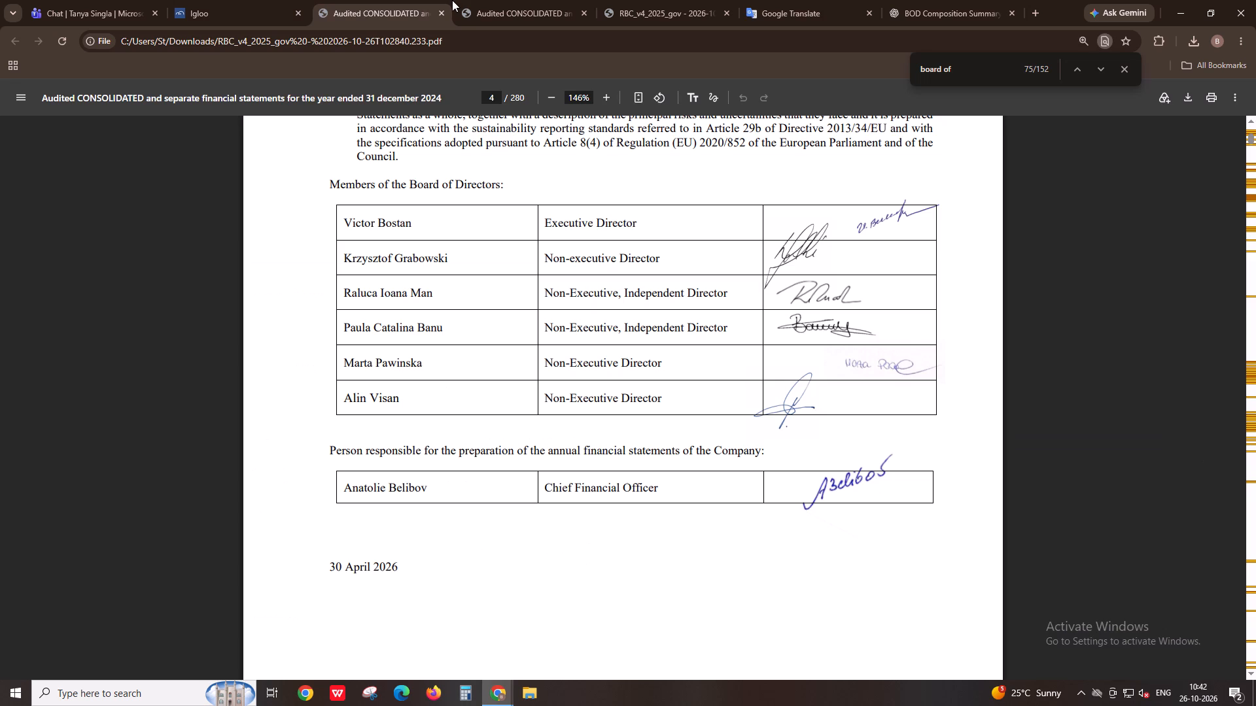
{"action": "key", "text": "ctrl+f"}
{"action": "type", "text": "audit c"}
{"action": "key", "text": "Return"}
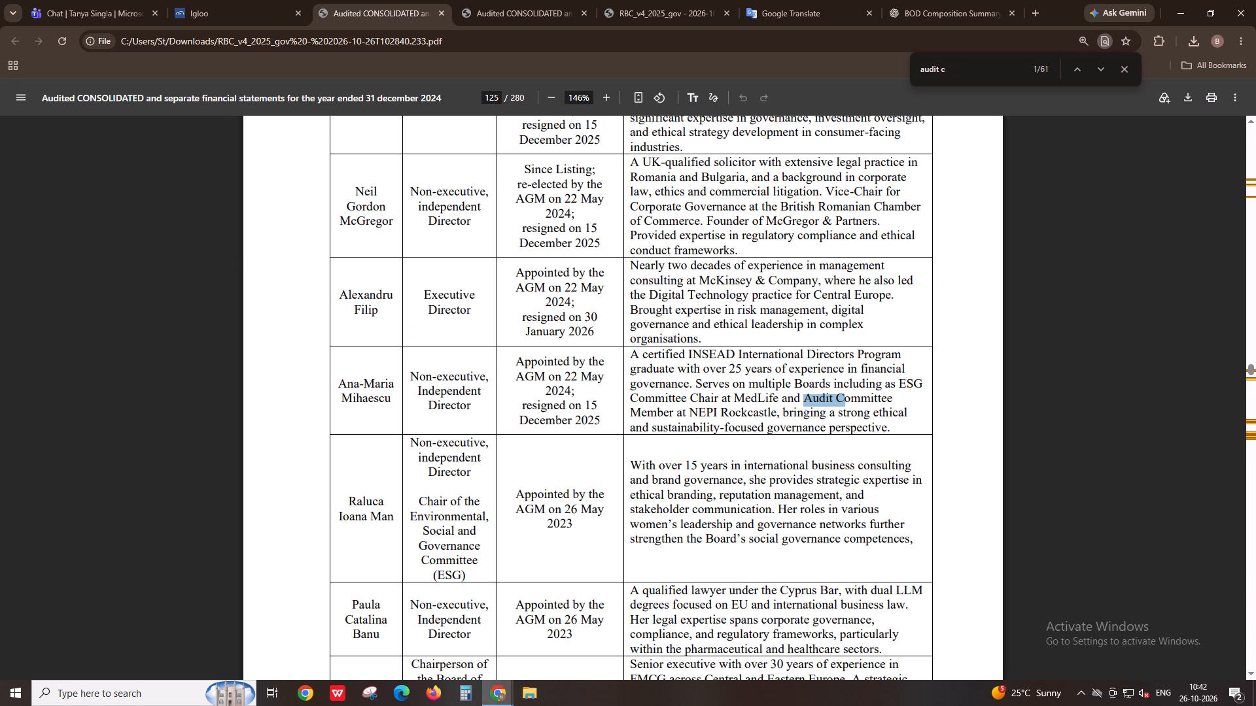
{"action": "key", "text": "Return"}
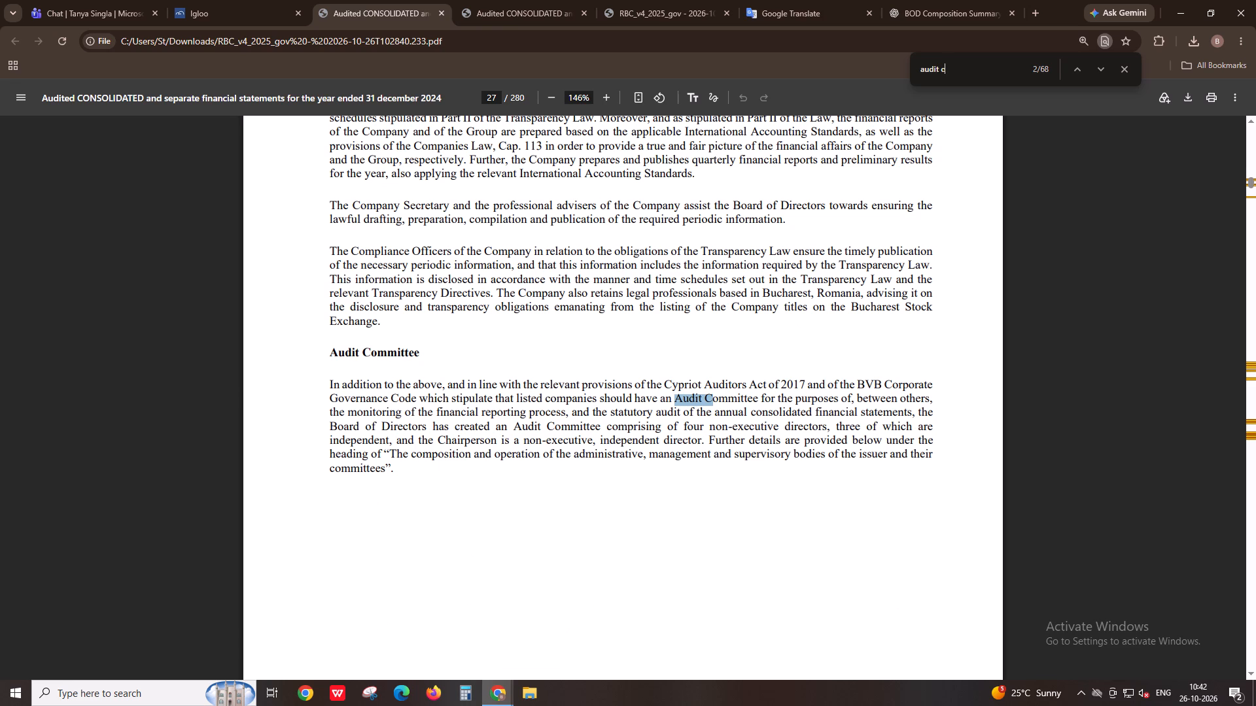
{"action": "scroll", "coordinate": [443, 424], "scroll_direction": "down", "scroll_amount": 13}
{"action": "scroll", "coordinate": [438, 423], "scroll_direction": "up", "scroll_amount": 7}
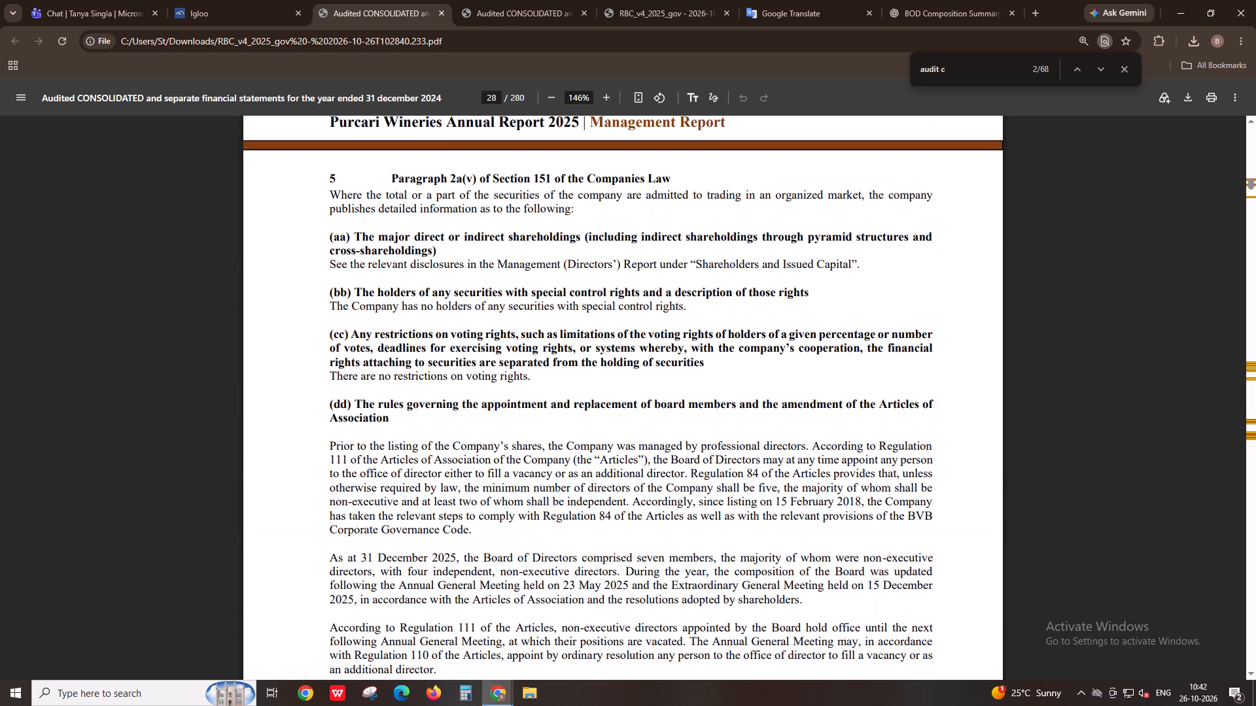
{"action": "scroll", "coordinate": [438, 423], "scroll_direction": "up", "scroll_amount": 3}
Continue through the "audit c" matches to section 6.2 on page 30 and compare the Audit Committee's listed composition.
{"action": "left_click", "coordinate": [491, 0]}
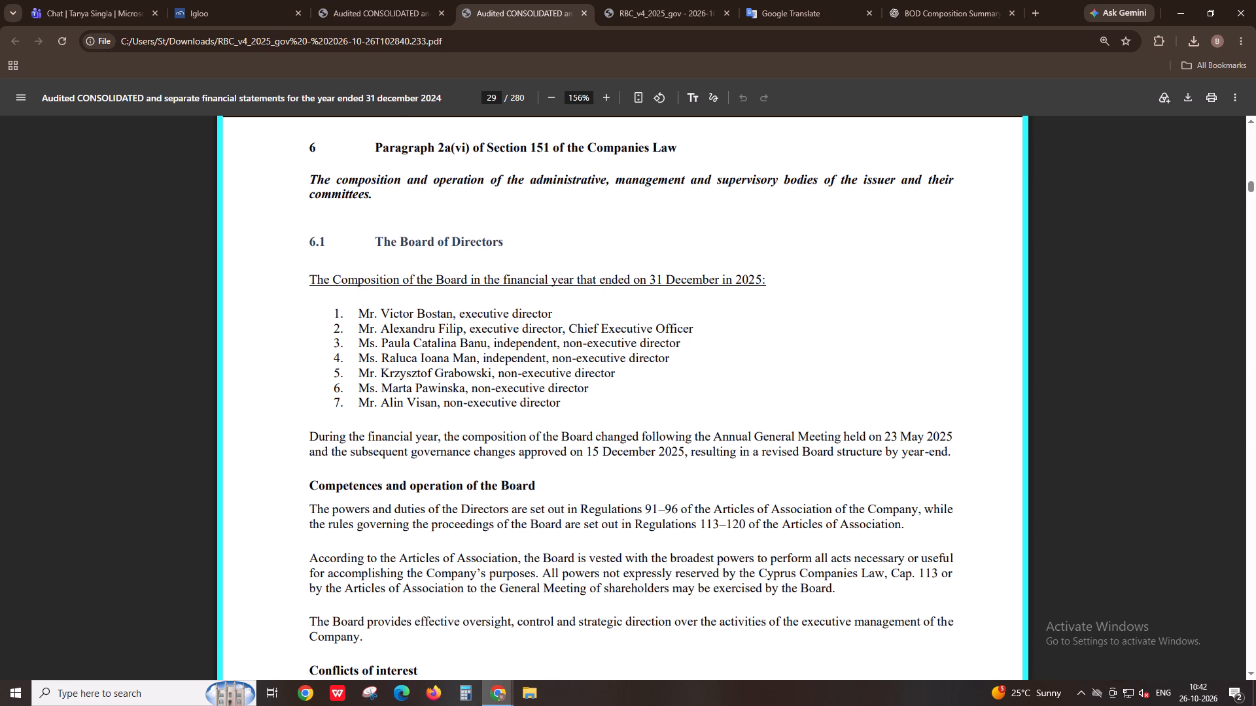
{"action": "left_click", "coordinate": [368, 0]}
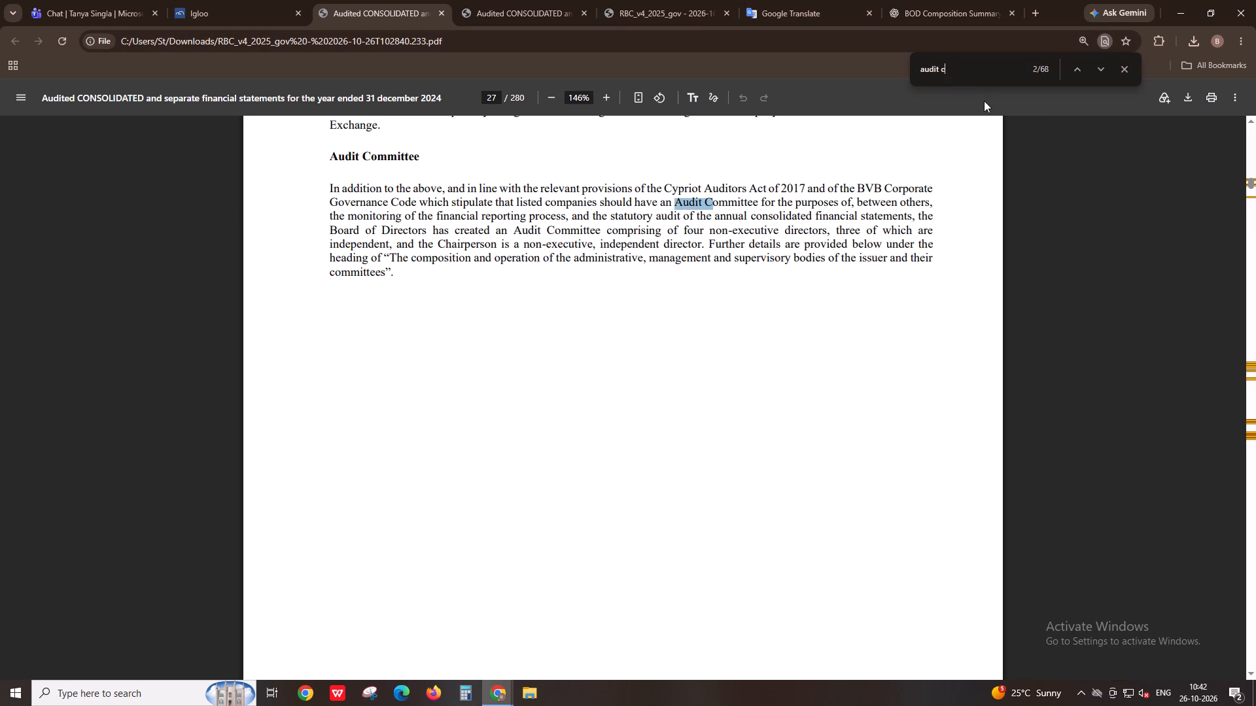
{"action": "key", "text": "Return"}
{"action": "key", "text": "Return"}
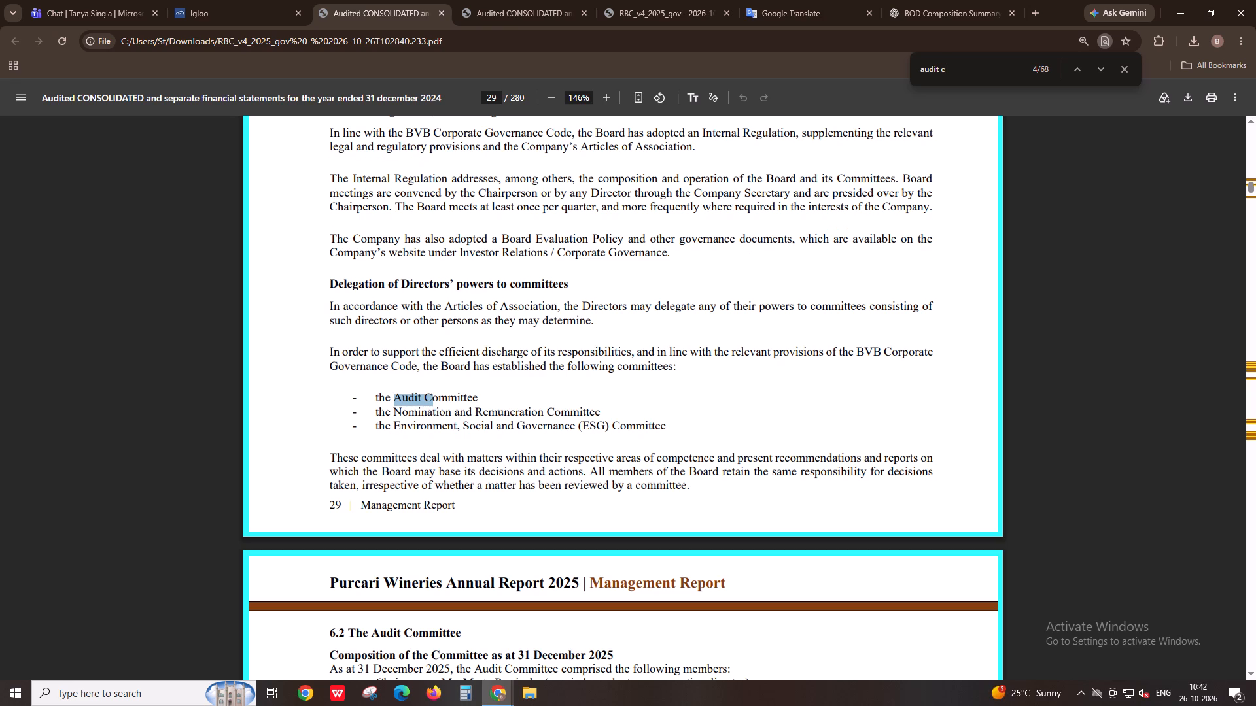
{"action": "key", "text": "Return"}
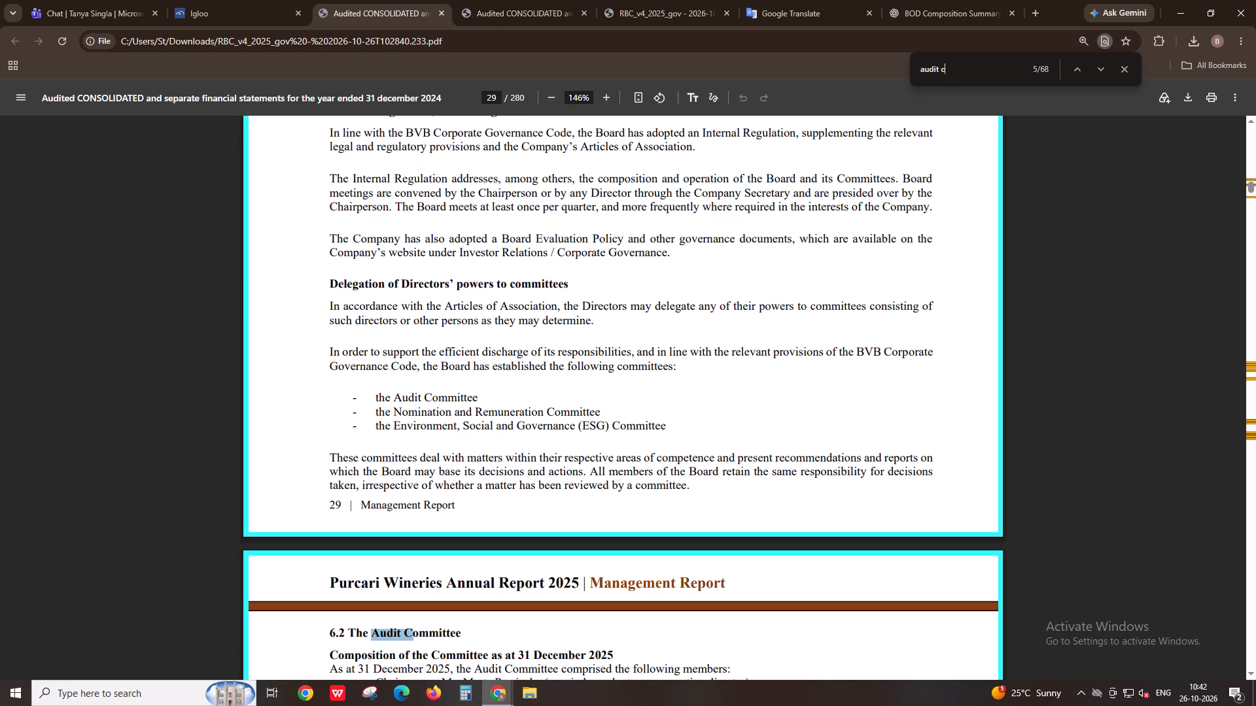
{"action": "key", "text": "Return"}
{"action": "key", "text": "Return"}
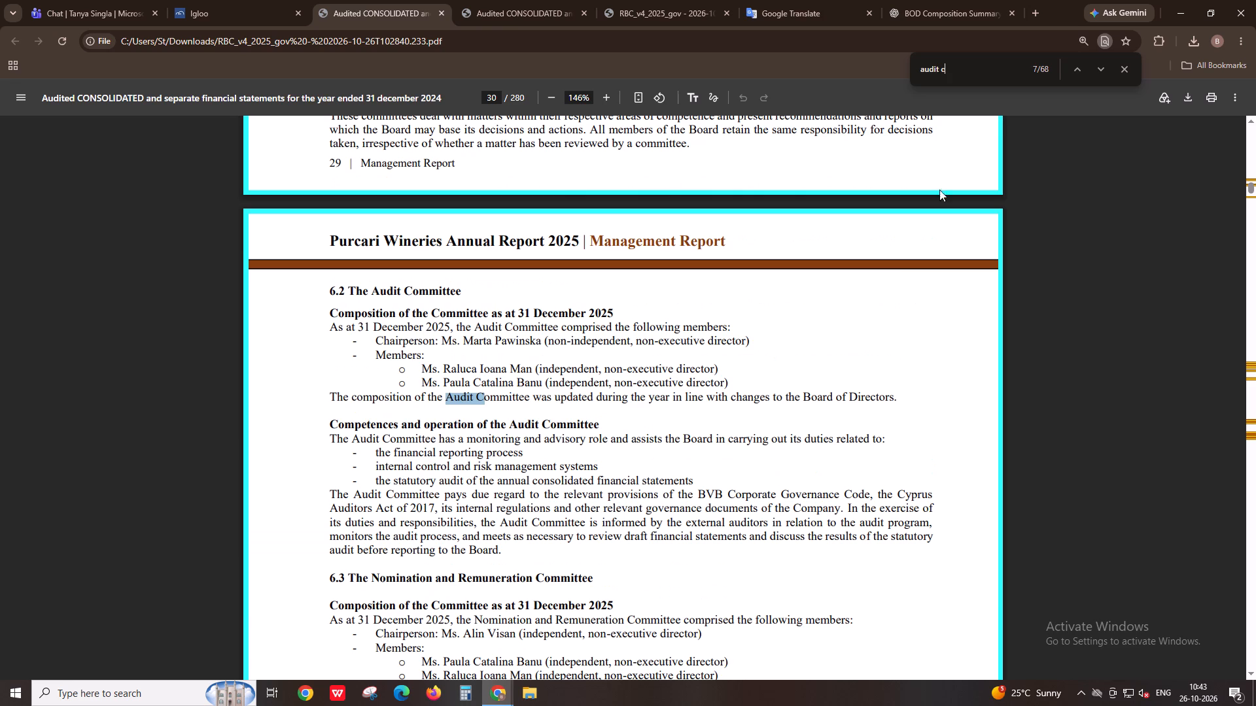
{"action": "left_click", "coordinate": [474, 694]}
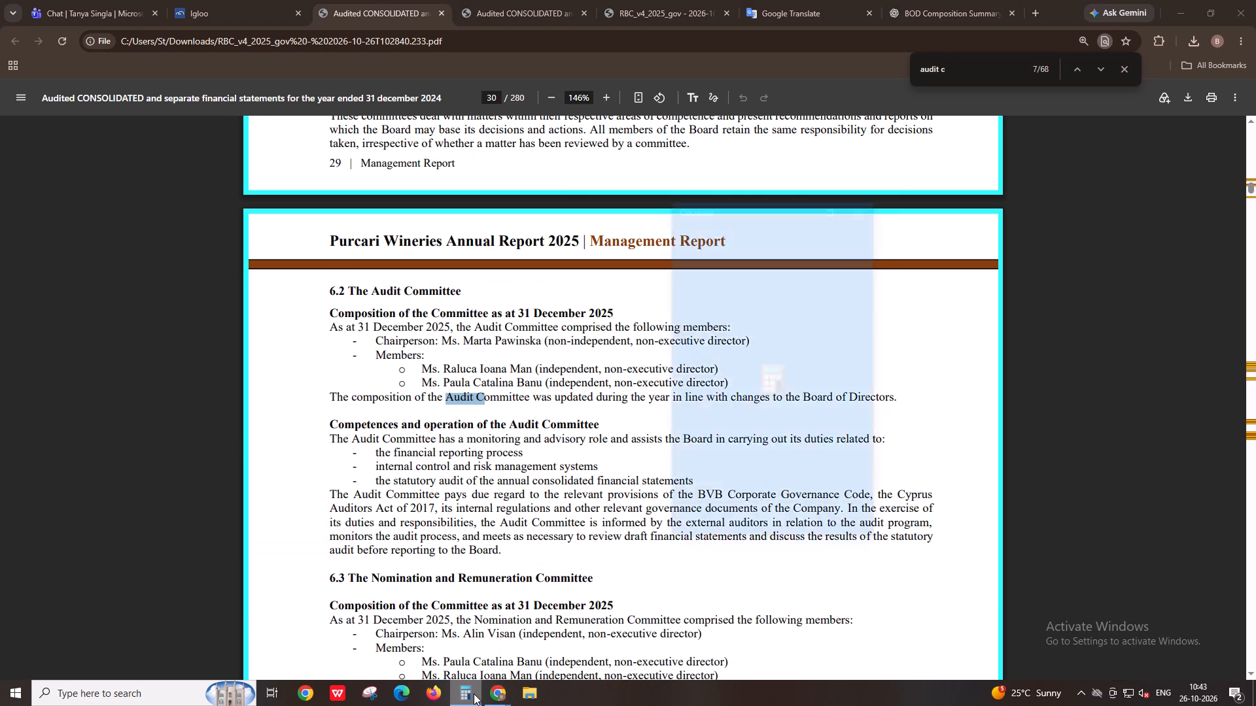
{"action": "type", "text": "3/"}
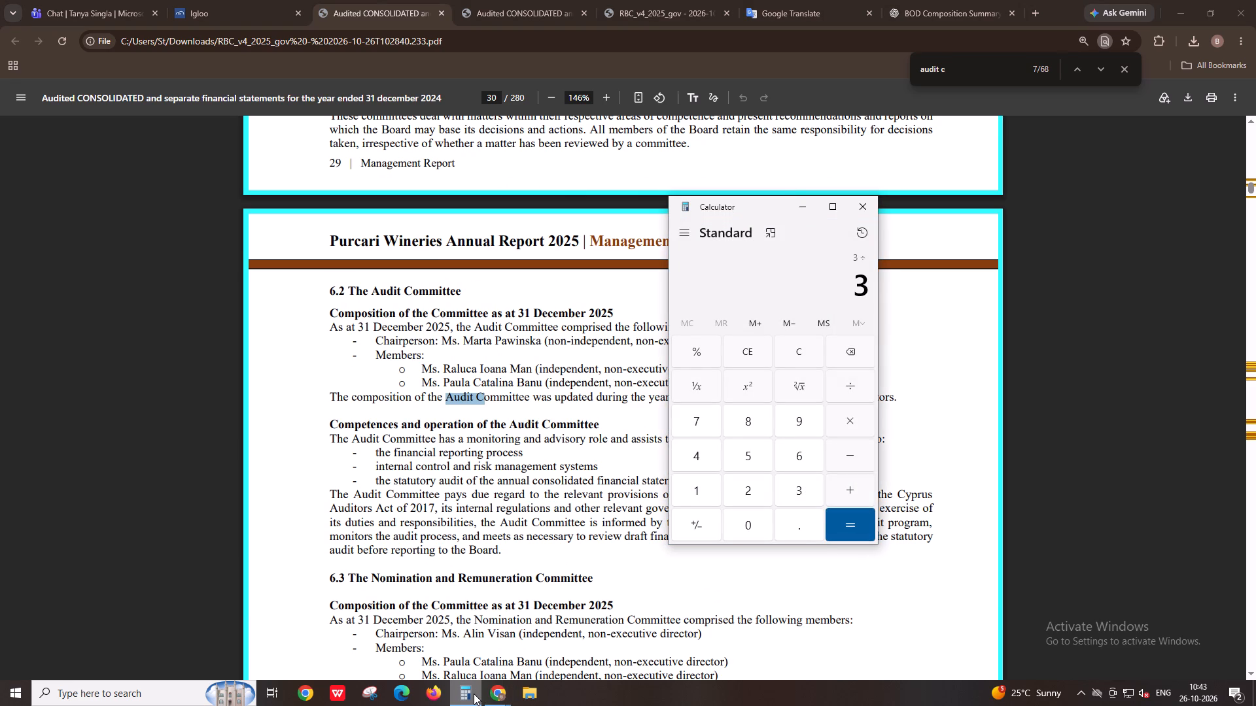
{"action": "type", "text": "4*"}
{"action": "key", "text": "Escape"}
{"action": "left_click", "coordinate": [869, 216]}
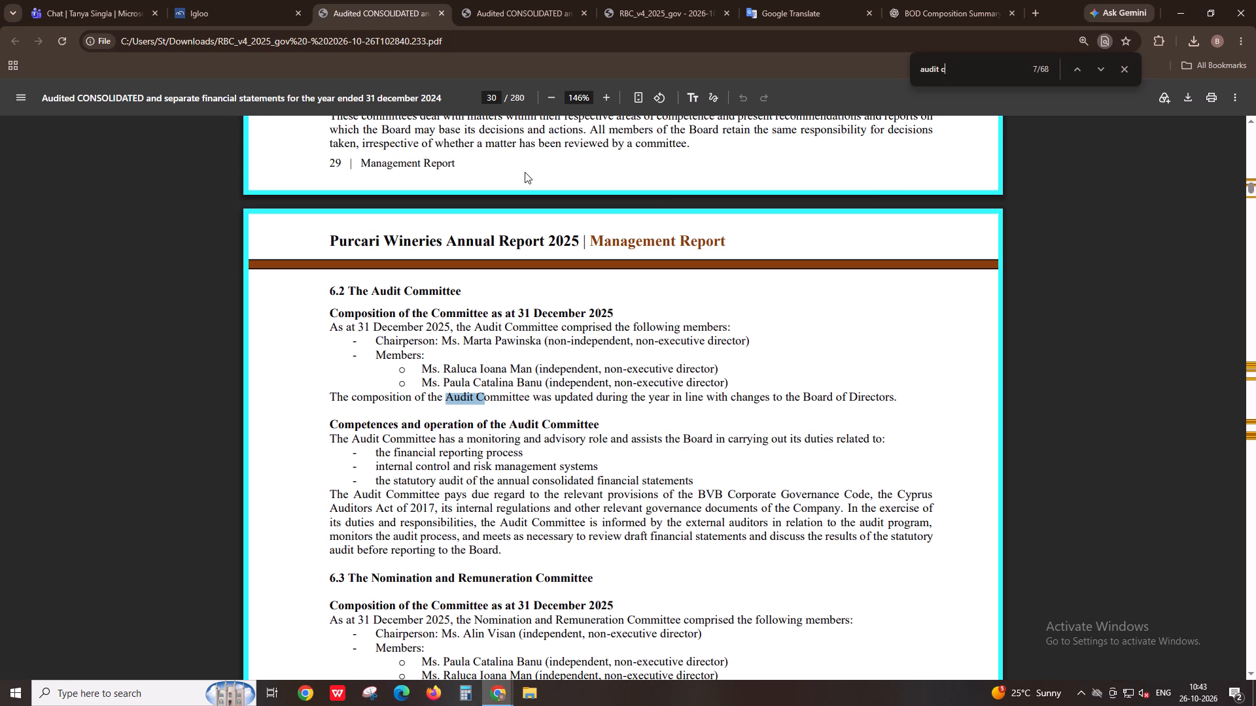
Duplicate the Igloo task into its own maximised browser window and open the Tasks list there.
{"action": "right_click", "coordinate": [205, 0]}
{"action": "left_click", "coordinate": [241, 120]}
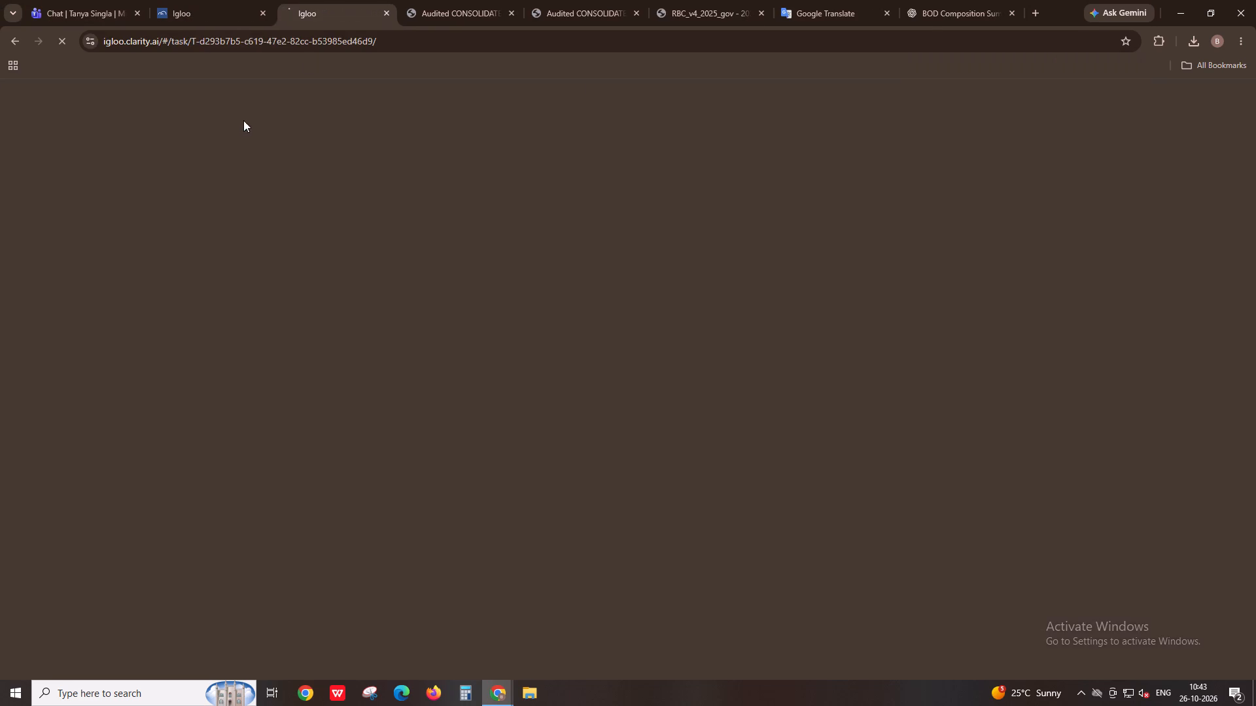
{"action": "left_click_drag", "start_coordinate": [331, 8], "coordinate": [296, 67]}
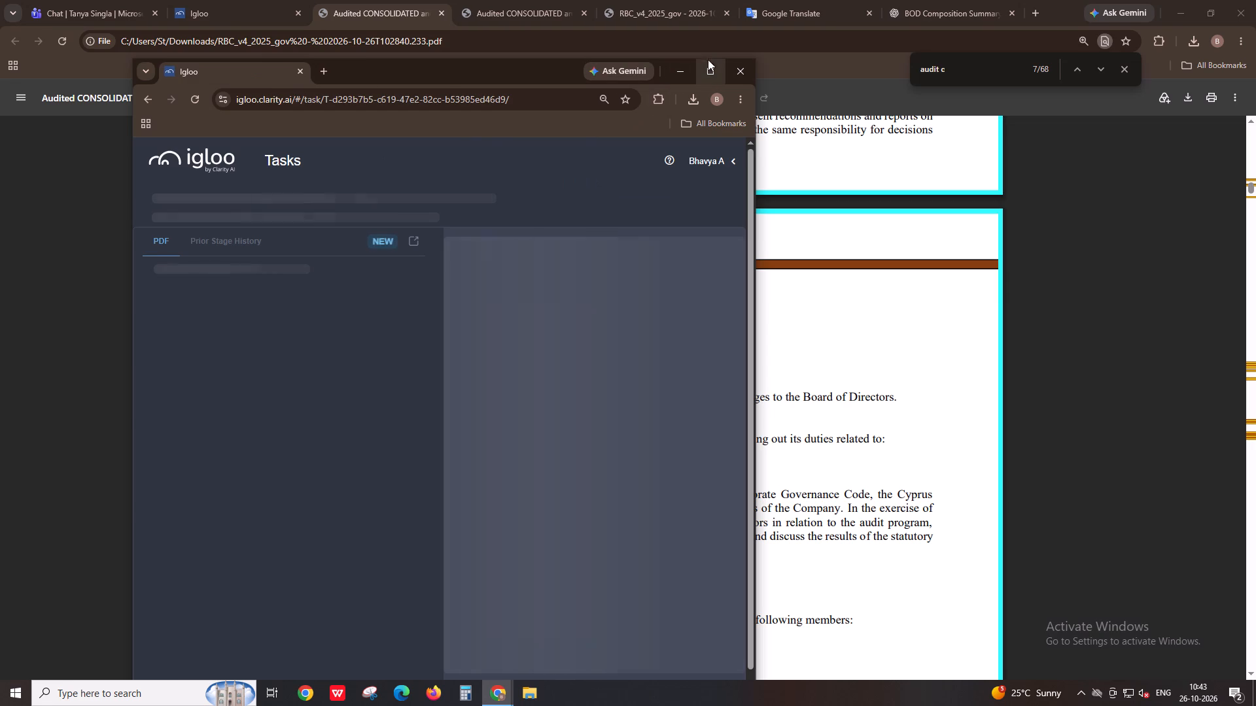
{"action": "left_click", "coordinate": [711, 69]}
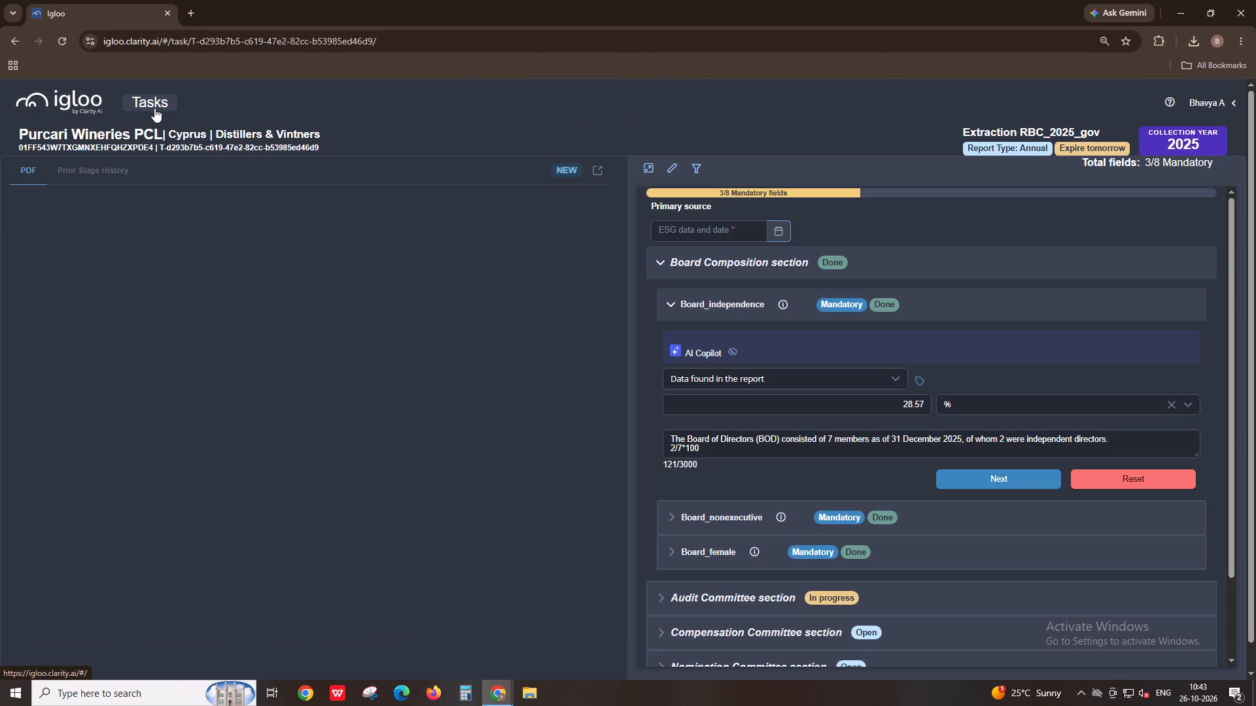
{"action": "left_click", "coordinate": [154, 108]}
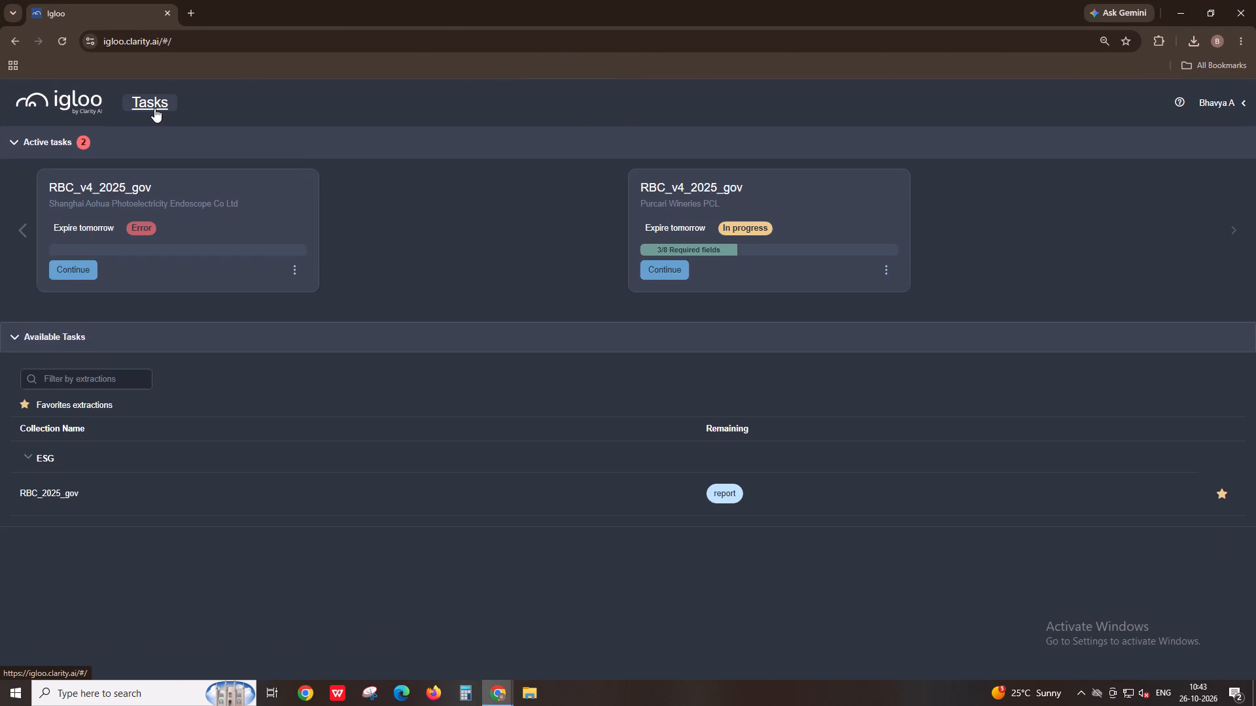
Return to the annual report and follow the "audit c" matches from page 30 to the committee responsibilities table on pages 121–122.
{"action": "key", "text": "alt+Tab"}
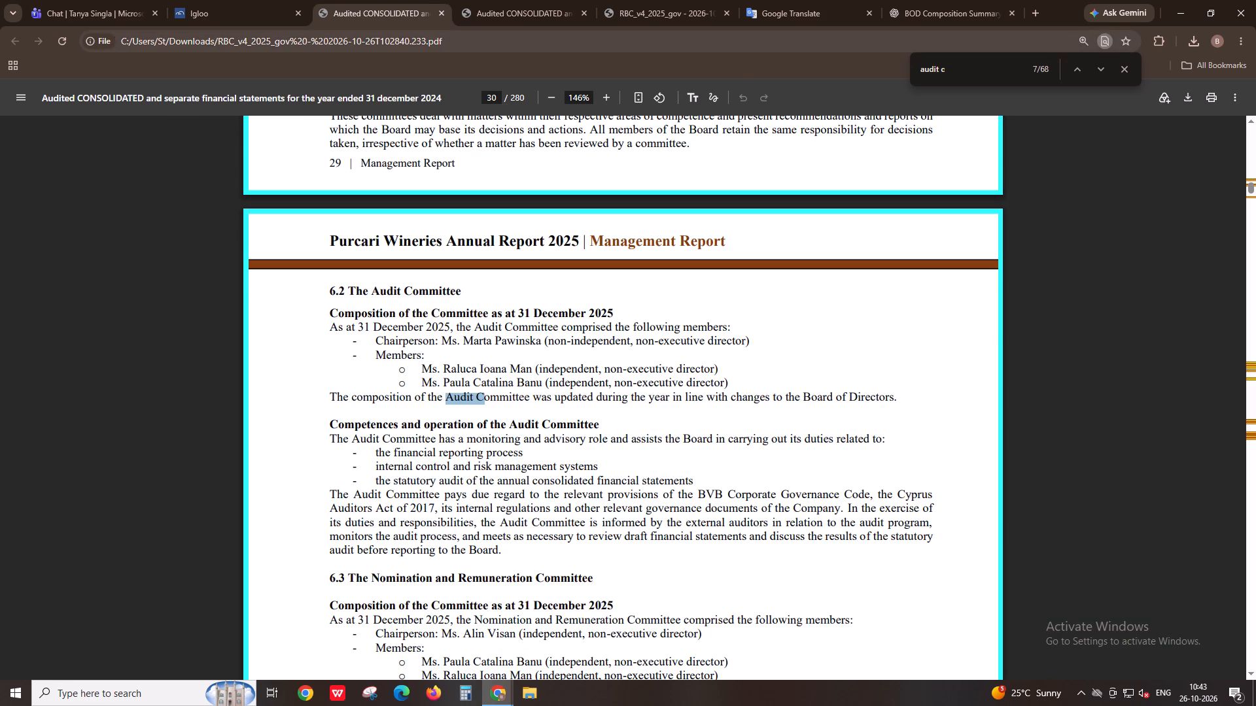
{"action": "key", "text": "Return"}
{"action": "key", "text": "Return"}
{"action": "key", "text": "Return"}
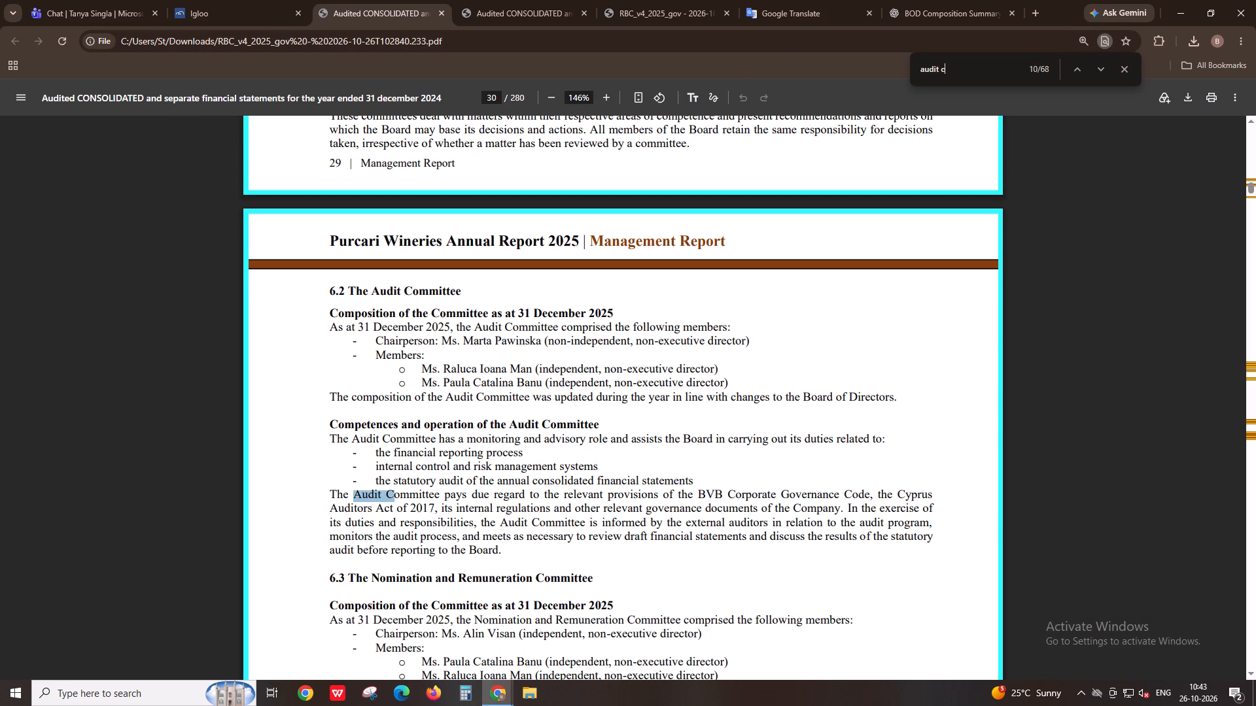
{"action": "key", "text": "Return"}
{"action": "key", "text": "Return"}
{"action": "key", "text": "Return"}
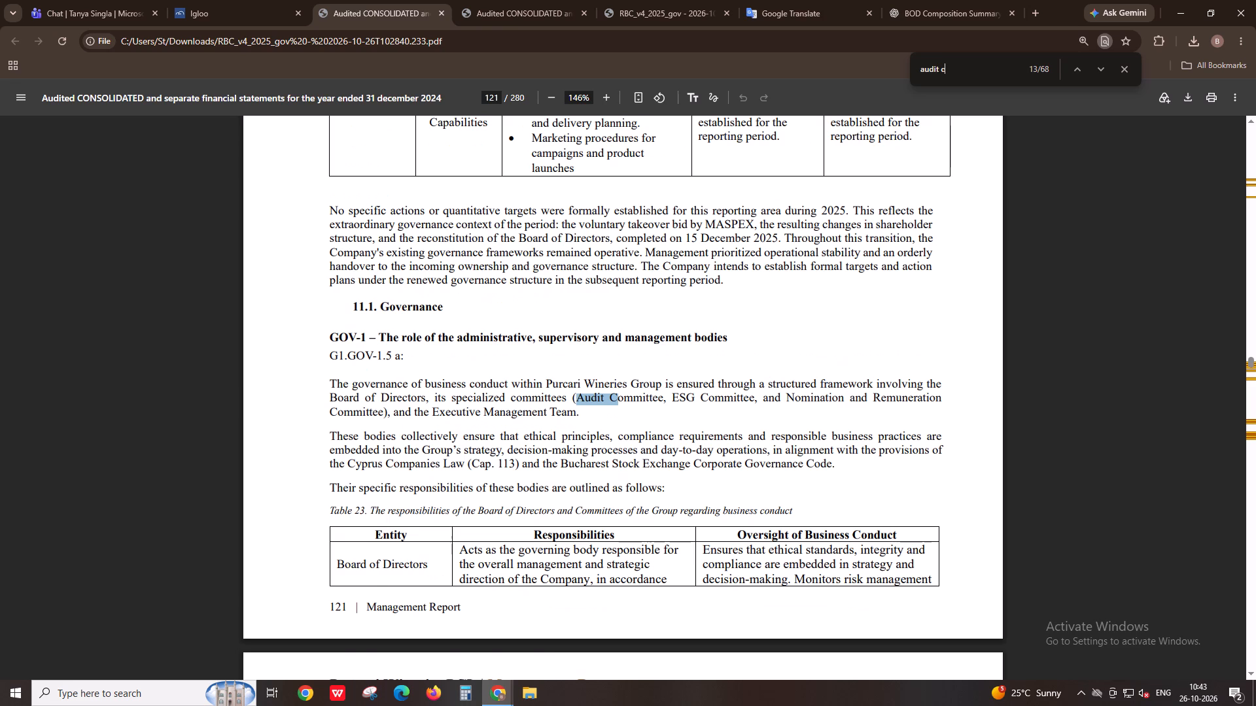
{"action": "key", "text": "shift+Return"}
{"action": "key", "text": "Return"}
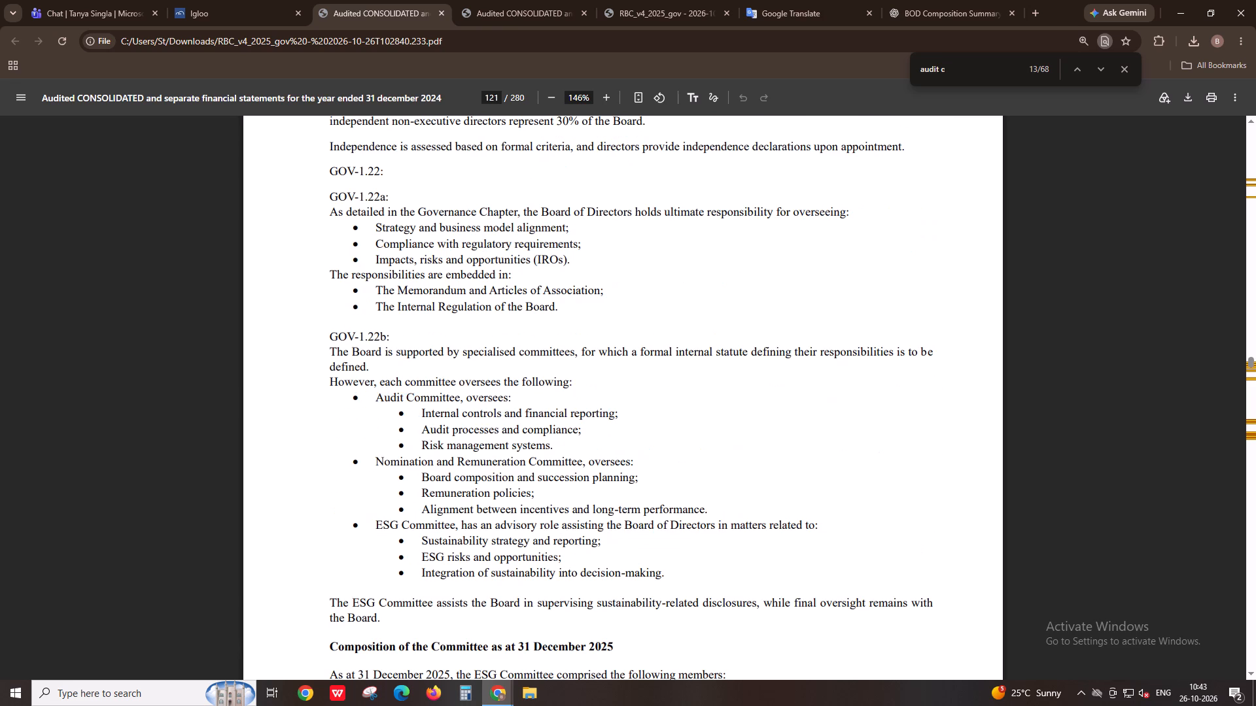
{"action": "key", "text": "Return"}
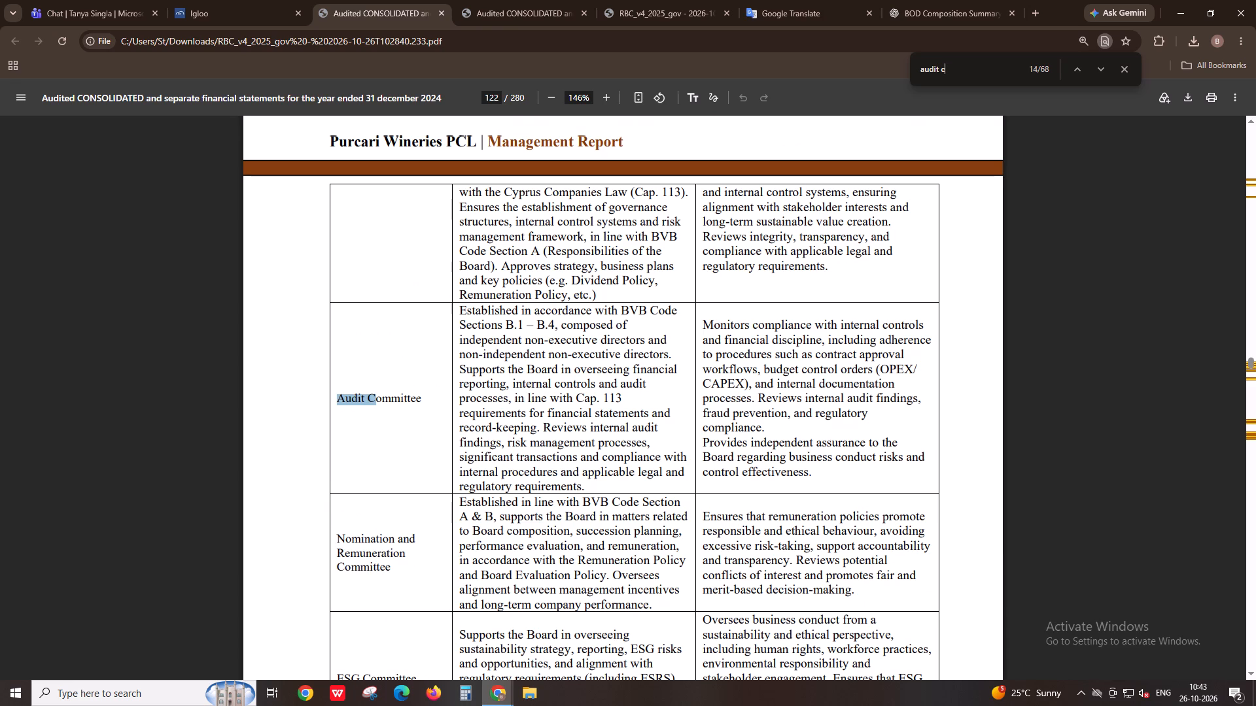
Examine the Audit Committee mentions under Information Flows and Reporting Frequency on page 123 for details on its composition.
{"action": "key", "text": "Return"}
{"action": "key", "text": "Return"}
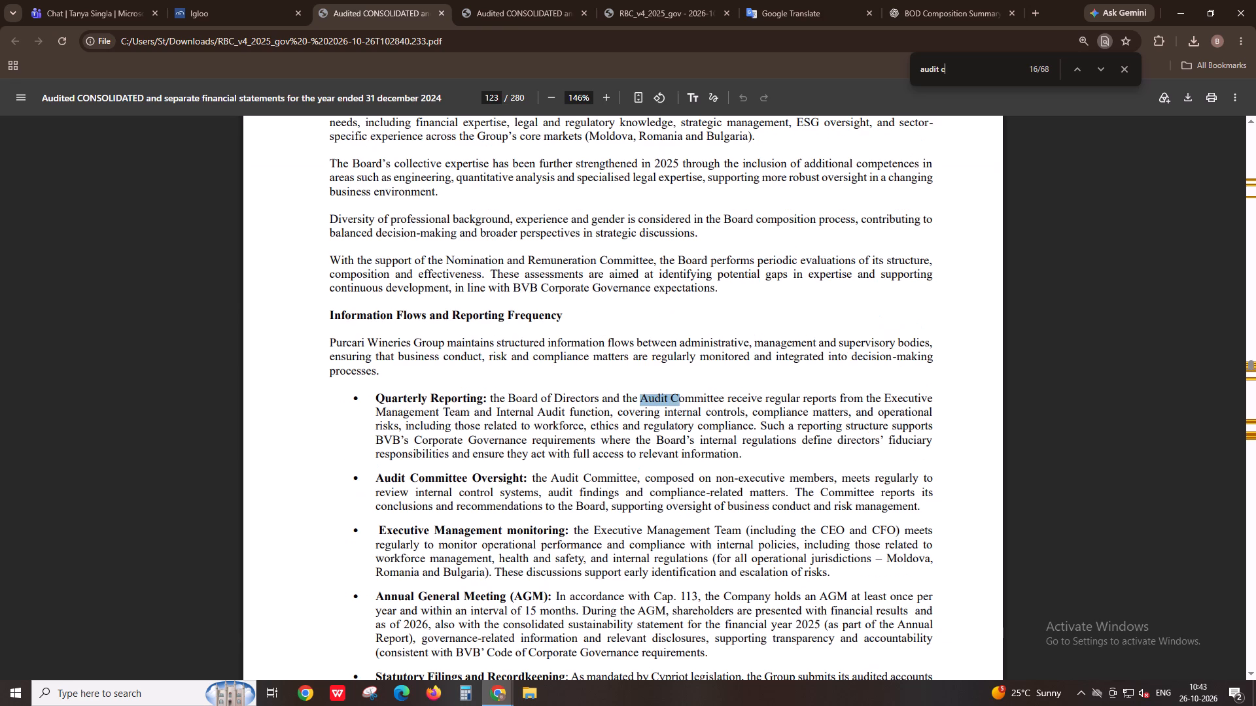
{"action": "key", "text": "Return"}
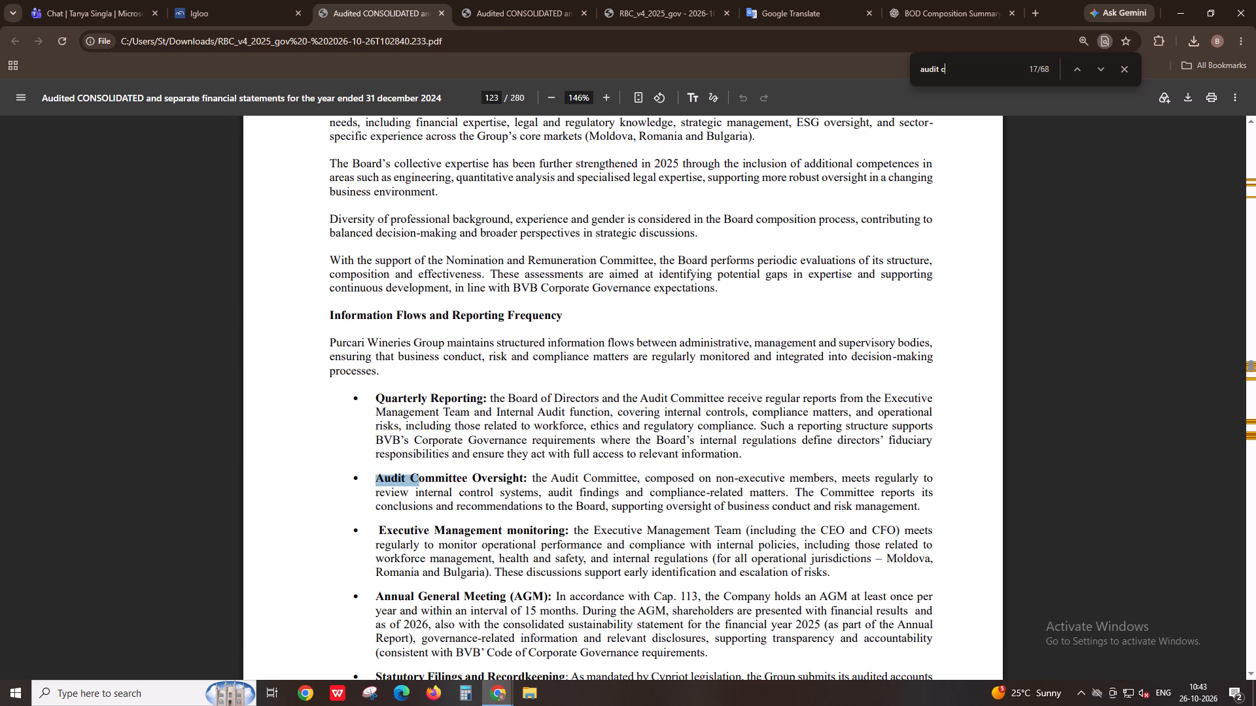
{"action": "key", "text": "Return"}
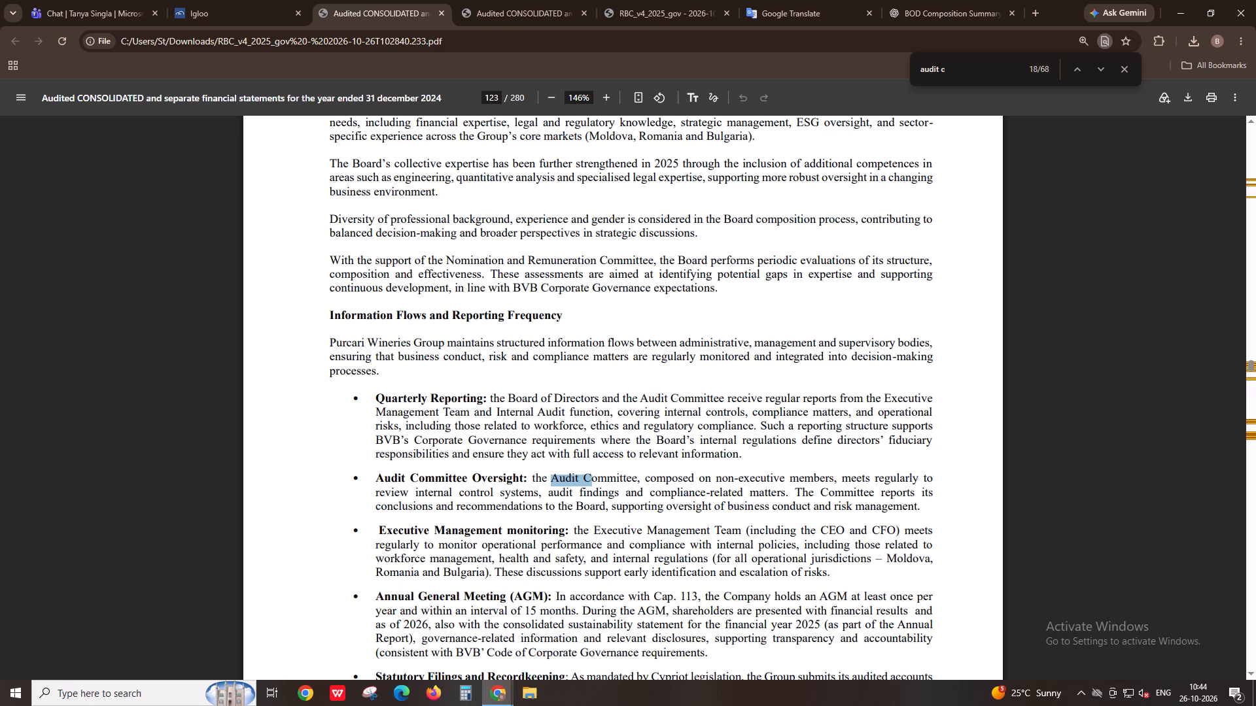
{"action": "key", "text": "shift+Return"}
{"action": "key", "text": "Return"}
{"action": "key", "text": "shift+Return"}
{"action": "key", "text": "shift+Return"}
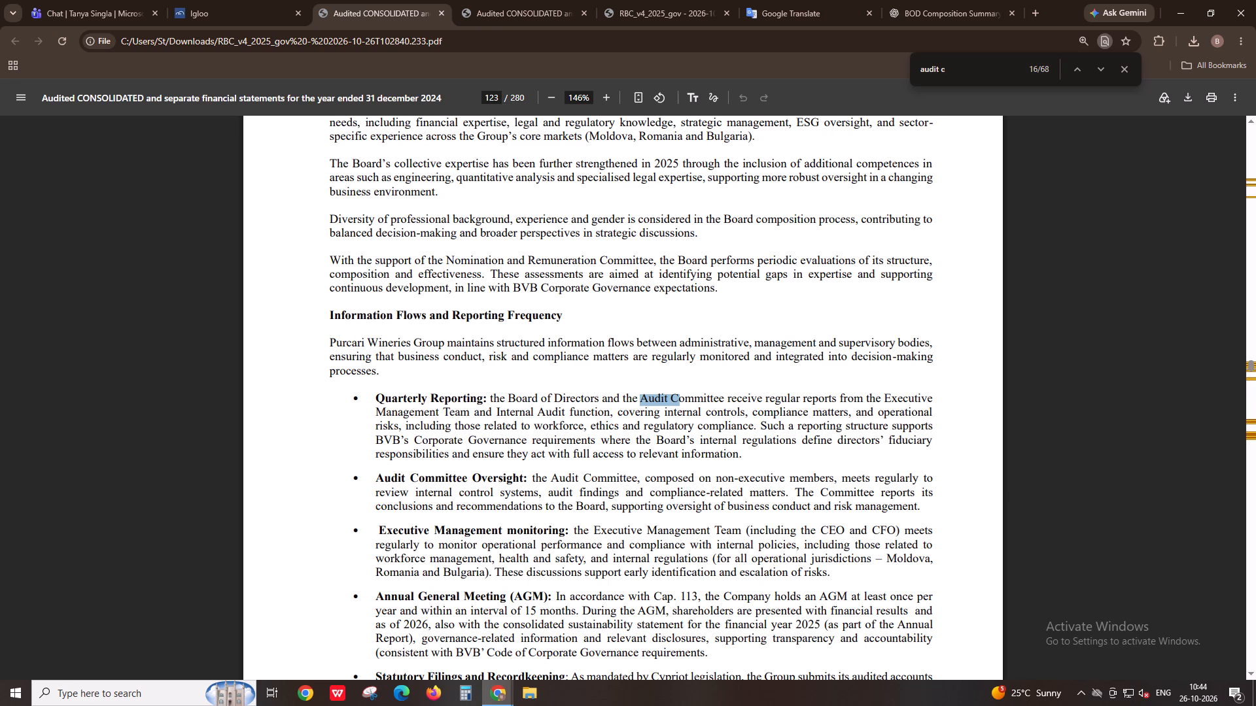
{"action": "key", "text": "Return"}
{"action": "key", "text": "shift+Return"}
{"action": "key", "text": "Return"}
{"action": "key", "text": "Return"}
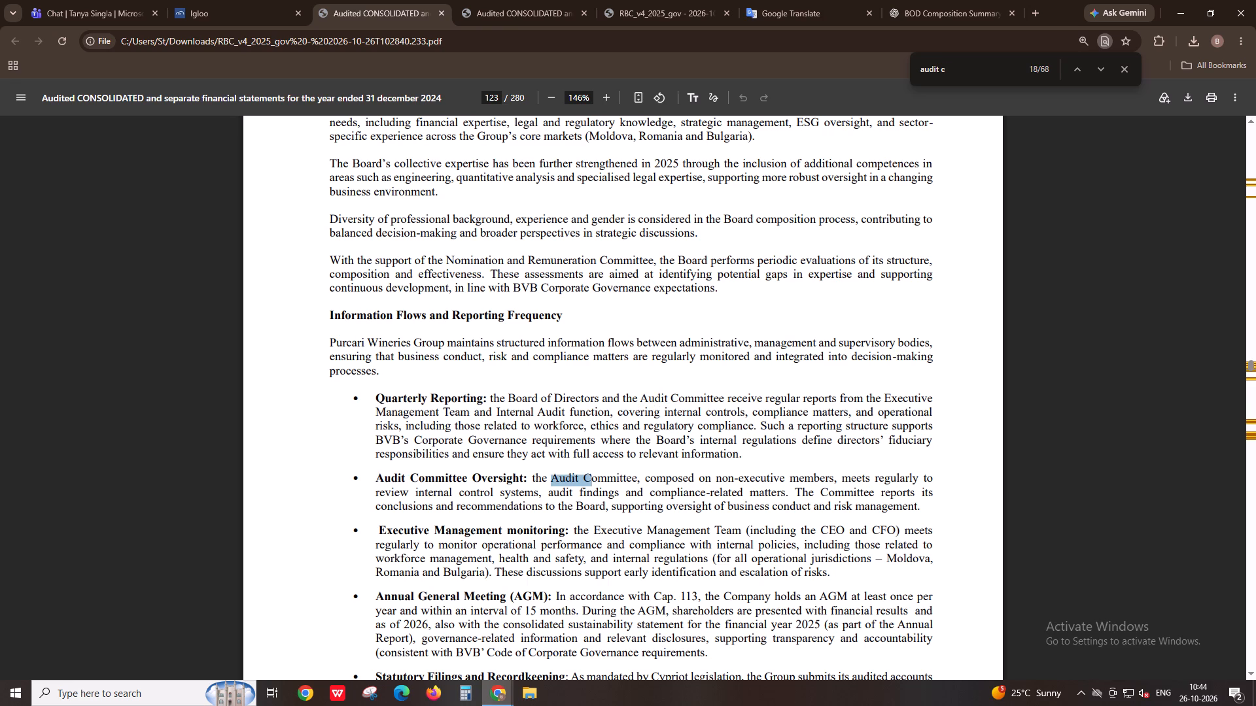
{"action": "key", "text": "Return"}
{"action": "key", "text": "shift+Return"}
{"action": "key", "text": "shift+Return"}
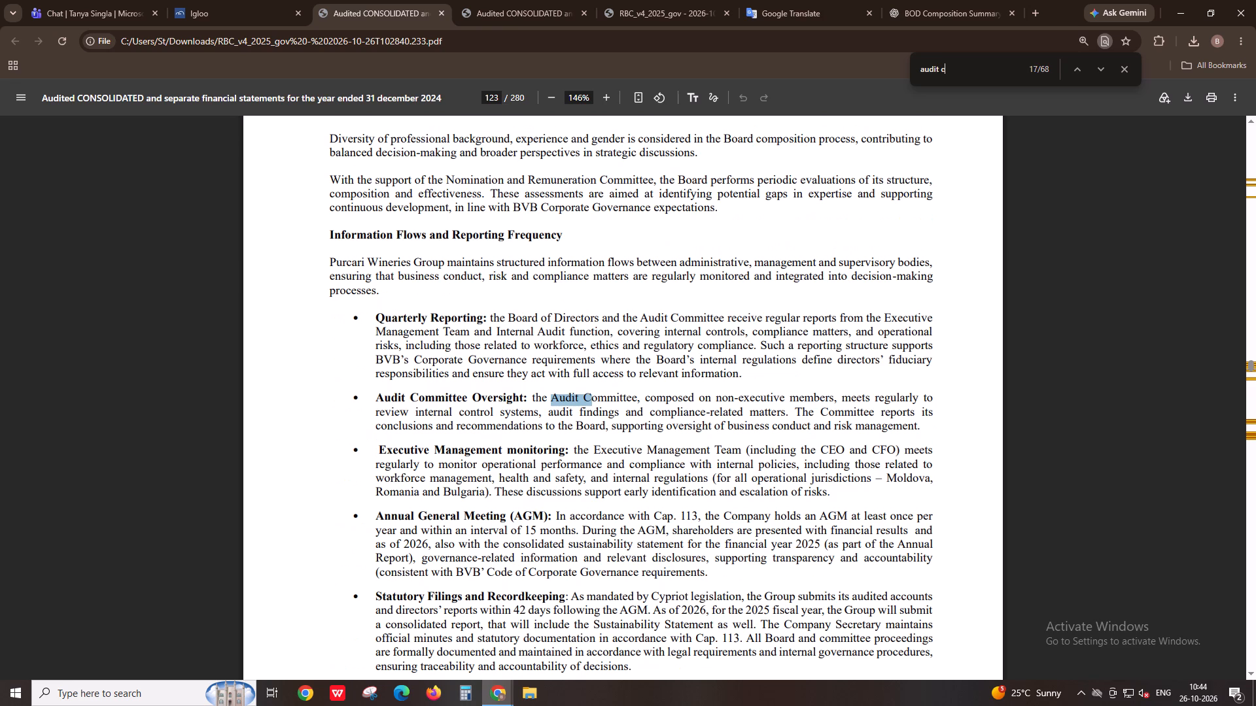
{"action": "key", "text": "shift+Return"}
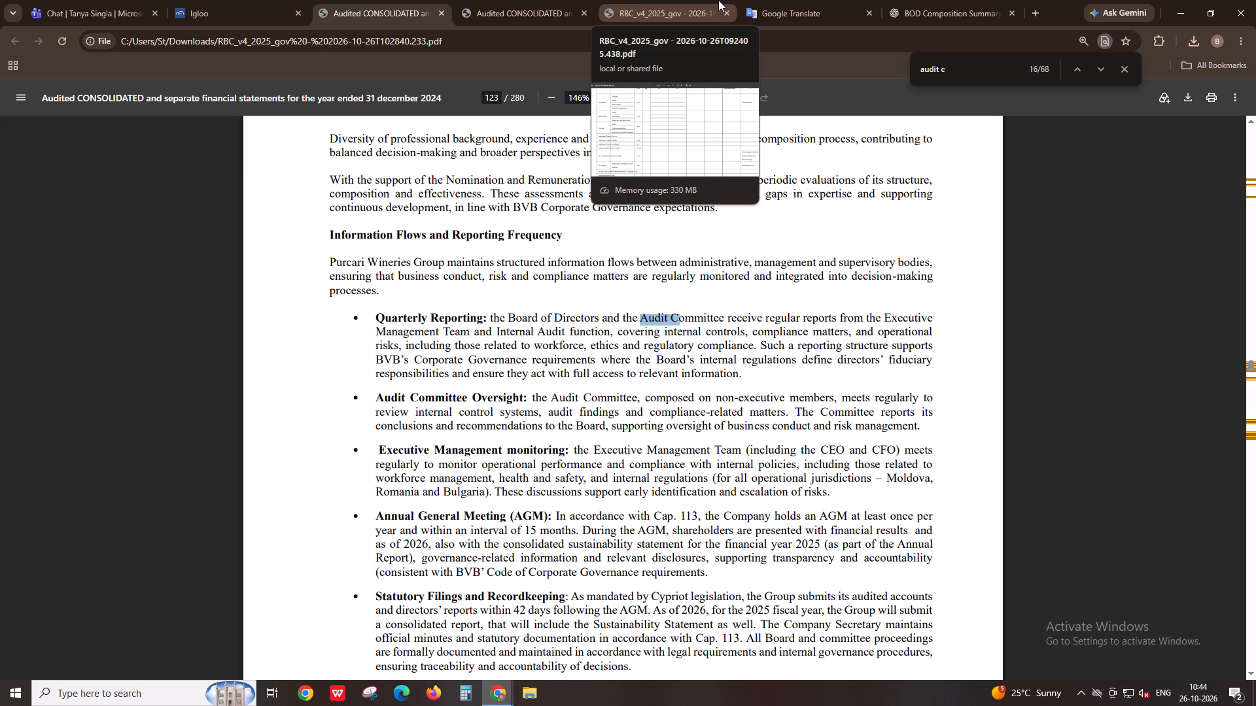
Continue through the "audit c" matches to the directors' table on pages 125–126 and check Audit Committee roles and independence status.
{"action": "key", "text": "Return"}
{"action": "key", "text": "Return"}
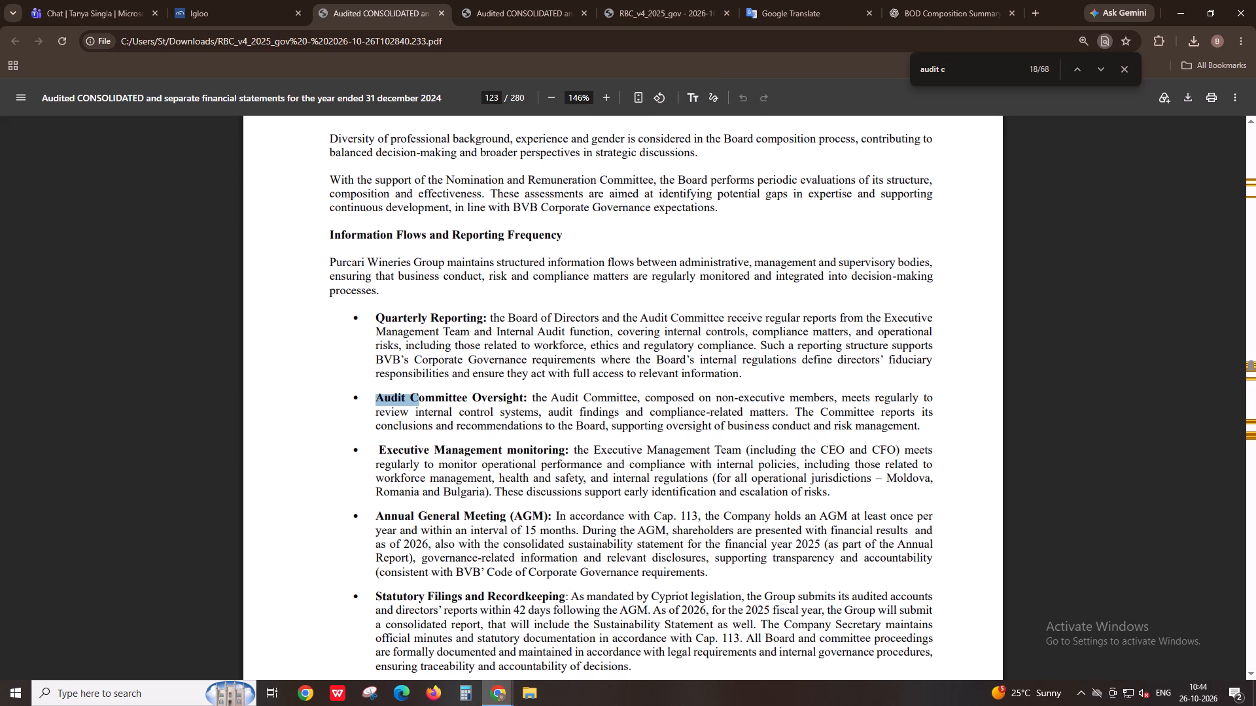
{"action": "key", "text": "Return"}
{"action": "key", "text": "Return"}
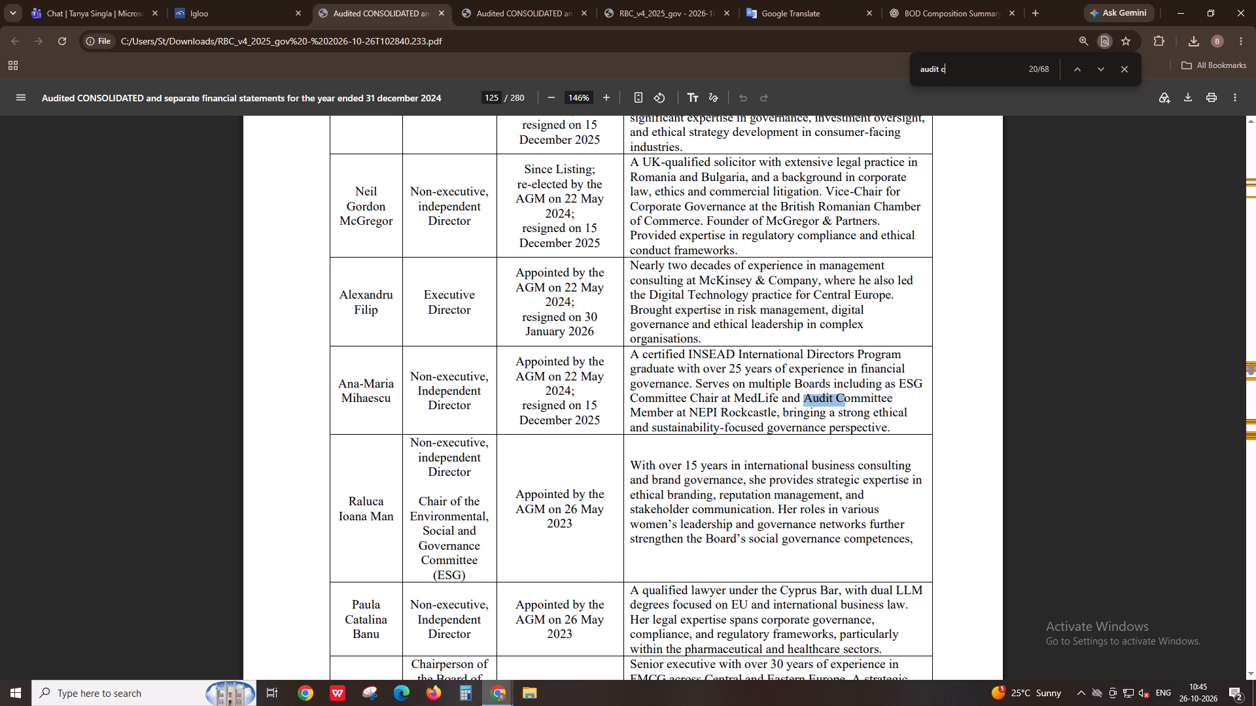
{"action": "key", "text": "Return"}
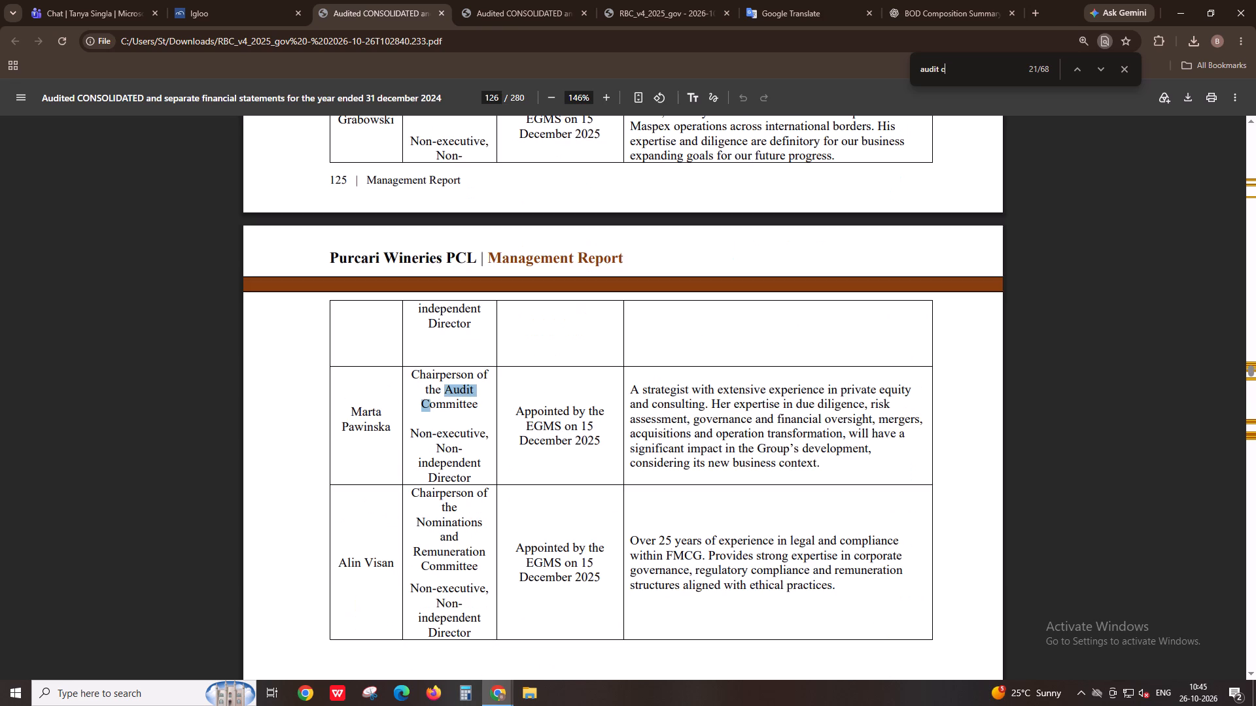
{"action": "key", "text": "shift+Return"}
{"action": "key", "text": "Return"}
Recheck the Audit Committee roles in the directors' table on pages 125–126, then check the policy mentions on pages 129–130.
{"action": "key", "text": "shift+Return"}
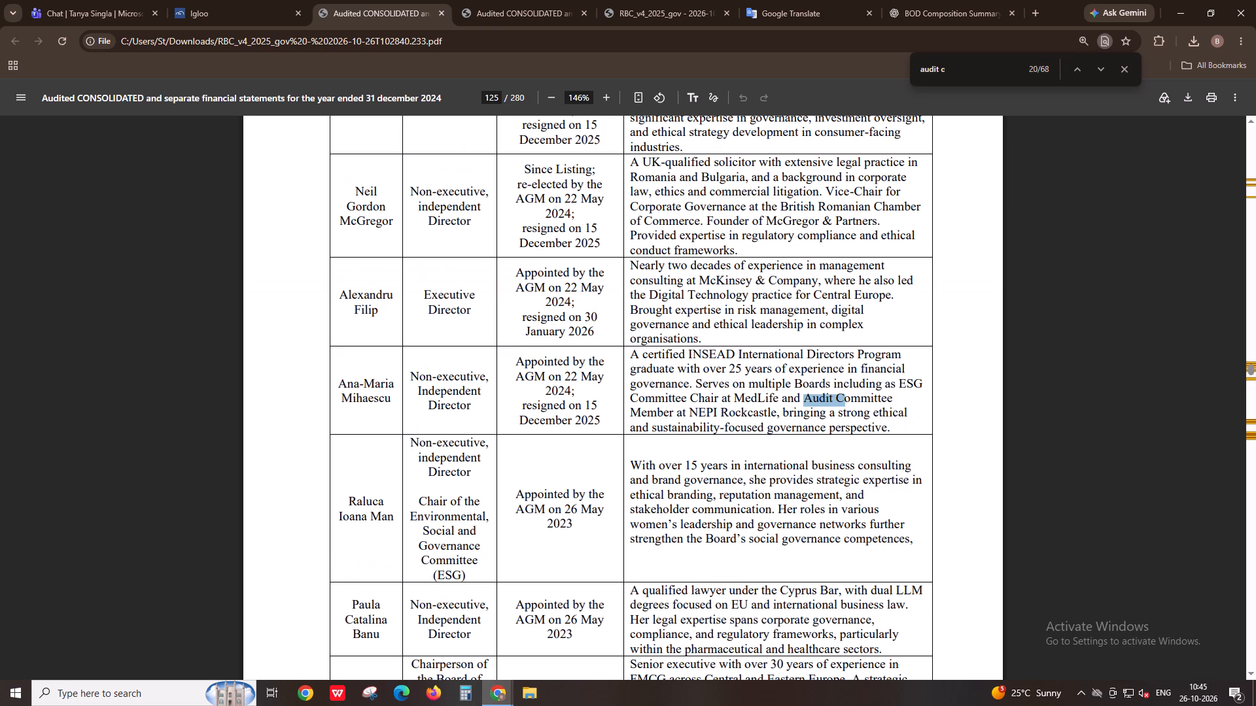
{"action": "key", "text": "Return"}
{"action": "key", "text": "shift+Return"}
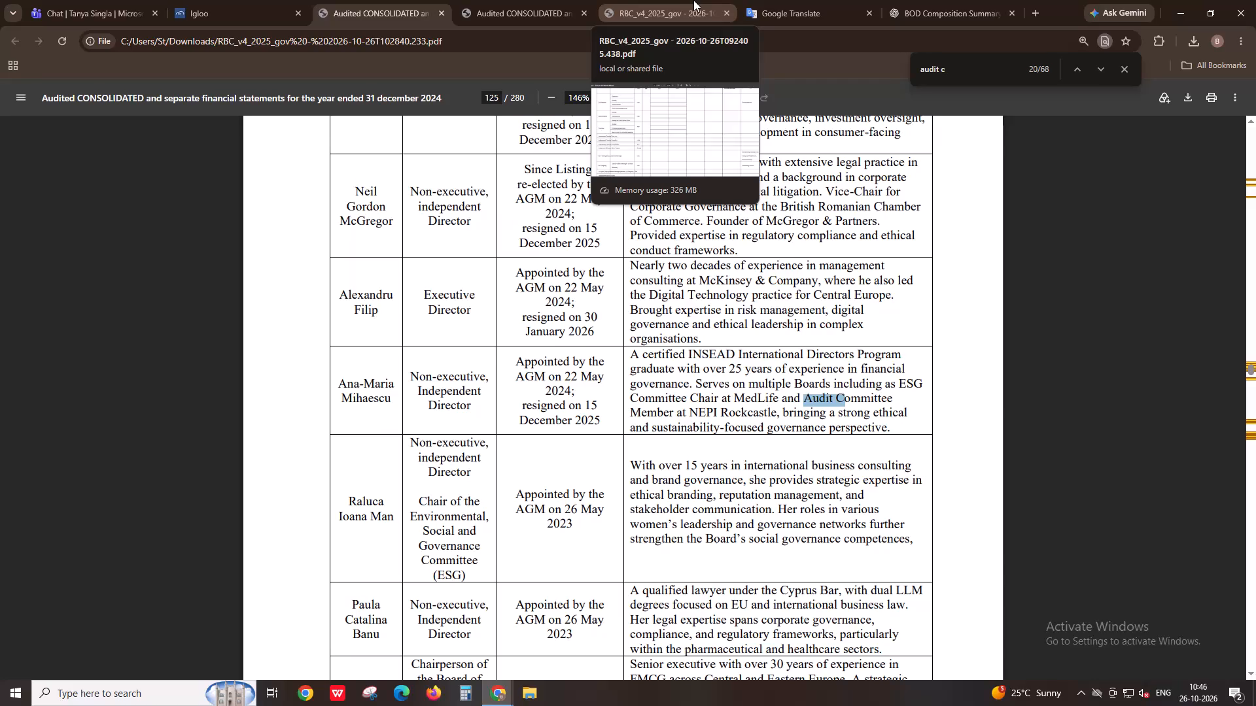
{"action": "key", "text": "Return"}
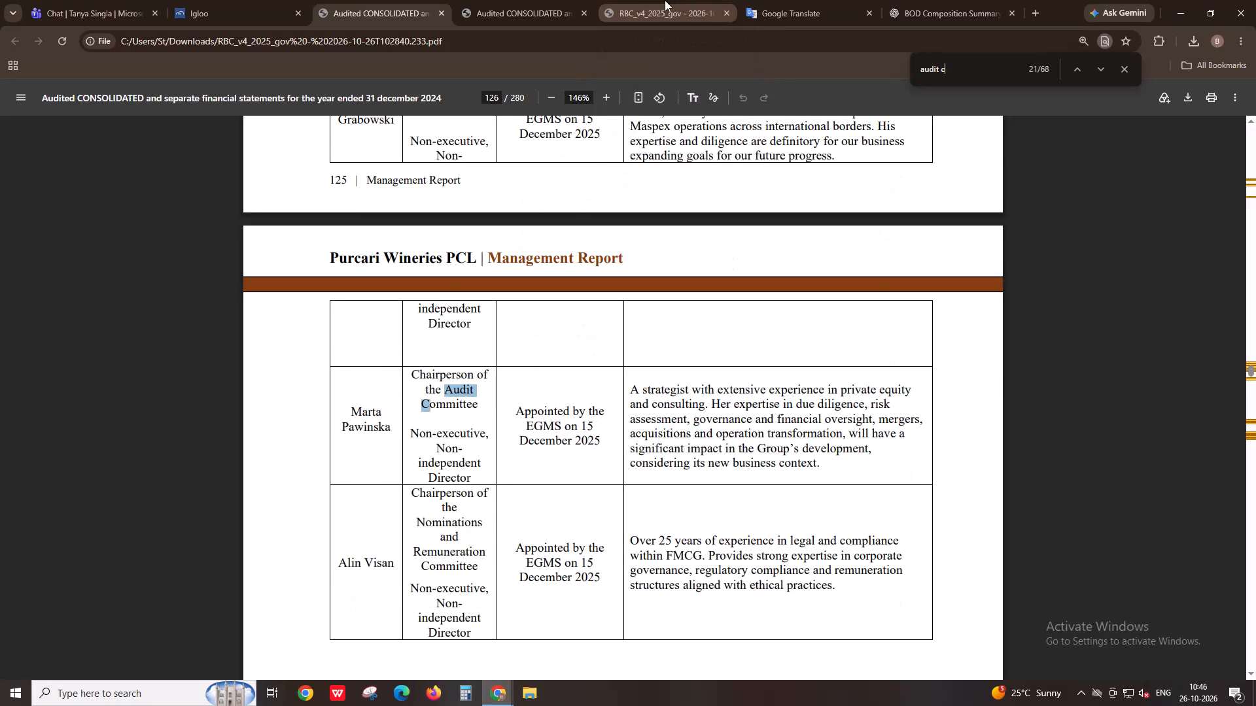
{"action": "key", "text": "Return"}
{"action": "key", "text": "Return"}
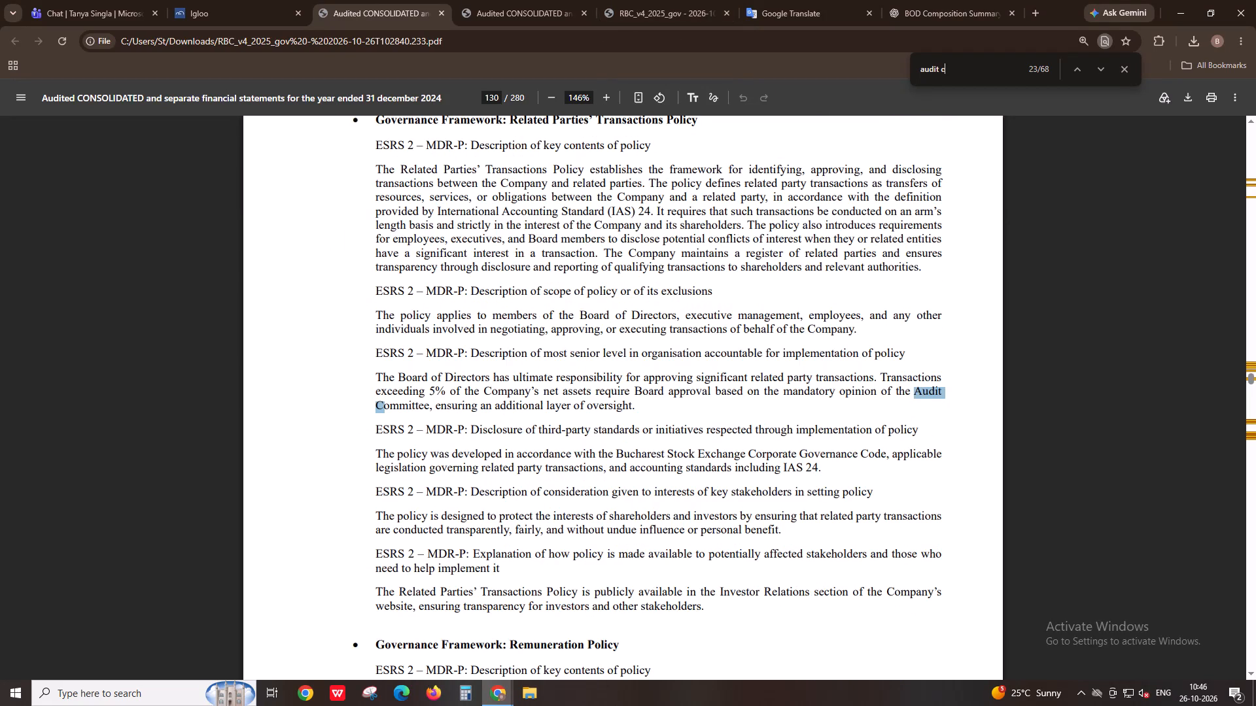
{"action": "key", "text": "shift+Return"}
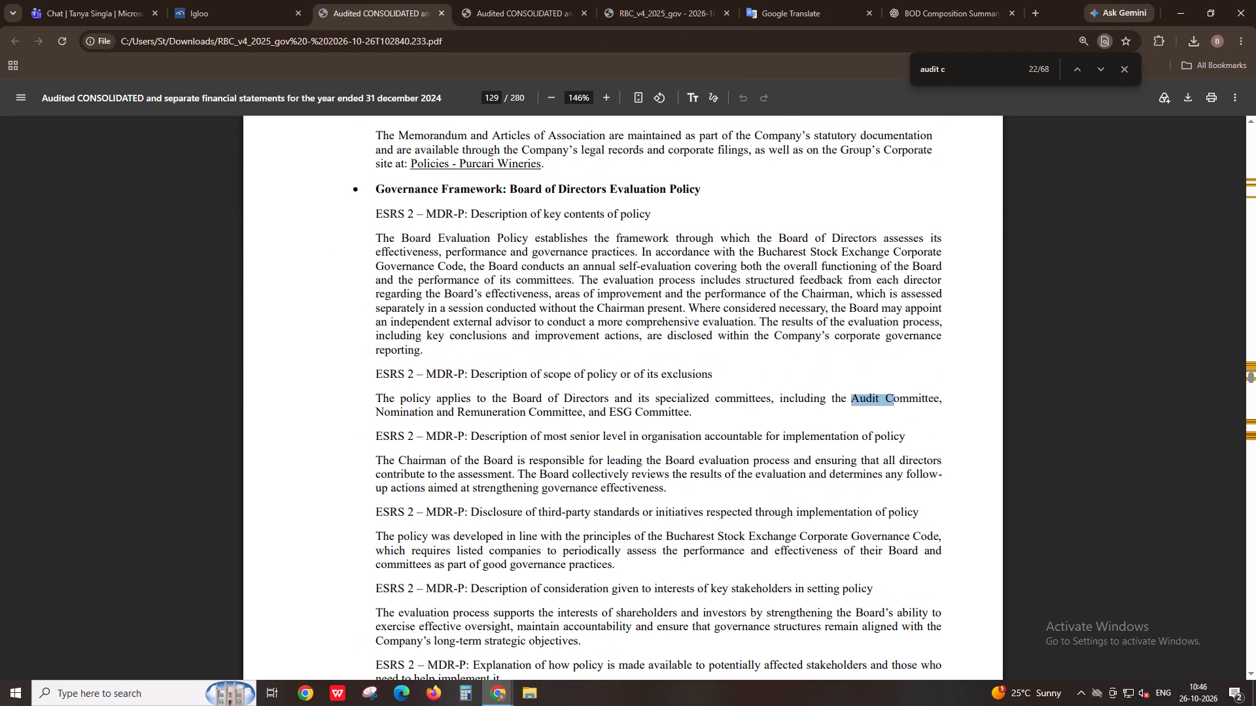
{"action": "key", "text": "Return"}
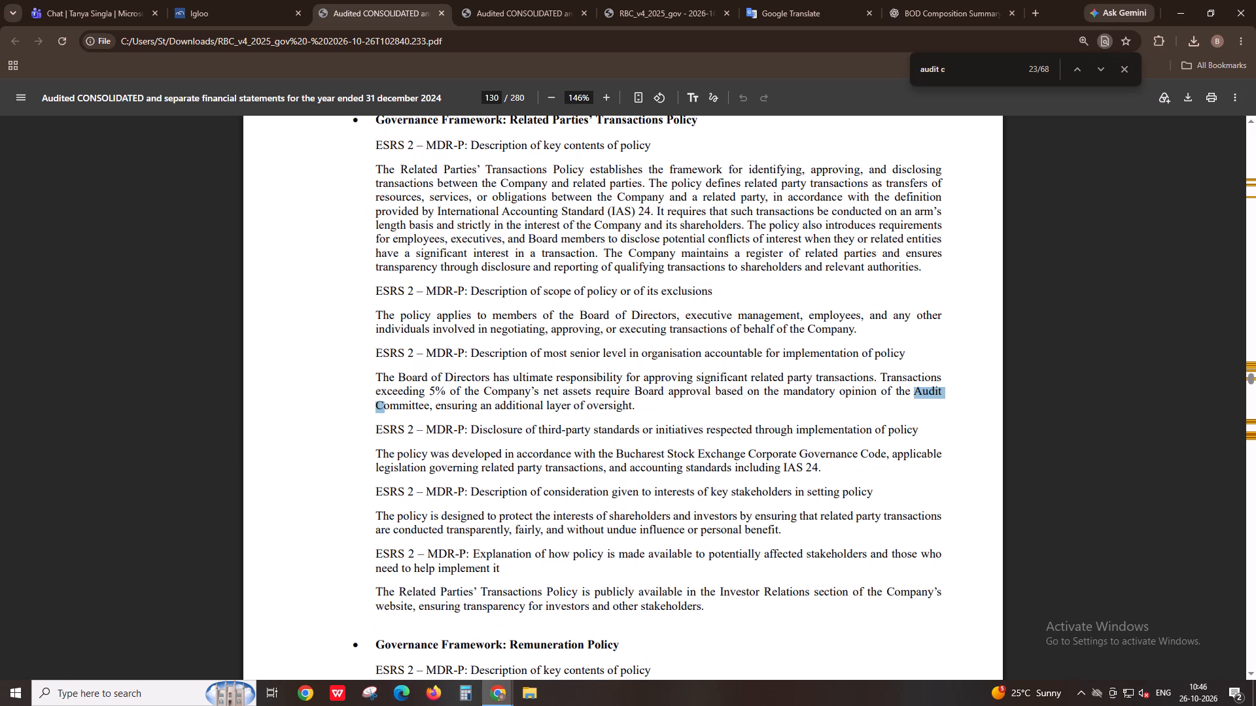
Examine provisions A.4.1 and A.4.2 on page 151 for the Audit Committee's establishment, composition and member independence.
{"action": "key", "text": "Return"}
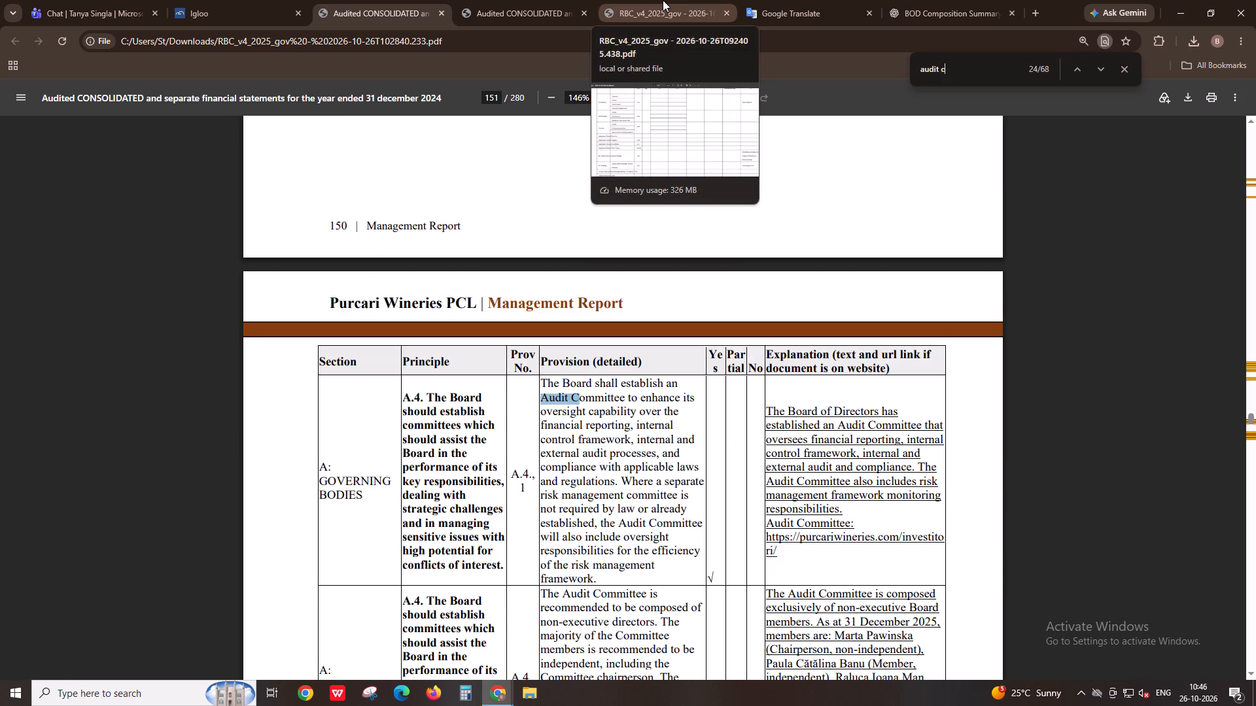
{"action": "key", "text": "Return"}
{"action": "key", "text": "Return"}
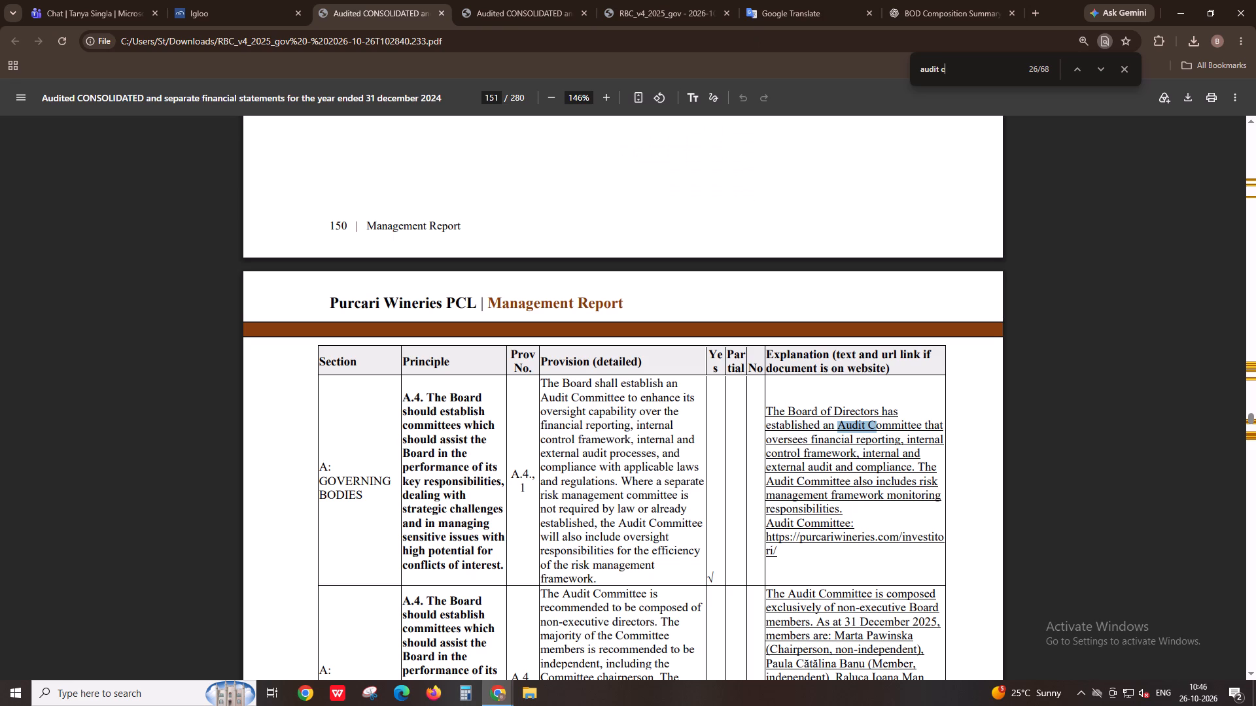
{"action": "key", "text": "Return"}
{"action": "key", "text": "Return"}
{"action": "key", "text": "Return"}
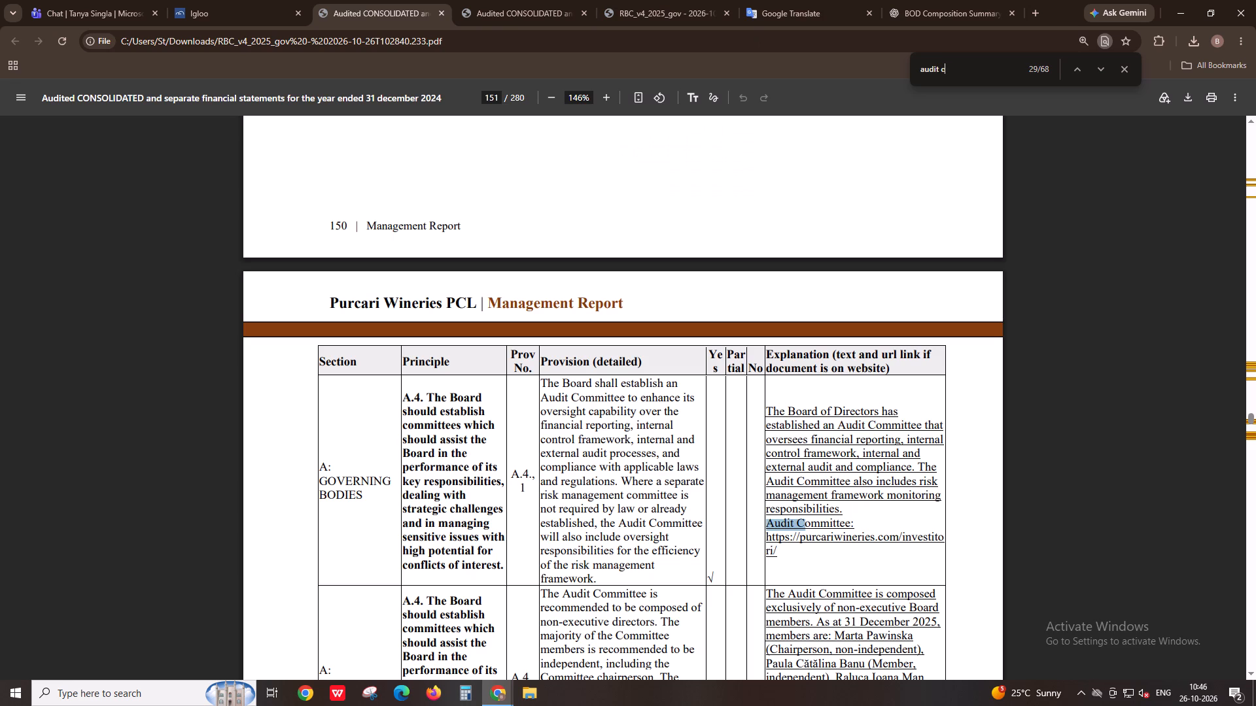
{"action": "key", "text": "Return"}
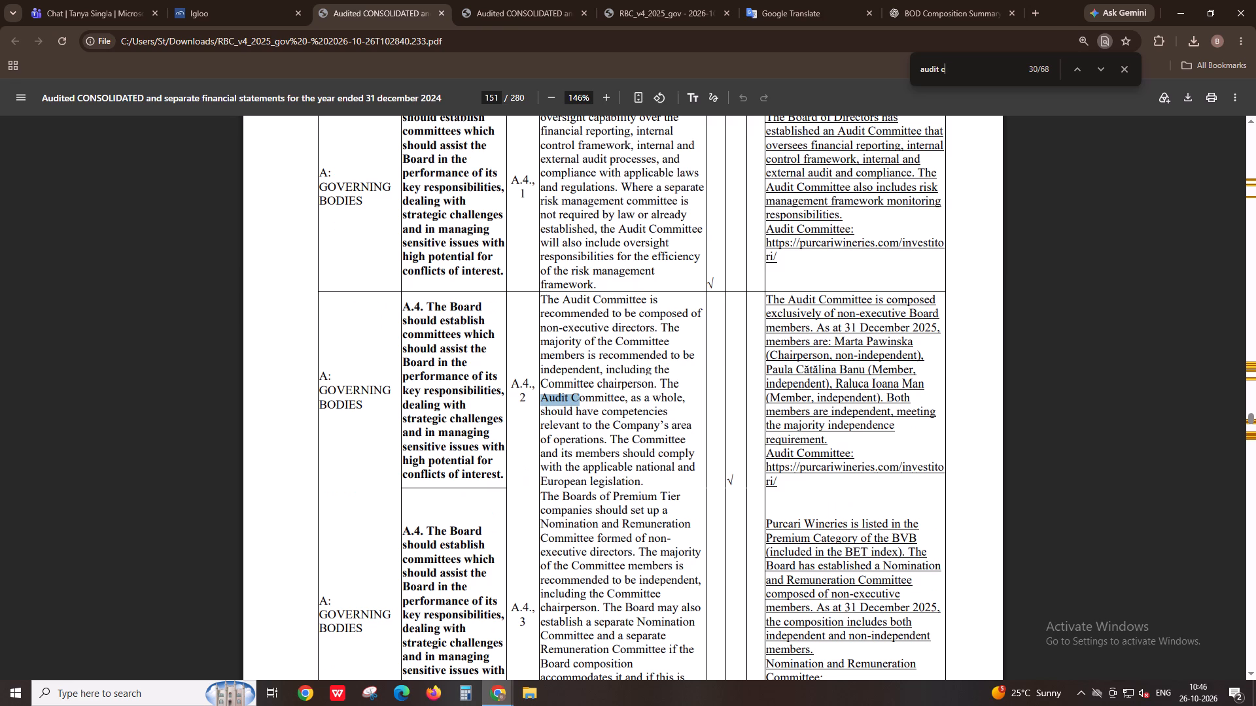
{"action": "key", "text": "shift+Return"}
{"action": "key", "text": "shift+Return"}
{"action": "key", "text": "shift+Return"}
{"action": "key", "text": "shift+Return"}
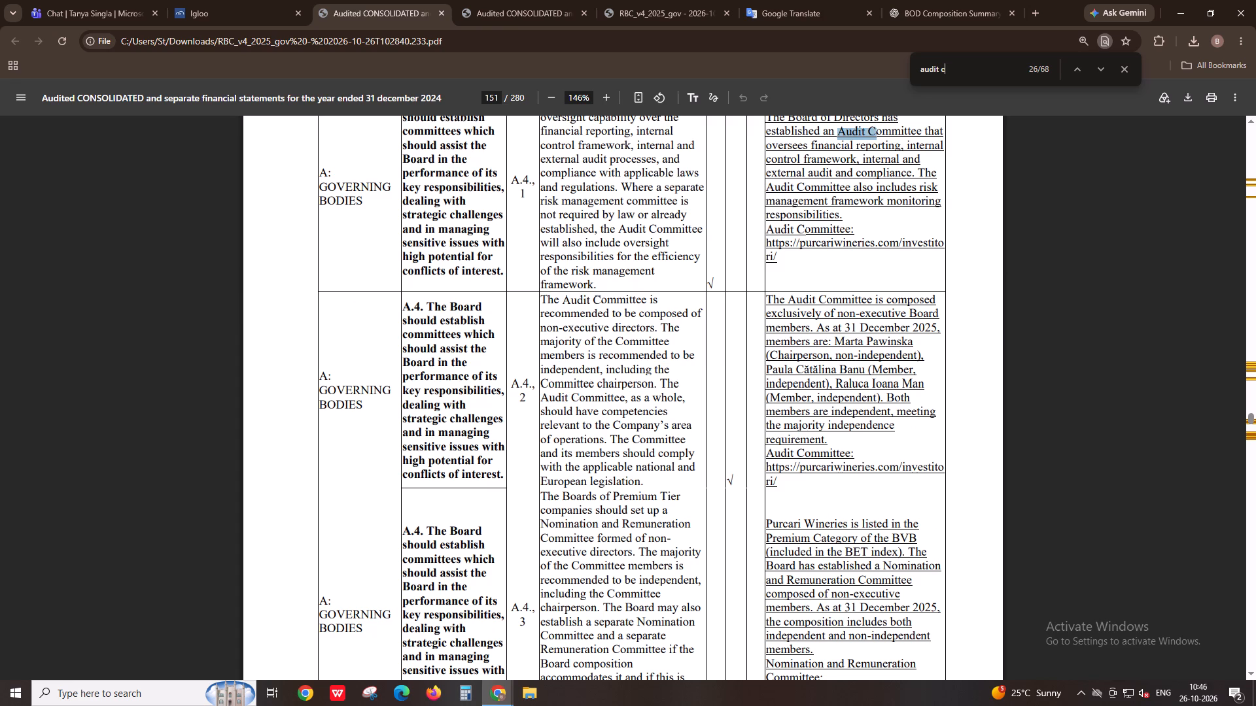
{"action": "left_click", "coordinate": [523, 0]}
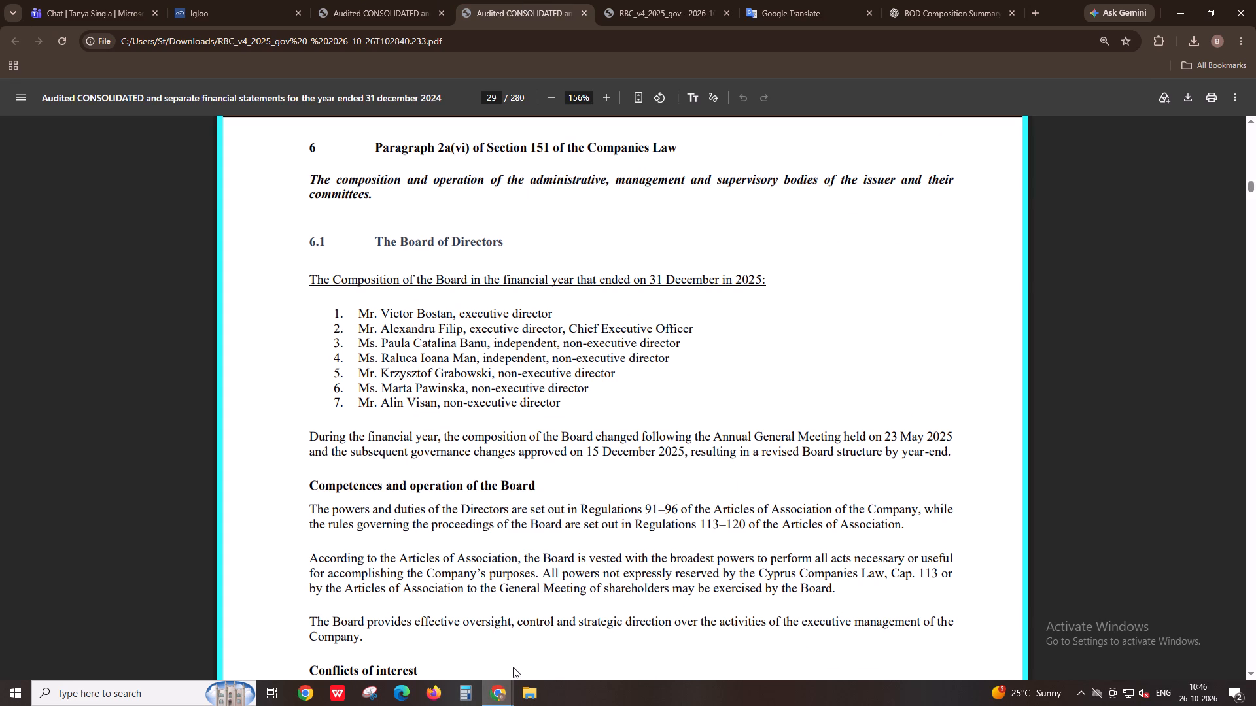
{"action": "left_click", "coordinate": [386, 0]}
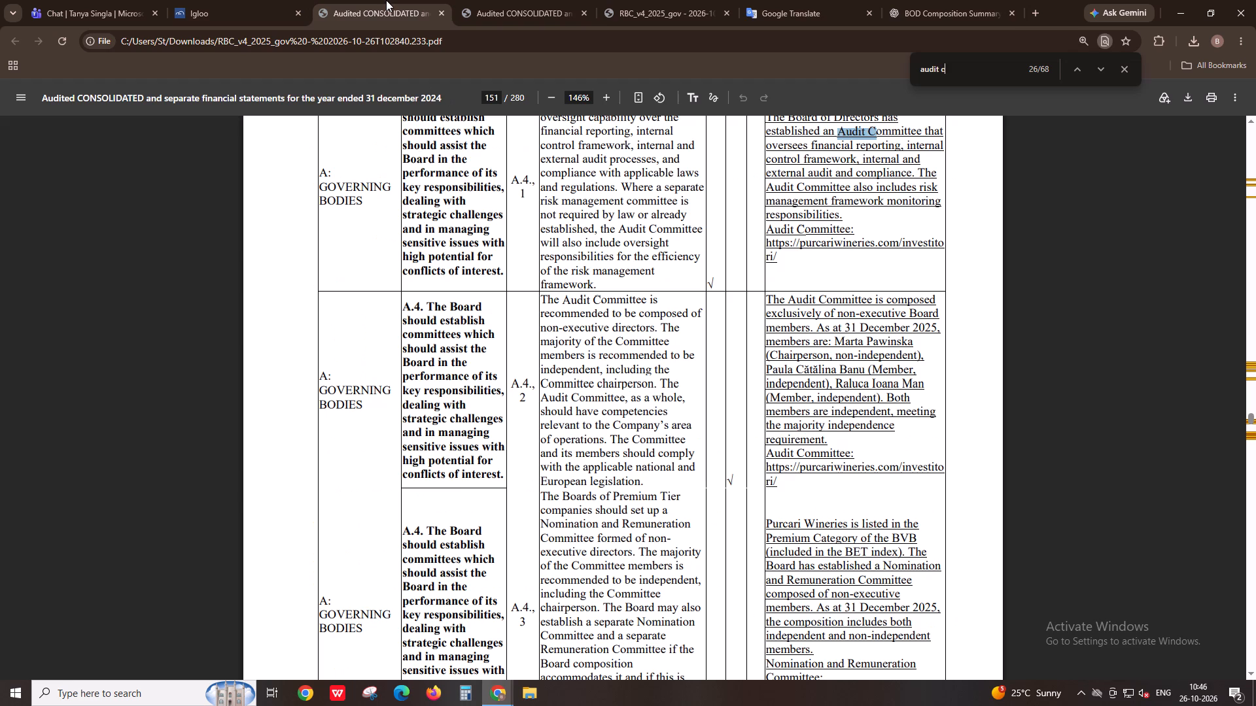
Go through the remaining "audit c" matches in the governance code compliance table from page 151 to page 160.
{"action": "key", "text": "Return"}
{"action": "key", "text": "Return"}
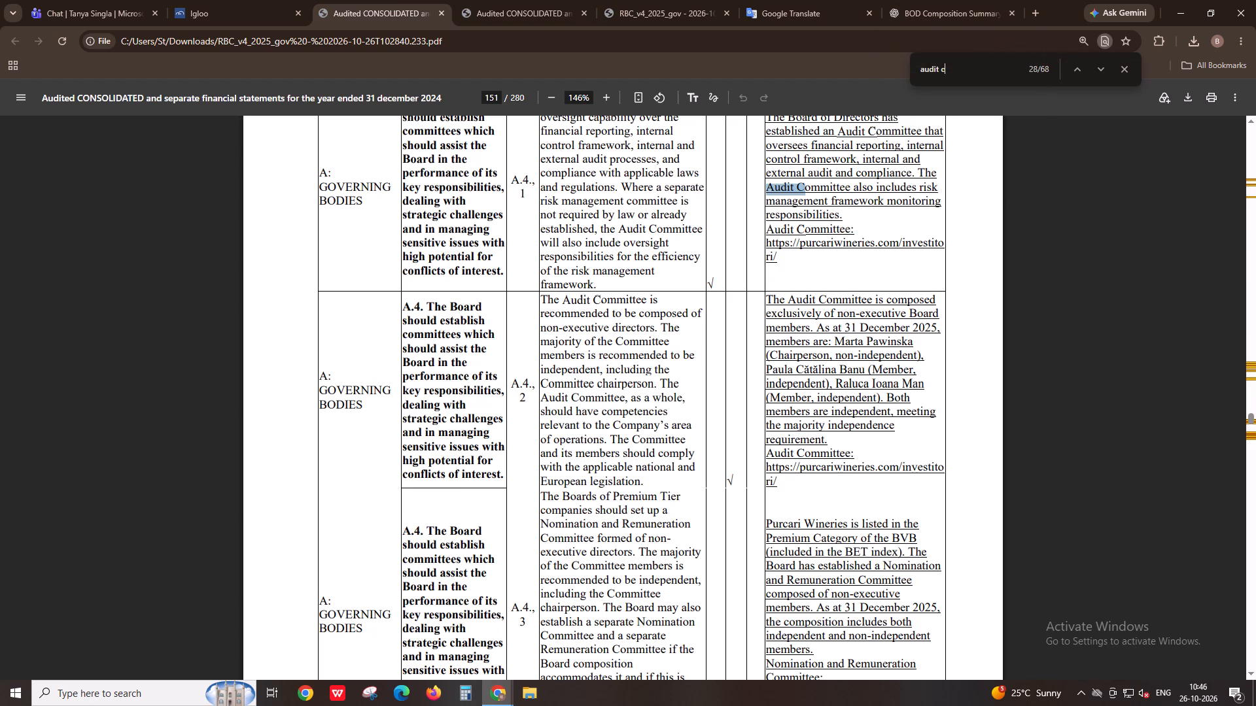
{"action": "key", "text": "Return"}
{"action": "key", "text": "Return"}
{"action": "key", "text": "Return"}
{"action": "key", "text": "Return"}
{"action": "key", "text": "Return"}
{"action": "key", "text": "Return"}
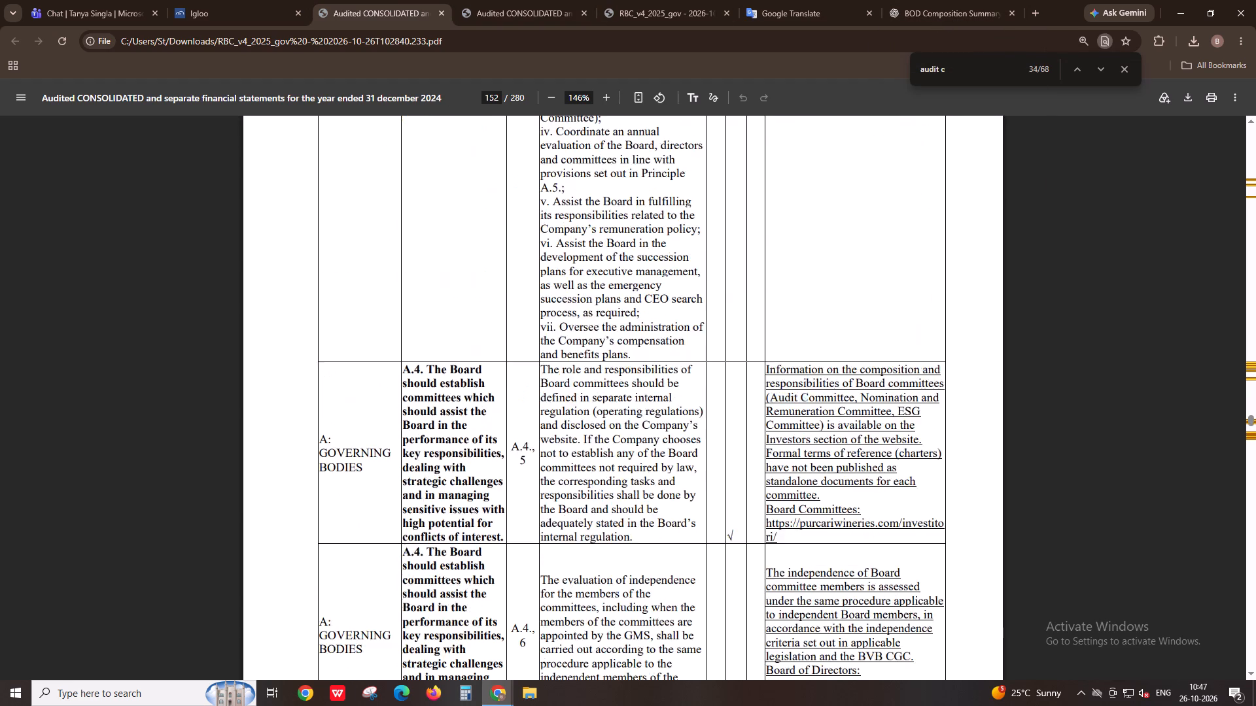
{"action": "key", "text": "Return"}
{"action": "key", "text": "Return"}
{"action": "key", "text": "Return"}
{"action": "key", "text": "Return"}
{"action": "key", "text": "Return"}
{"action": "key", "text": "Return"}
{"action": "key", "text": "Return"}
{"action": "key", "text": "Return"}
{"action": "key", "text": "Return"}
{"action": "key", "text": "Return"}
{"action": "key", "text": "Return"}
{"action": "key", "text": "Return"}
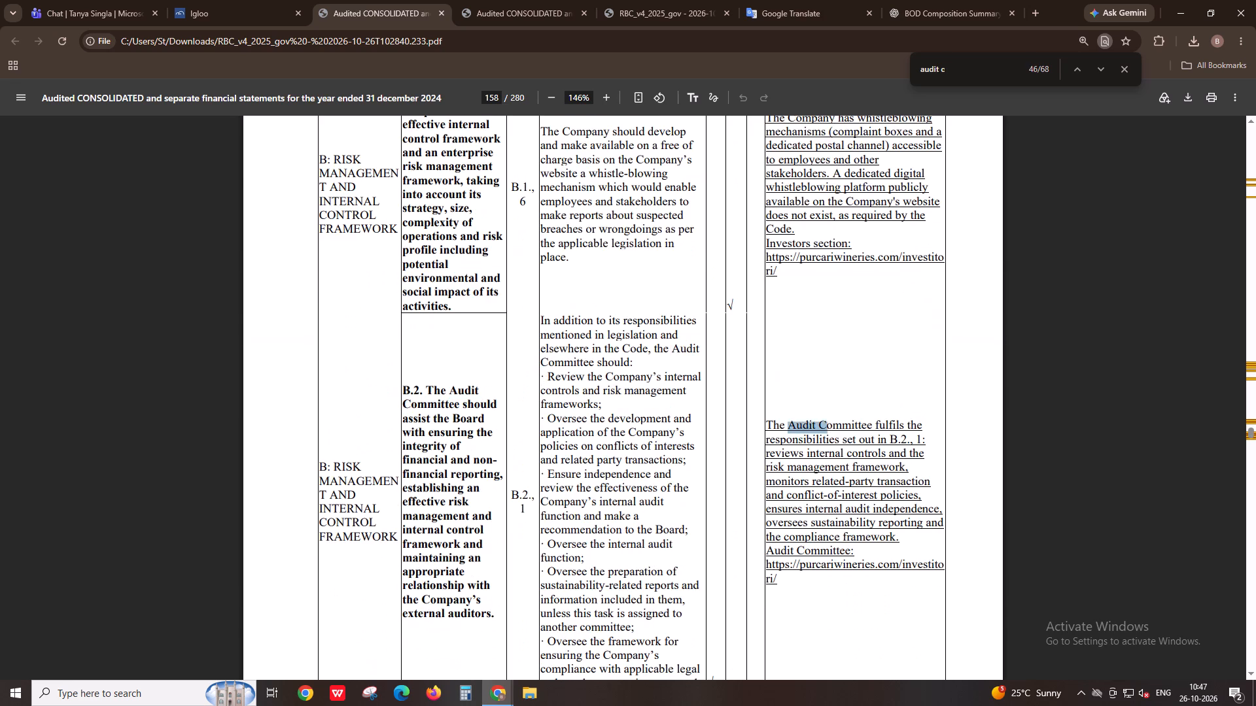
{"action": "key", "text": "Return"}
{"action": "key", "text": "Return"}
{"action": "key", "text": "Return"}
{"action": "key", "text": "Return"}
{"action": "key", "text": "Return"}
{"action": "key", "text": "Return"}
{"action": "key", "text": "Return"}
{"action": "key", "text": "Return"}
{"action": "key", "text": "Return"}
{"action": "key", "text": "Return"}
{"action": "key", "text": "Return"}
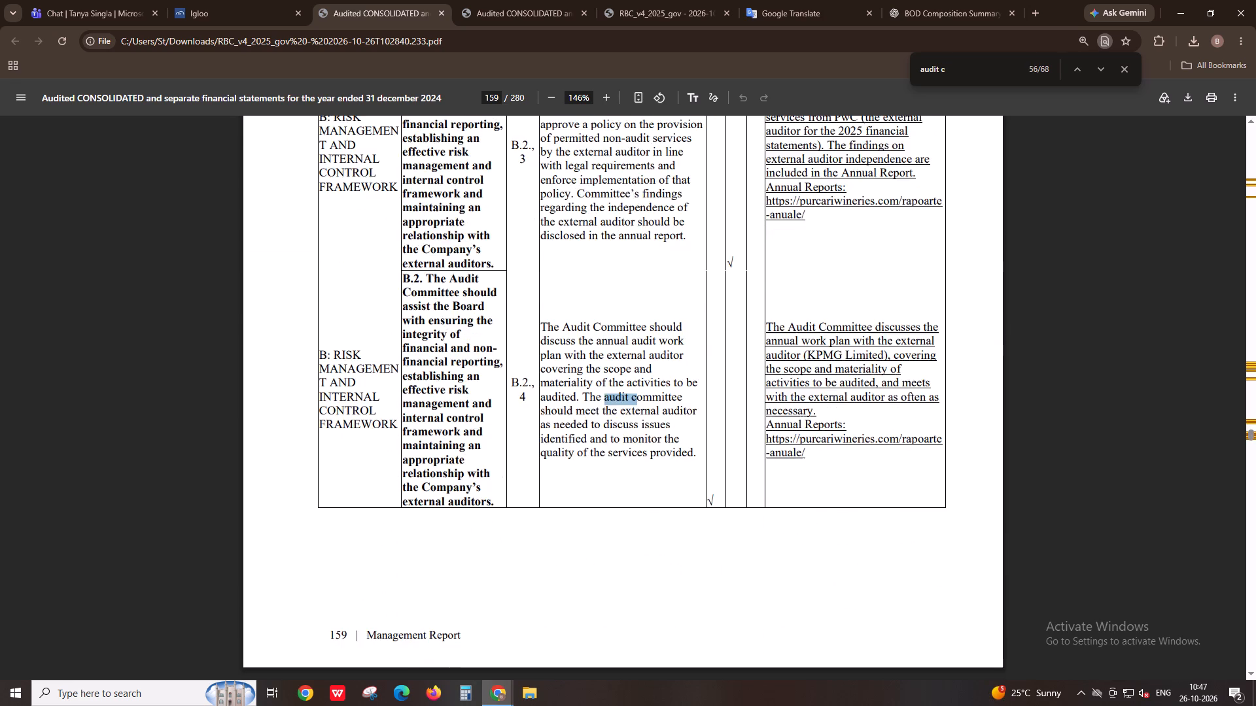
{"action": "key", "text": "Return"}
{"action": "key", "text": "Return"}
{"action": "key", "text": "Return"}
{"action": "key", "text": "Return"}
{"action": "key", "text": "Return"}
{"action": "key", "text": "Return"}
{"action": "key", "text": "Return"}
{"action": "key", "text": "Return"}
{"action": "key", "text": "Return"}
{"action": "key", "text": "Return"}
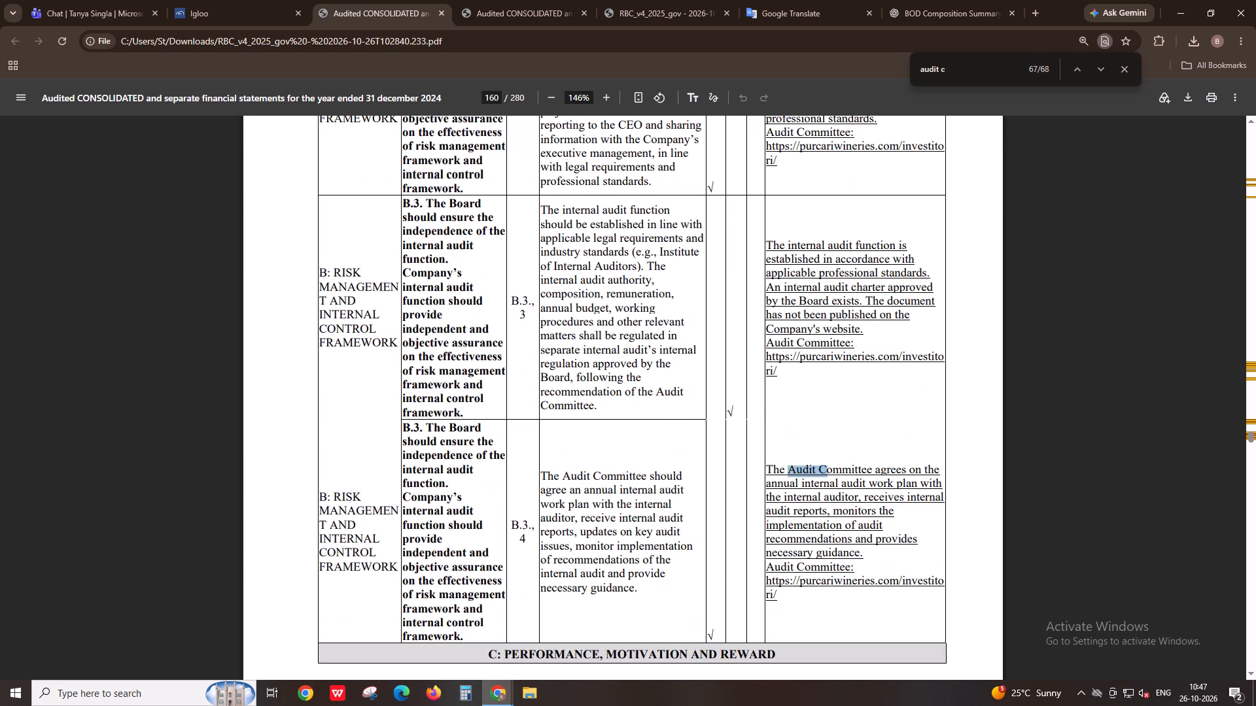
Cycle back to the first "audit c" matches and examine the Audit Committee paragraph on page 27 for its composition.
{"action": "key", "text": "Return"}
{"action": "key", "text": "Return"}
{"action": "key", "text": "Return"}
{"action": "key", "text": "Return"}
{"action": "key", "text": "Return"}
{"action": "key", "text": "Return"}
{"action": "key", "text": "Return"}
{"action": "key", "text": "Return"}
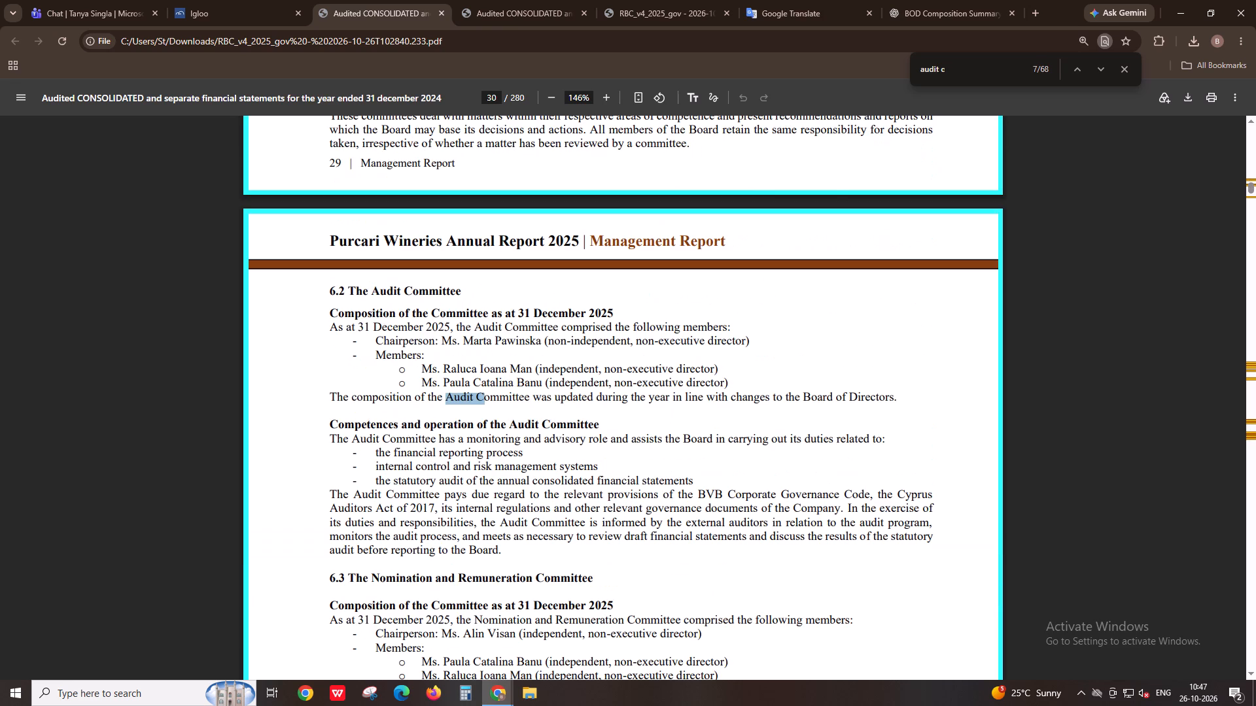
{"action": "key", "text": "shift+Return"}
{"action": "key", "text": "shift+Return"}
{"action": "key", "text": "shift+Return"}
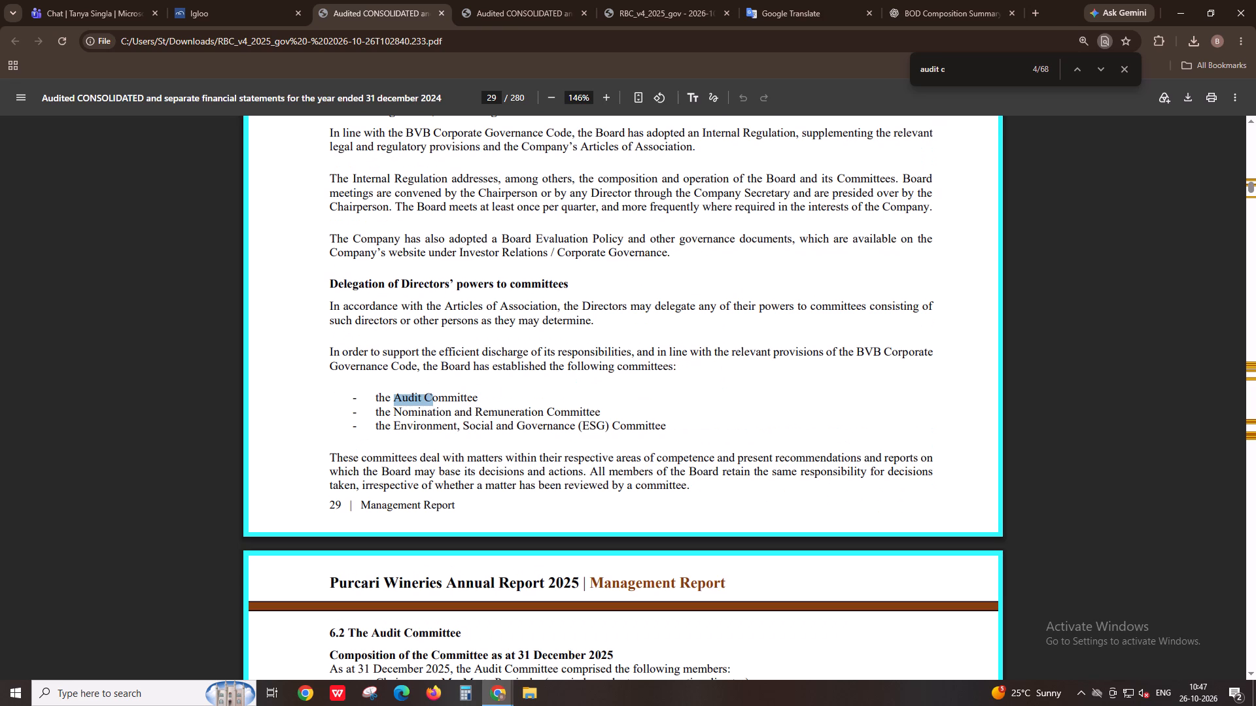
{"action": "key", "text": "shift+Return"}
{"action": "key", "text": "shift+Return"}
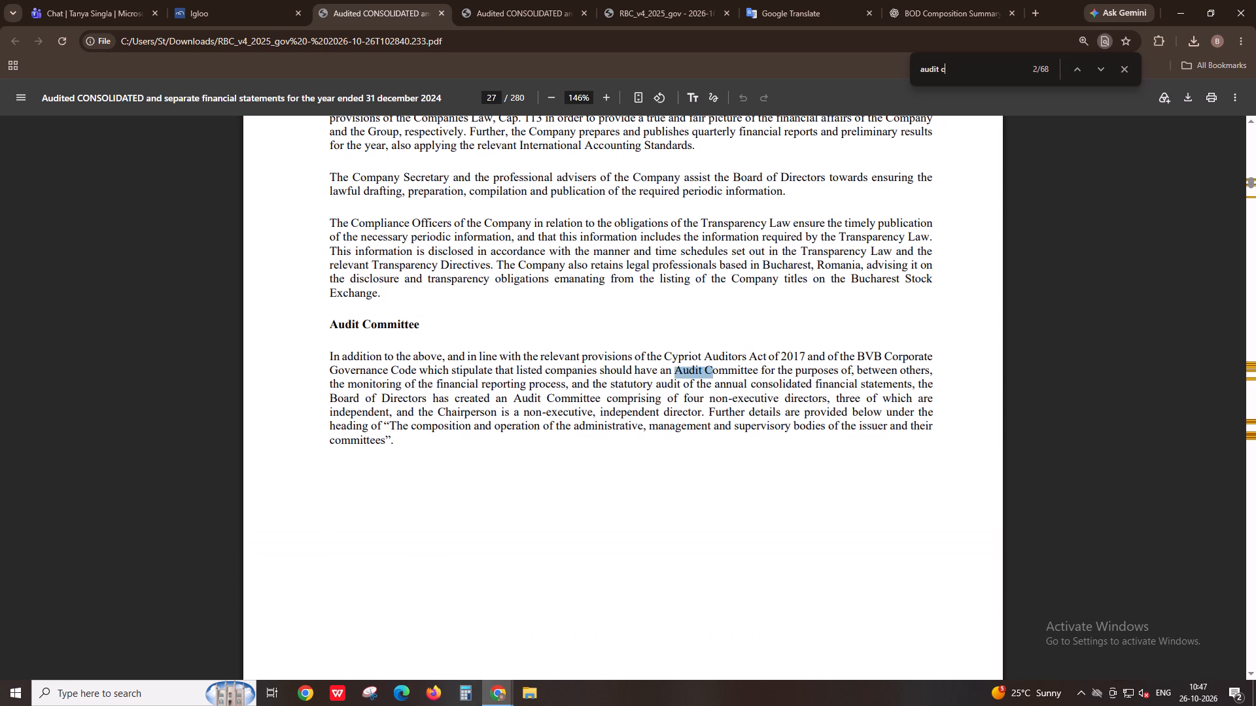
{"action": "scroll", "coordinate": [757, 178], "scroll_direction": "down", "scroll_amount": 8}
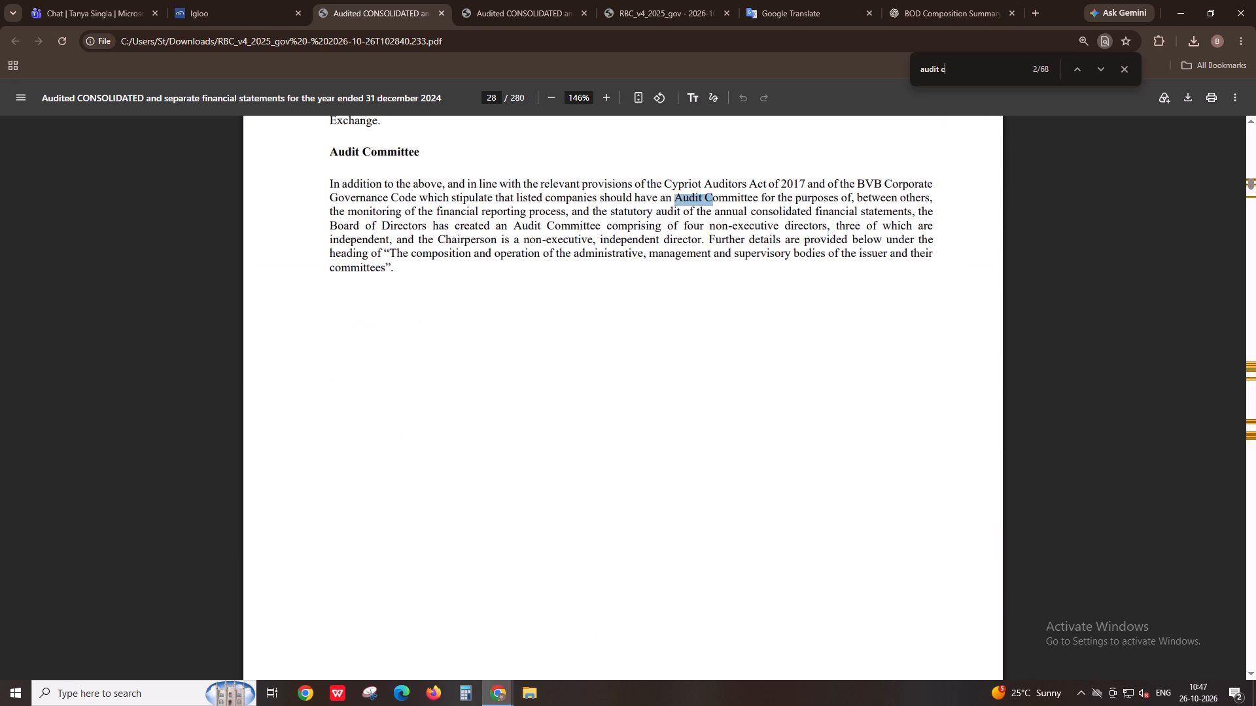
{"action": "scroll", "coordinate": [639, 528], "scroll_direction": "down", "scroll_amount": 7}
{"action": "scroll", "coordinate": [631, 530], "scroll_direction": "up", "scroll_amount": 7}
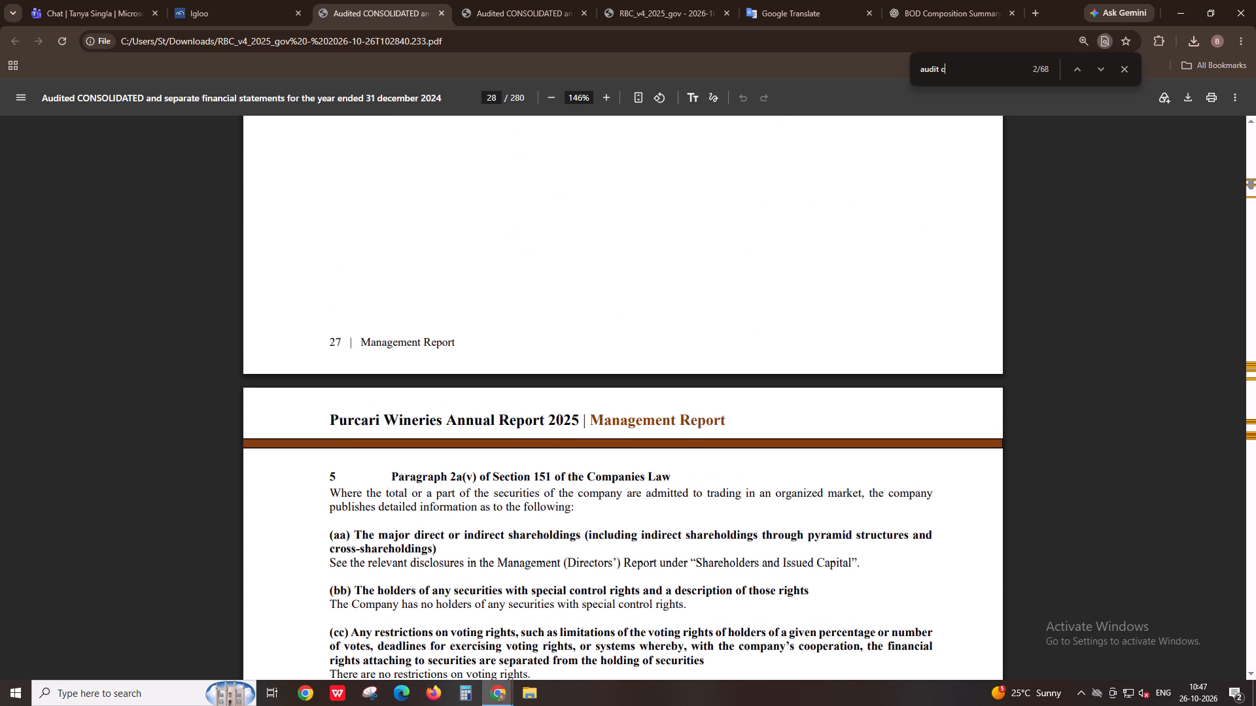
{"action": "scroll", "coordinate": [616, 530], "scroll_direction": "up", "scroll_amount": 6}
{"action": "scroll", "coordinate": [609, 529], "scroll_direction": "down", "scroll_amount": 6}
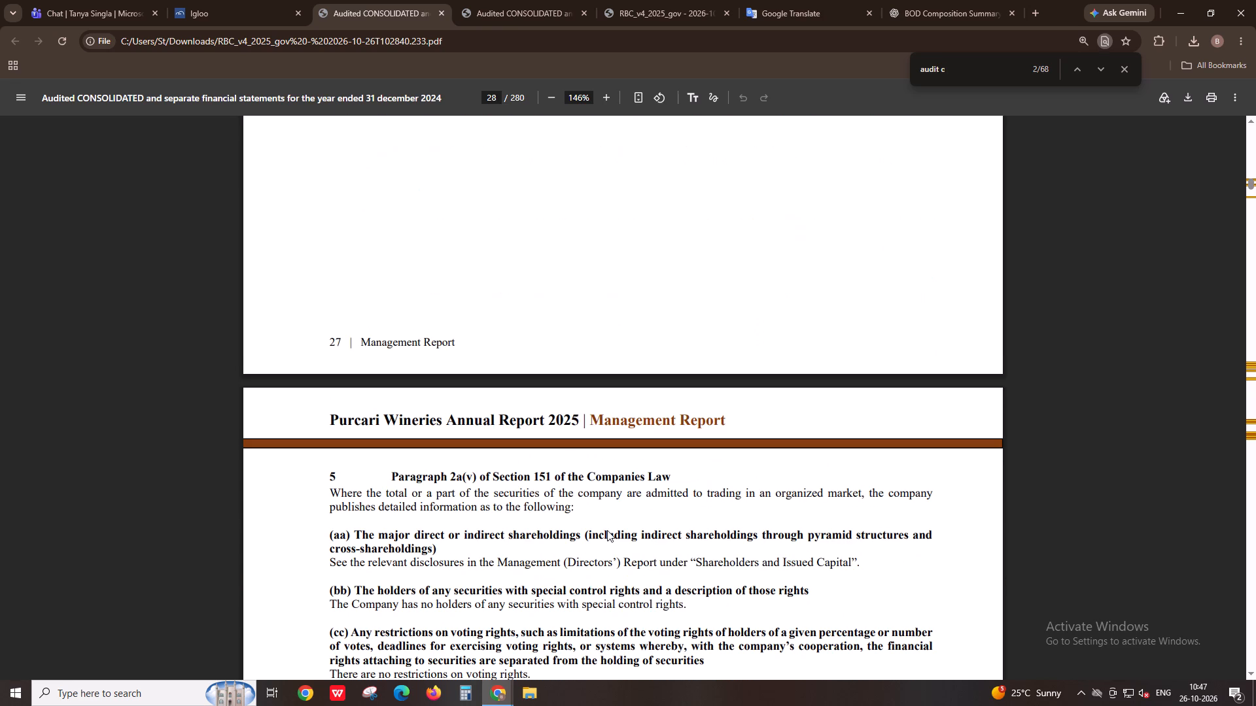
{"action": "scroll", "coordinate": [607, 530], "scroll_direction": "up", "scroll_amount": 7}
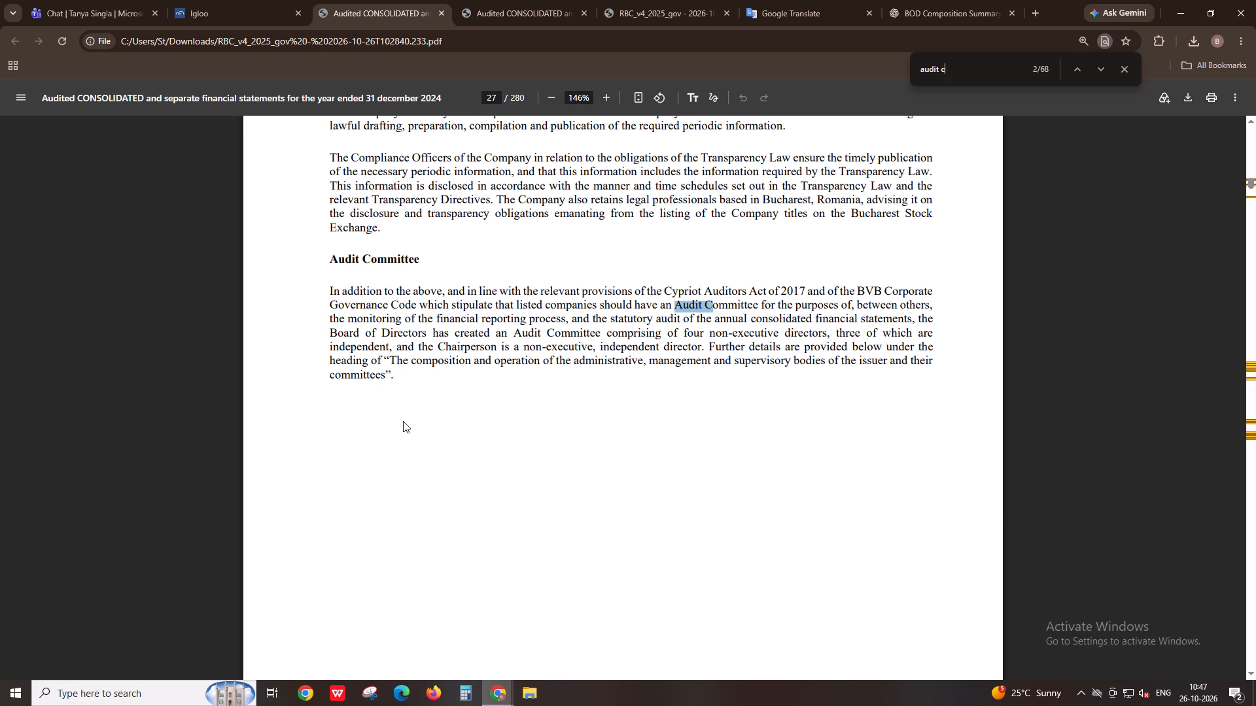
{"action": "scroll", "coordinate": [403, 421], "scroll_direction": "down", "scroll_amount": 14}
{"action": "key", "text": "Return"}
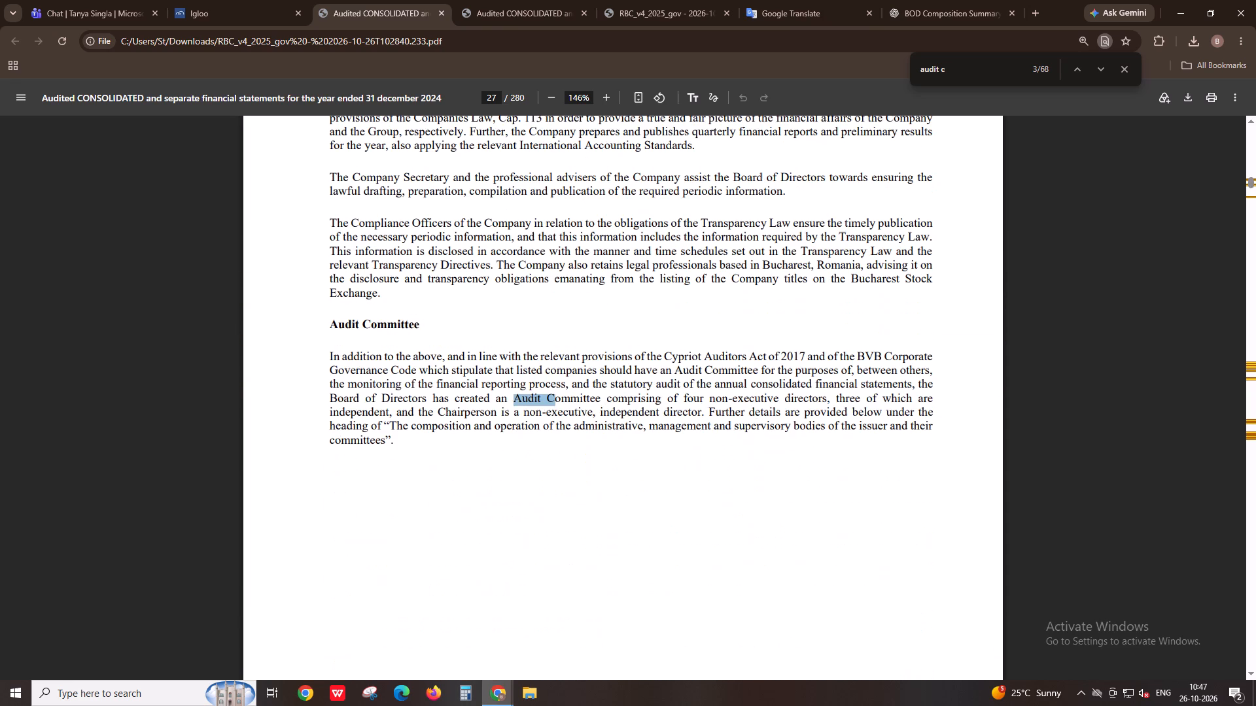
Review the committees and Board composition on page 29 and the director appointment and rotation rules on page 28.
{"action": "key", "text": "Return"}
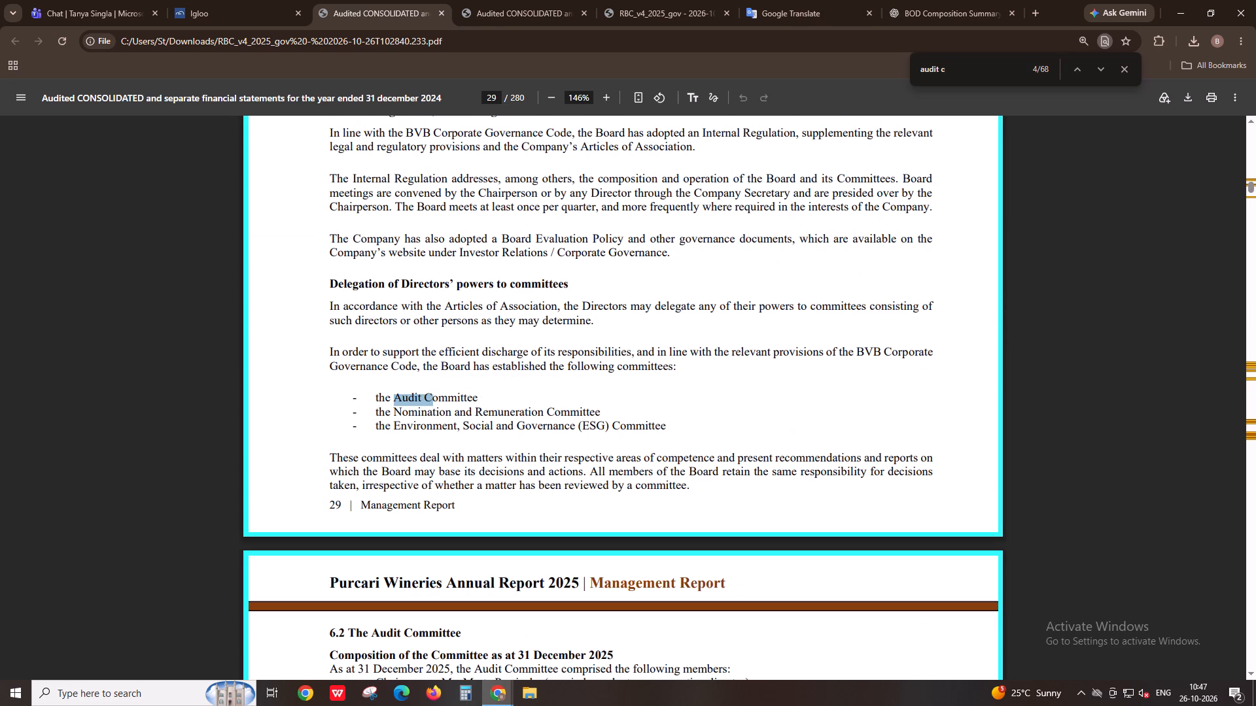
{"action": "scroll", "coordinate": [372, 480], "scroll_direction": "up", "scroll_amount": 6}
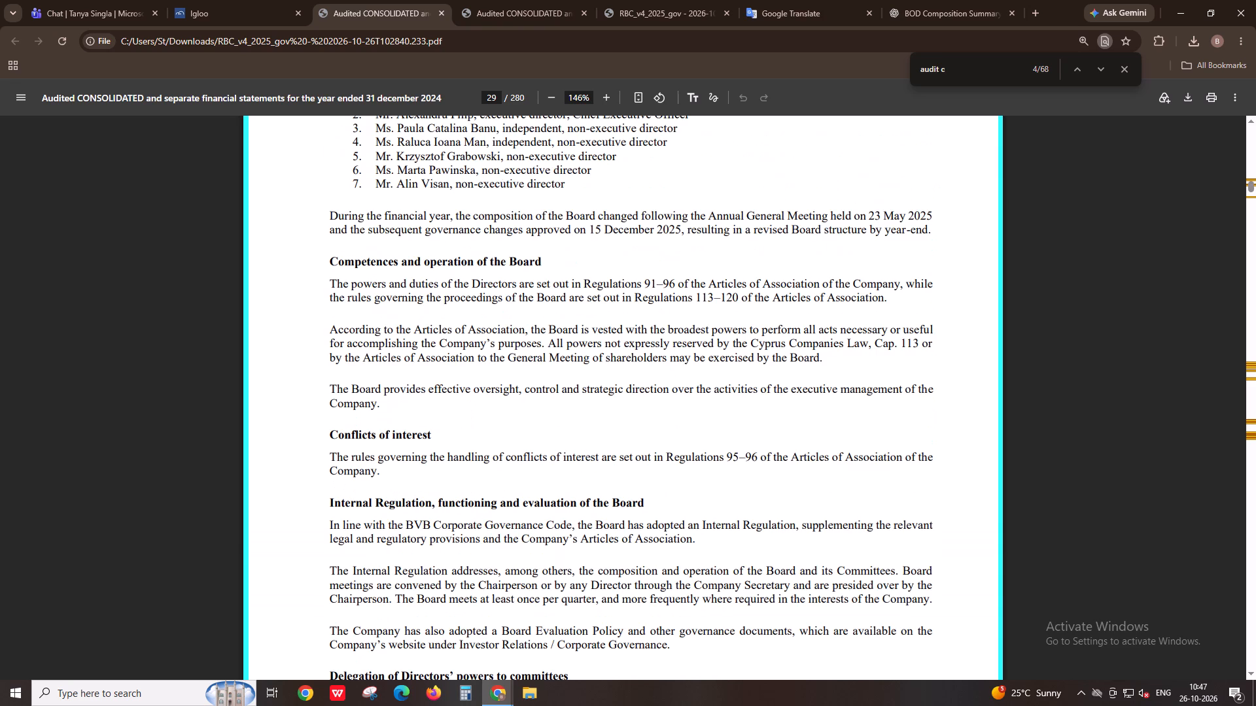
{"action": "scroll", "coordinate": [388, 475], "scroll_direction": "up", "scroll_amount": 6}
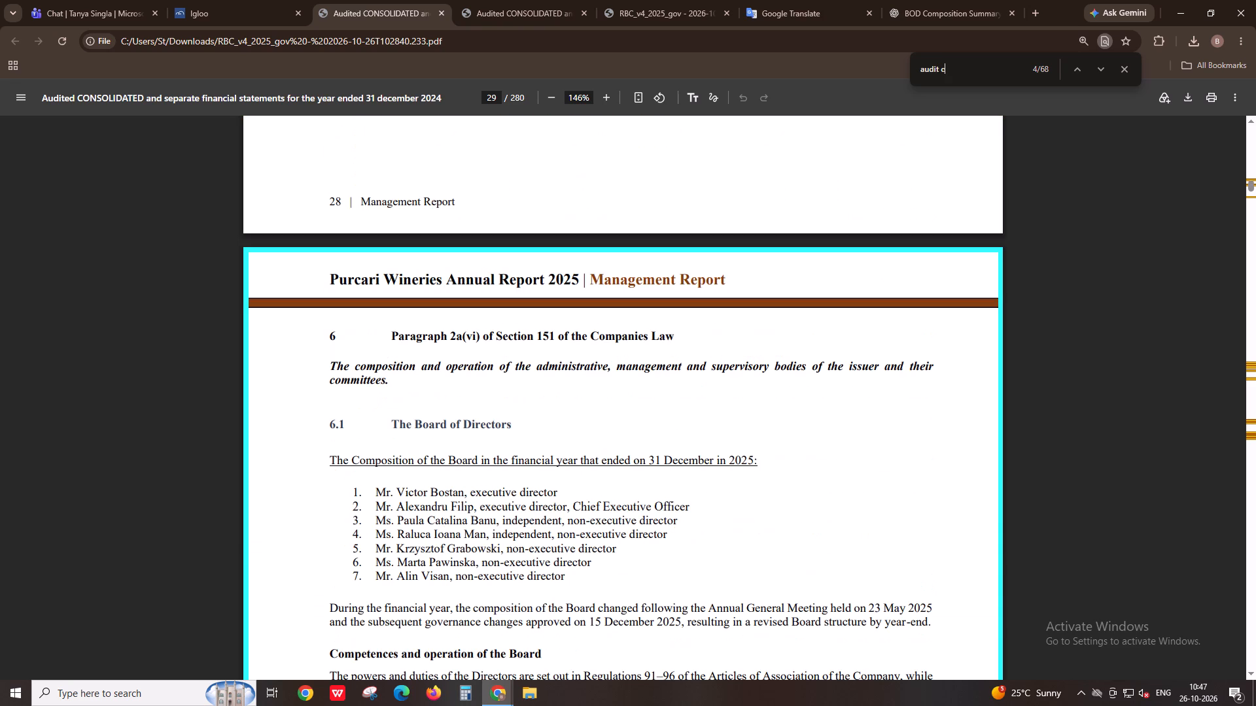
{"action": "scroll", "coordinate": [390, 475], "scroll_direction": "up", "scroll_amount": 7}
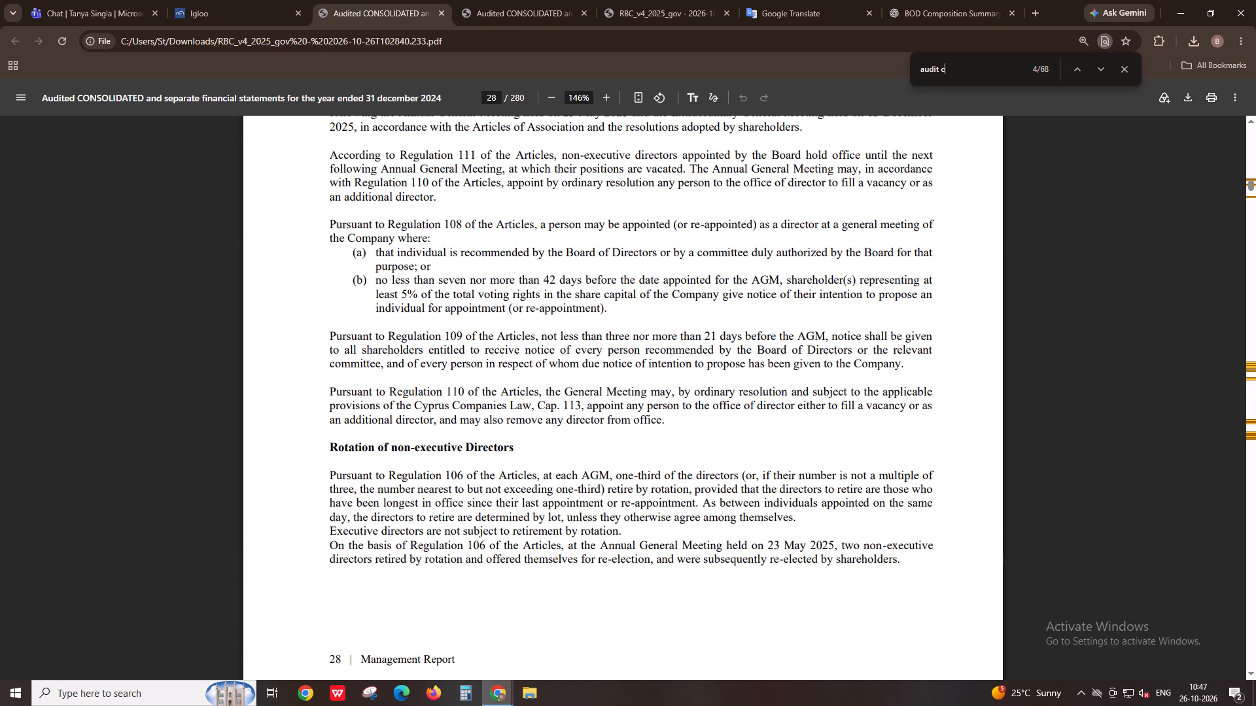
{"action": "scroll", "coordinate": [390, 475], "scroll_direction": "down", "scroll_amount": 6}
{"action": "scroll", "coordinate": [390, 475], "scroll_direction": "up", "scroll_amount": 5}
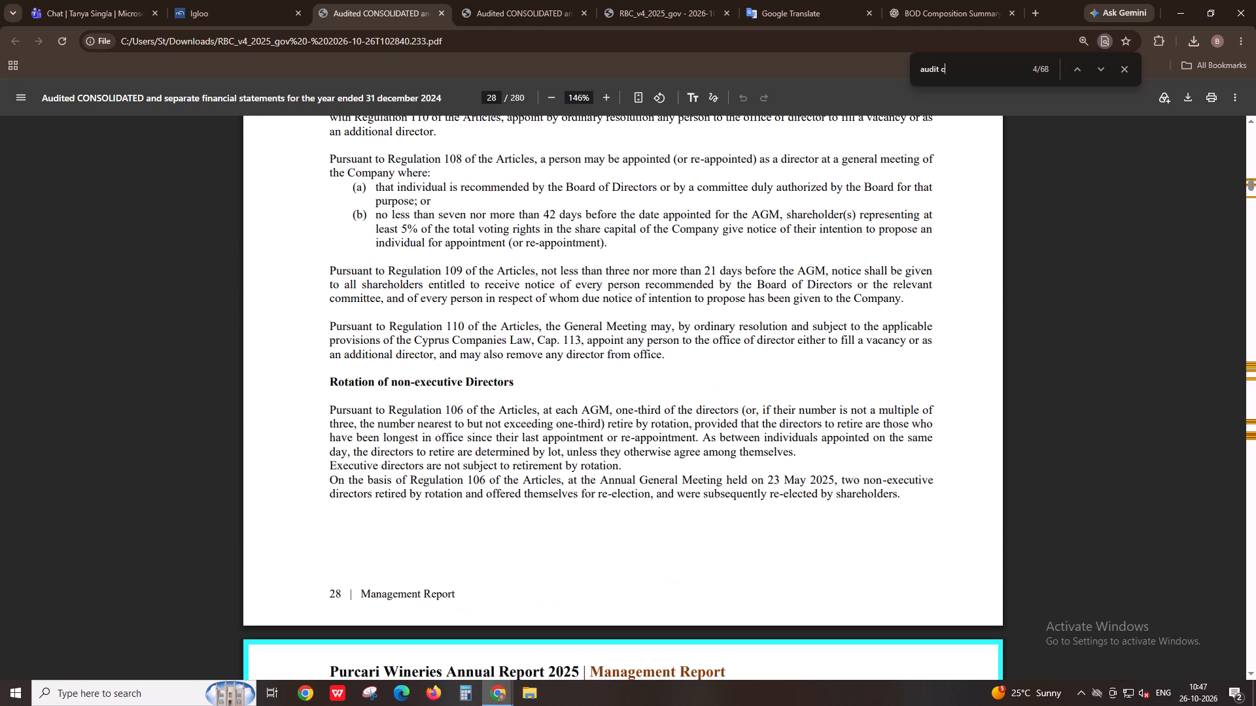
{"action": "scroll", "coordinate": [392, 479], "scroll_direction": "up", "scroll_amount": 2}
{"action": "scroll", "coordinate": [392, 479], "scroll_direction": "down", "scroll_amount": 2}
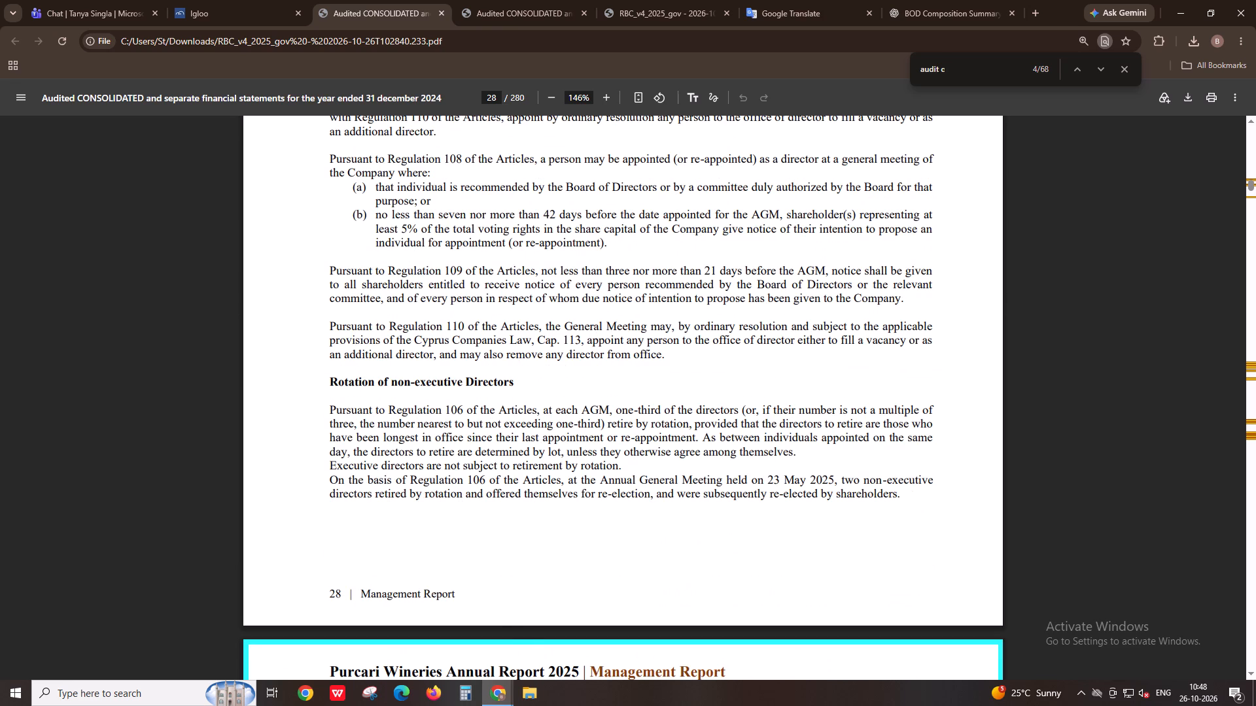
{"action": "scroll", "coordinate": [497, 599], "scroll_direction": "up", "scroll_amount": 1}
{"action": "scroll", "coordinate": [497, 599], "scroll_direction": "down", "scroll_amount": 7}
In the Igloo task, record Audit_nonexecutive as "Data found in the report" with a value of 100 and the unit %.
{"action": "left_click", "coordinate": [198, 0]}
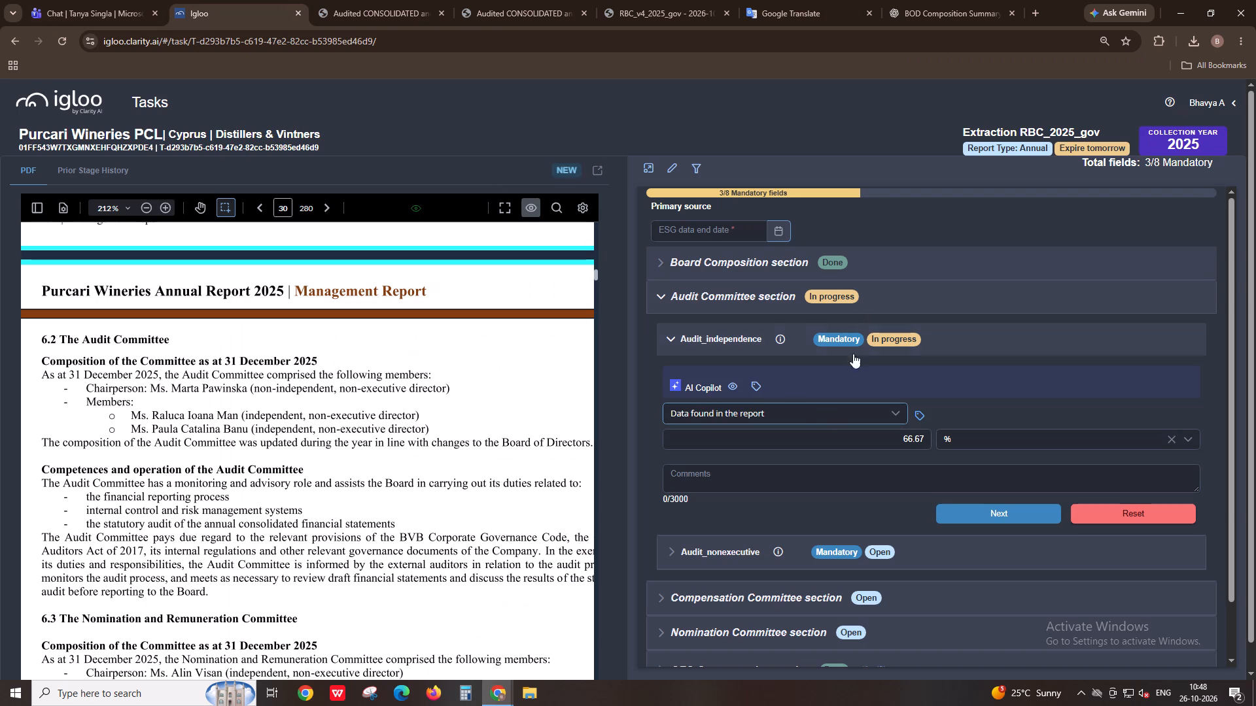
{"action": "left_click", "coordinate": [794, 560]}
{"action": "scroll", "coordinate": [793, 560], "scroll_direction": "down", "scroll_amount": 5}
{"action": "left_click", "coordinate": [780, 382]}
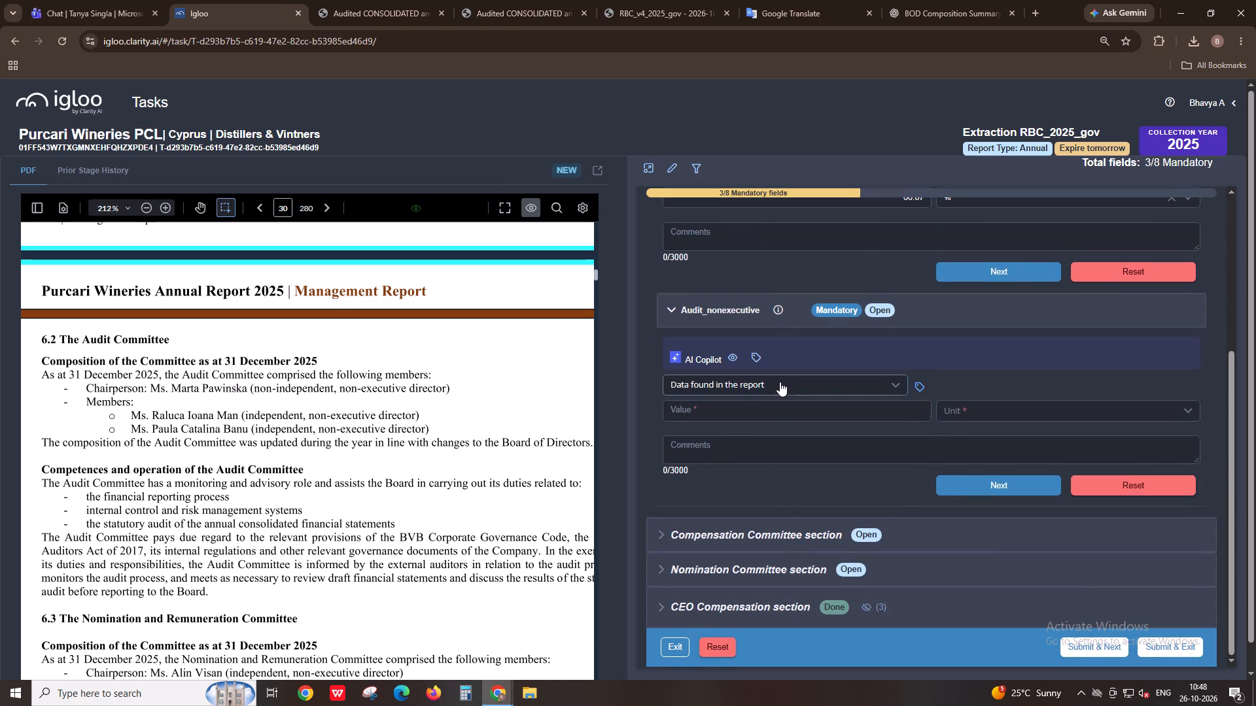
{"action": "left_click", "coordinate": [767, 407]}
{"action": "left_click", "coordinate": [766, 402]}
{"action": "left_click", "coordinate": [767, 395]}
{"action": "left_click", "coordinate": [765, 381]}
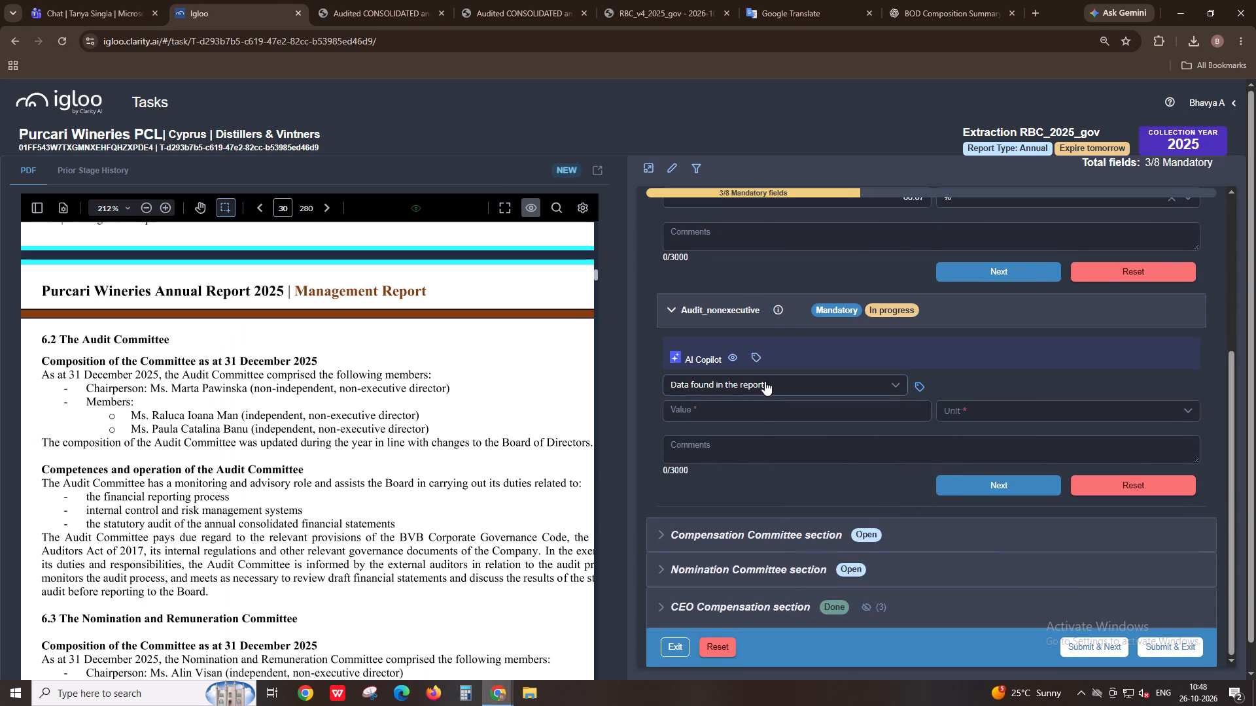
{"action": "left_click", "coordinate": [751, 429]}
{"action": "left_click", "coordinate": [751, 429]}
{"action": "left_click", "coordinate": [742, 452]}
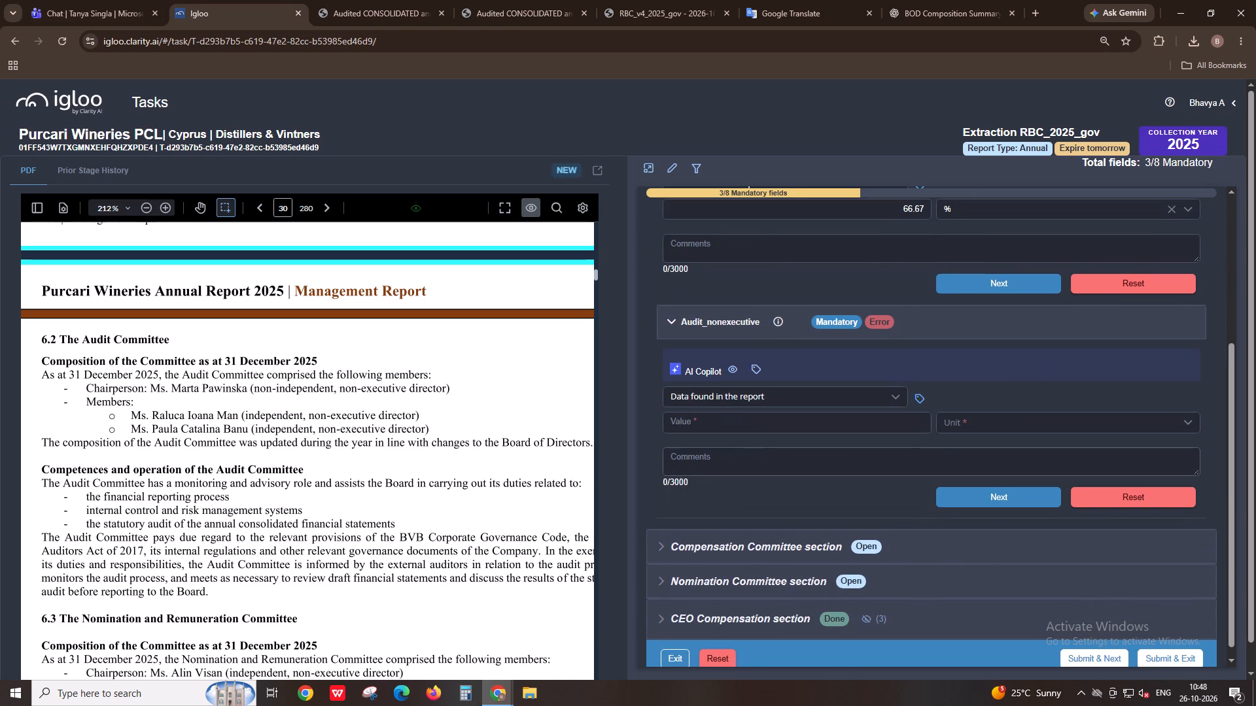
{"action": "left_click", "coordinate": [746, 426]}
{"action": "type", "text": "100"}
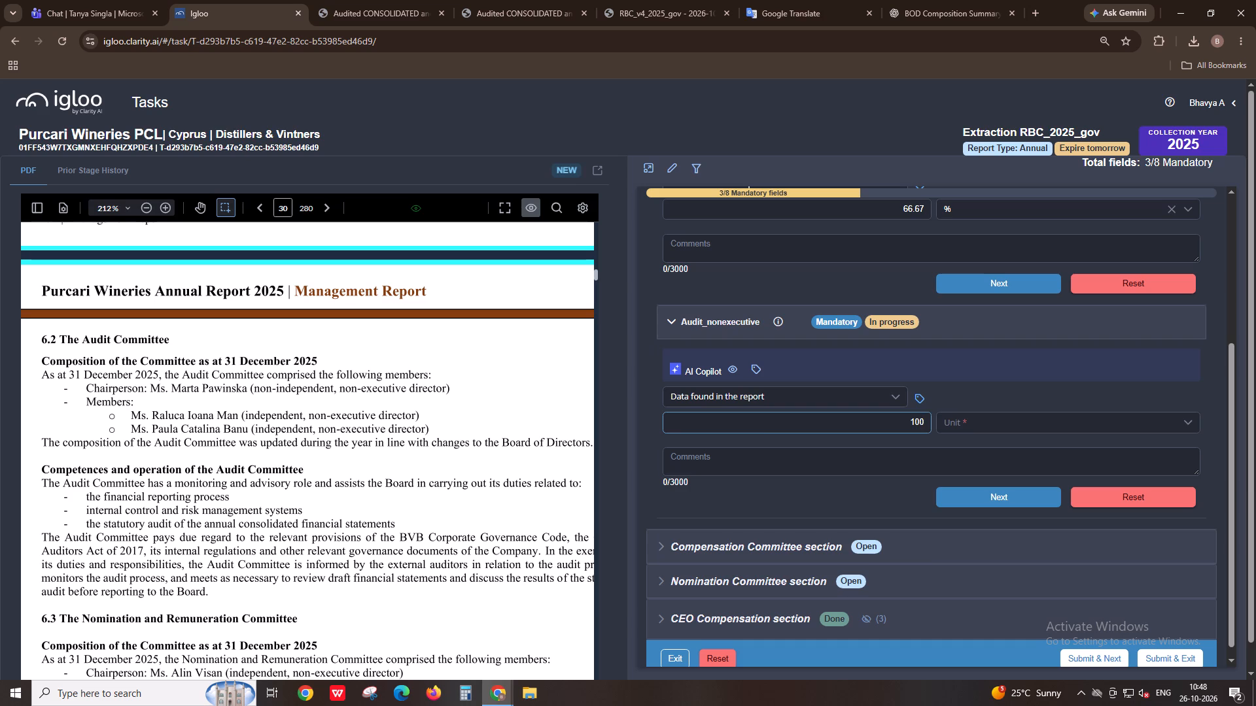
{"action": "left_click", "coordinate": [994, 420]}
{"action": "left_click", "coordinate": [966, 445]}
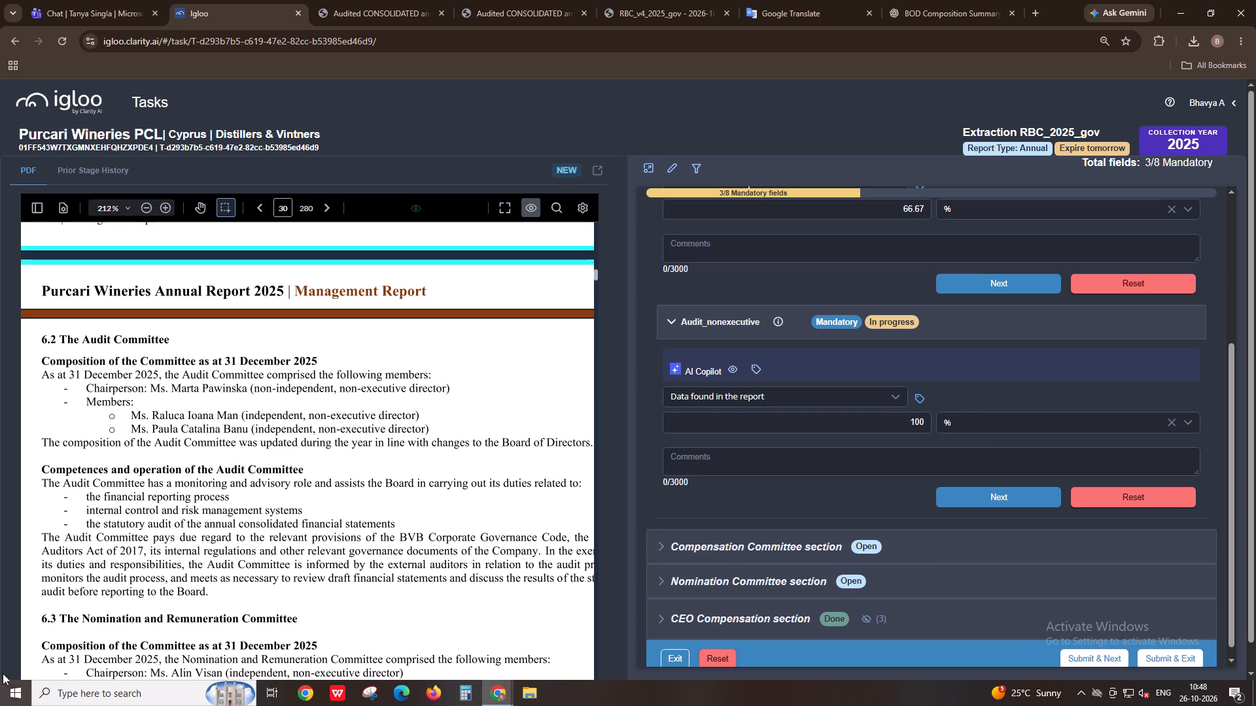
Refresh the Igloo task list in the other browser window and check the available tasks, returning to the Purcari Wineries extraction.
{"action": "key", "text": "super+Tab"}
{"action": "key", "text": "alt+Tab"}
{"action": "key", "text": "alt+Tab"}
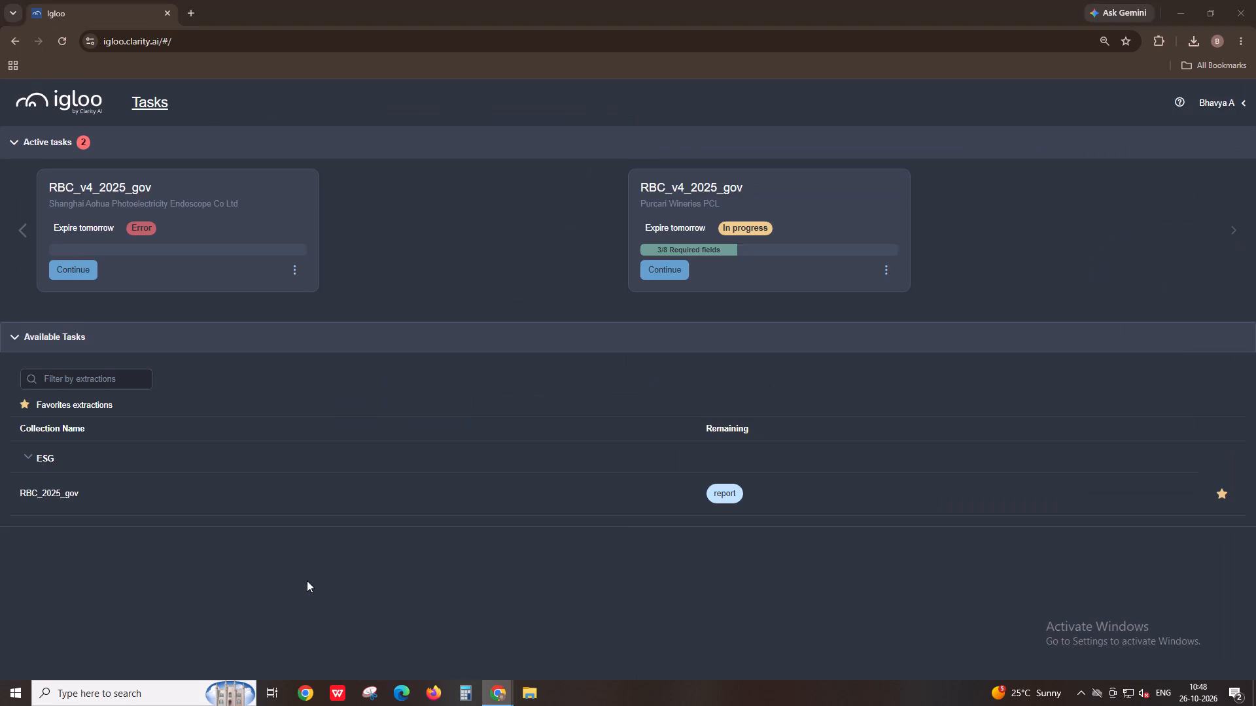
{"action": "key", "text": "alt+Tab"}
{"action": "key", "text": "alt+Tab"}
{"action": "key", "text": "alt+Tab"}
{"action": "key", "text": "alt+Tab"}
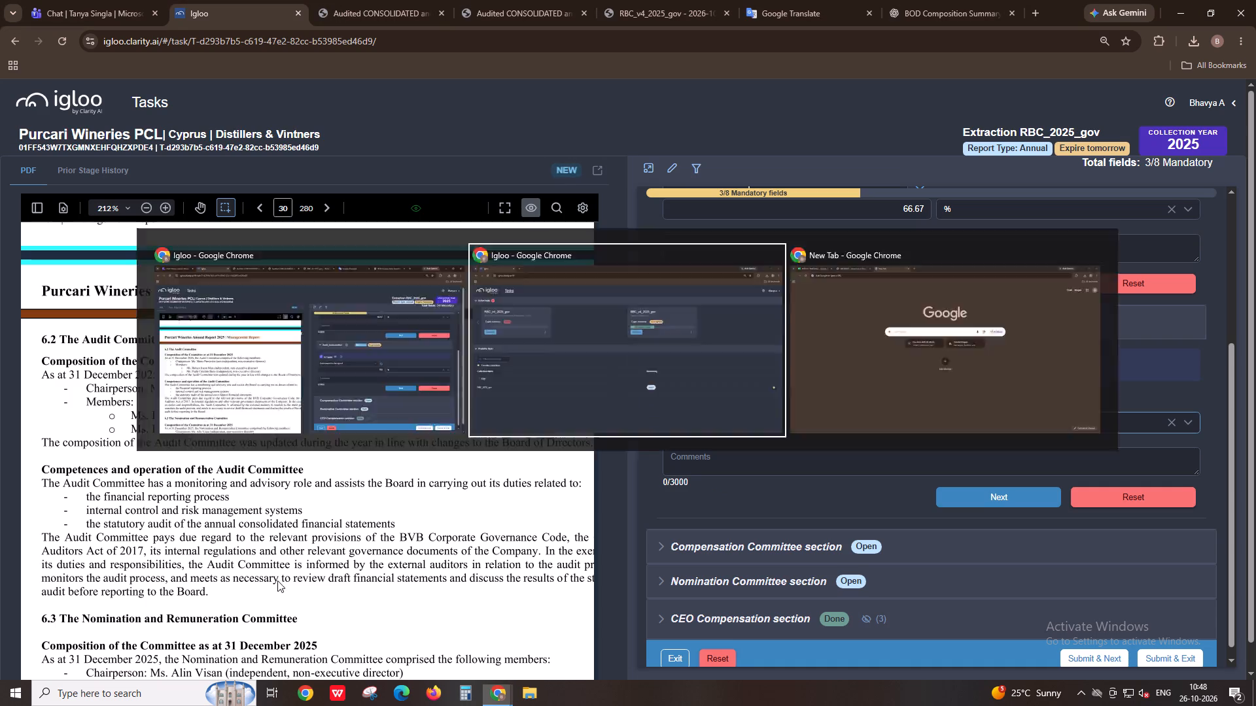
{"action": "key", "text": "F5"}
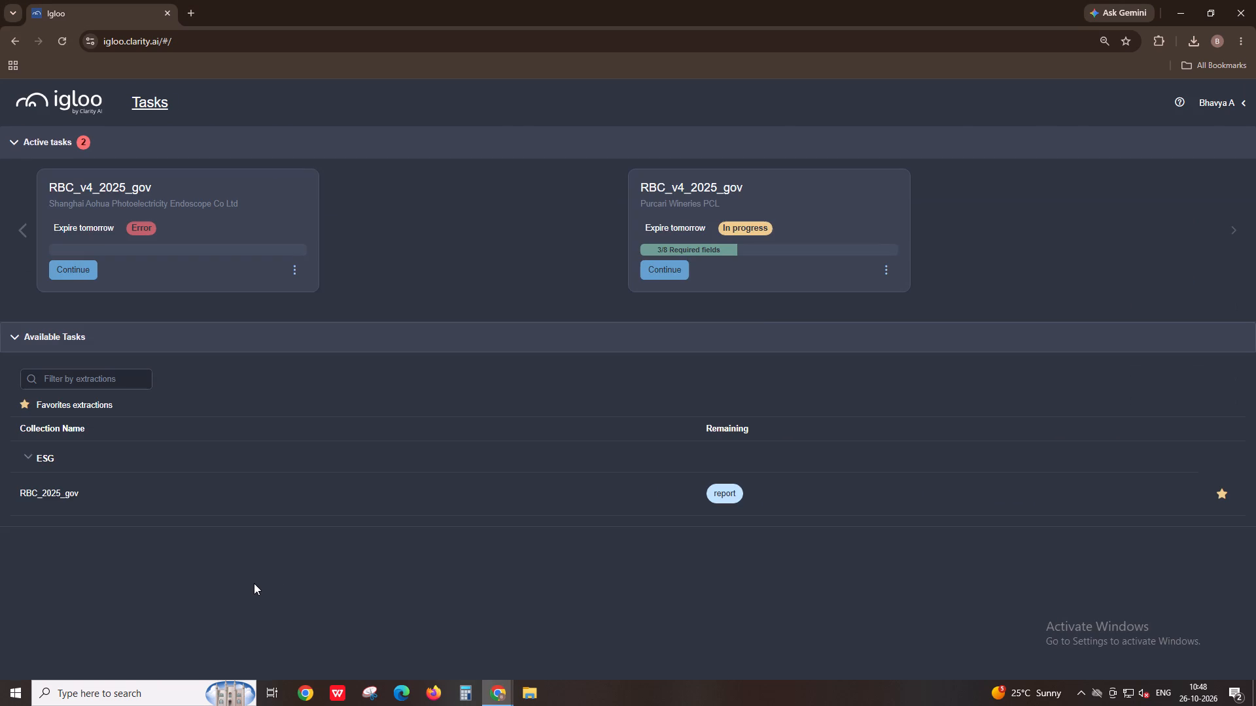
{"action": "key", "text": "alt+Tab"}
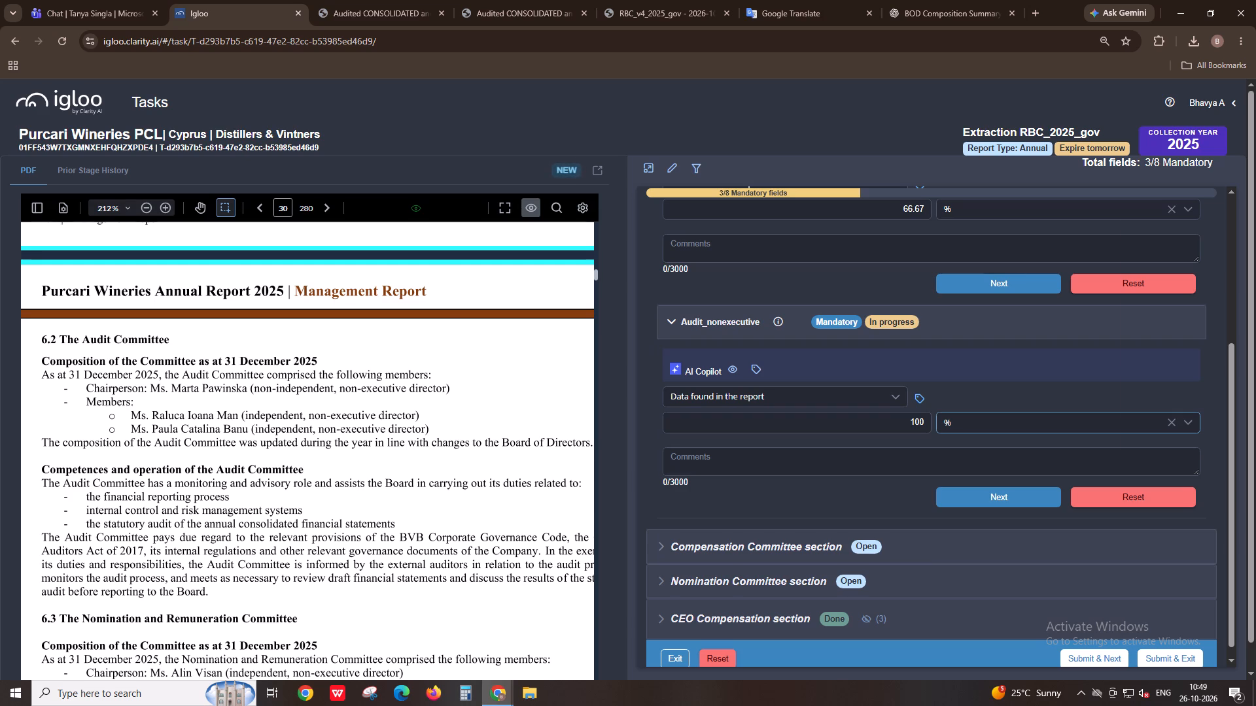
{"action": "key", "text": "alt+Tab"}
{"action": "key", "text": "alt+Tab"}
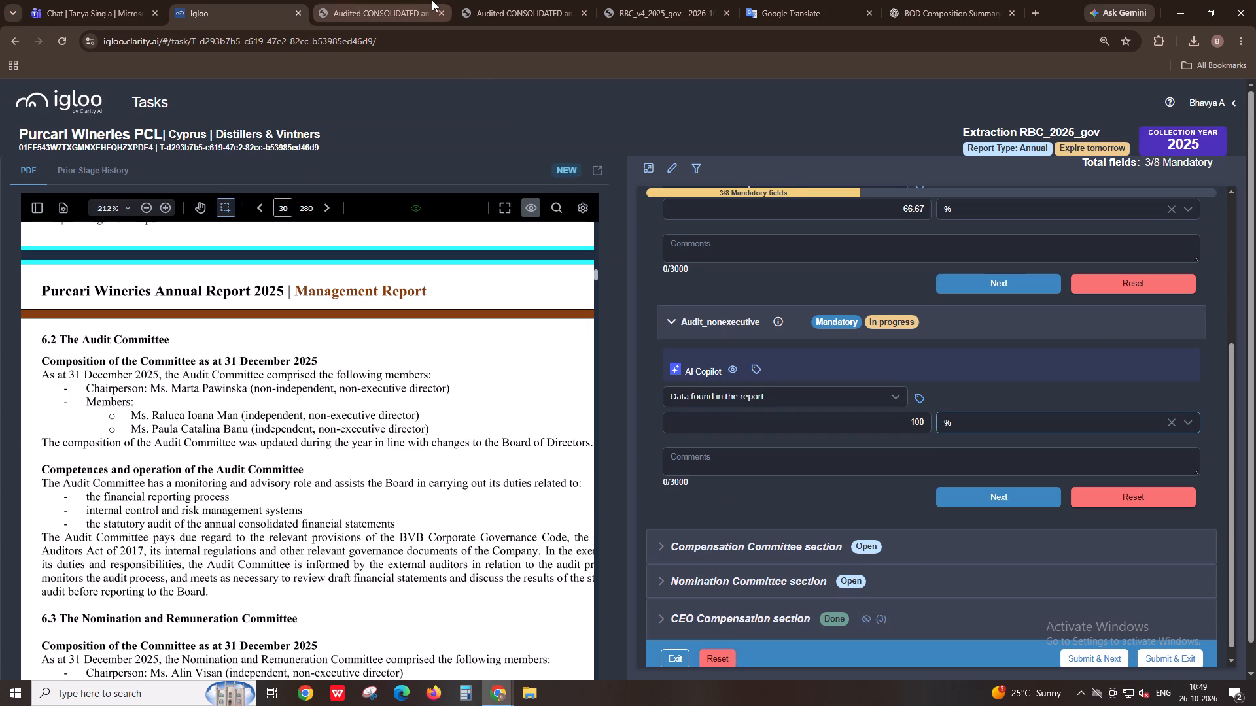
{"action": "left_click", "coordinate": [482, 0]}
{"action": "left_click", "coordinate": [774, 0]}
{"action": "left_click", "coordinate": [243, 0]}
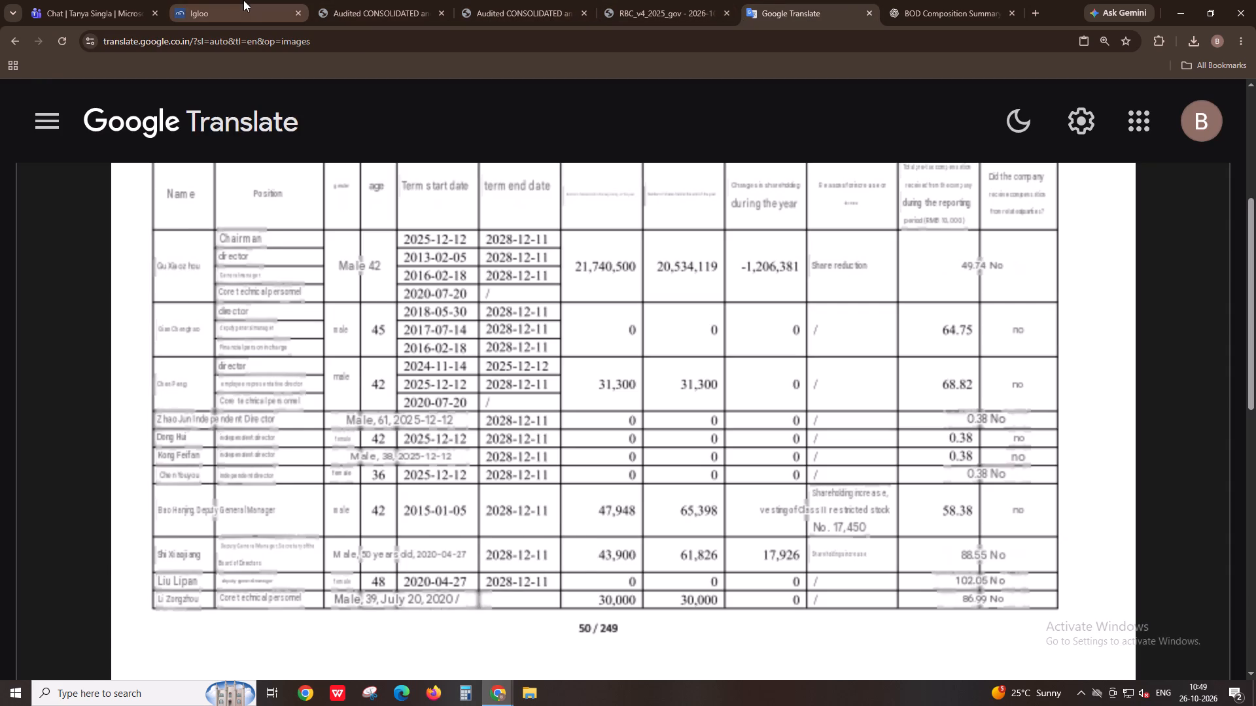
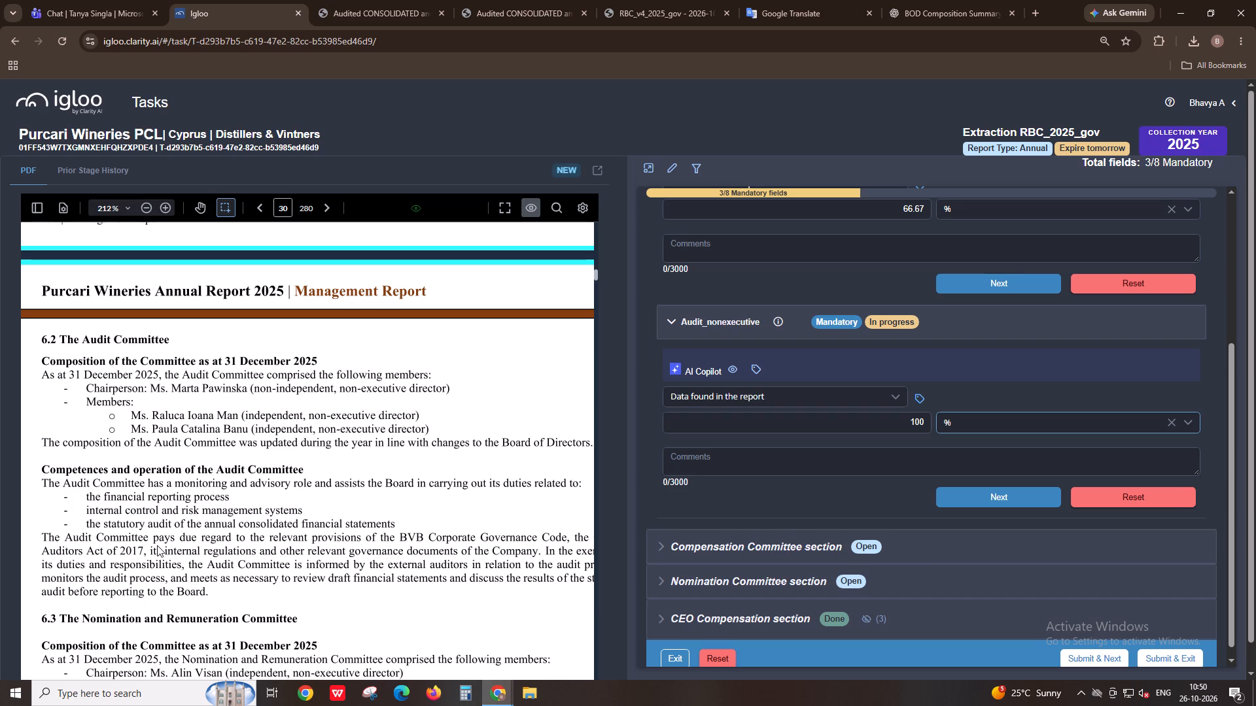
Enter the Audit_independence comment "Audit Committee consists of 3 members, of whom 2 are Independent." with 2/3*100 on a second line.
{"action": "scroll", "coordinate": [157, 545], "scroll_direction": "down", "scroll_amount": 2, "text": "shift"}
{"action": "scroll", "coordinate": [157, 545], "scroll_direction": "up", "scroll_amount": 2, "text": "shift"}
{"action": "left_click", "coordinate": [803, 475]}
{"action": "scroll", "coordinate": [833, 427], "scroll_direction": "up", "scroll_amount": 1}
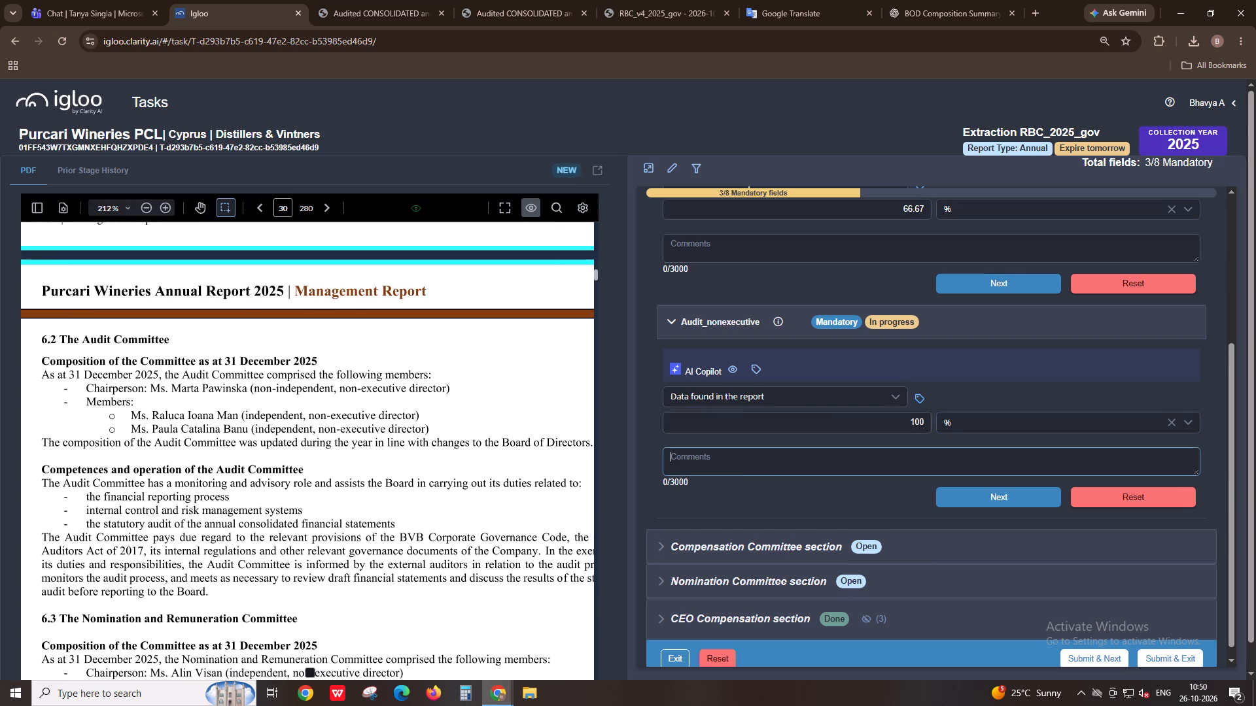
{"action": "scroll", "coordinate": [833, 427], "scroll_direction": "up", "scroll_amount": 1}
{"action": "left_click", "coordinate": [829, 386]}
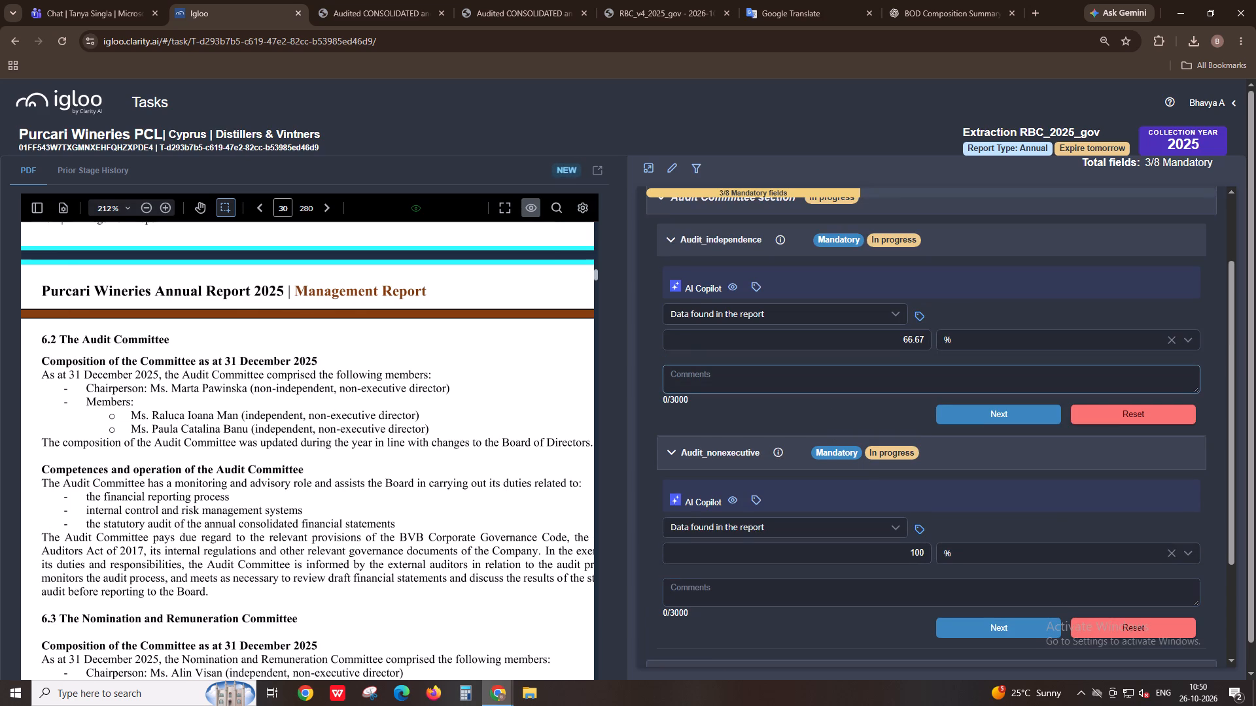
{"action": "type", "text": "Audt"}
{"action": "key", "text": "BackSpace"}
{"action": "type", "text": "it Comm"}
{"action": "type", "text": "ittee con"}
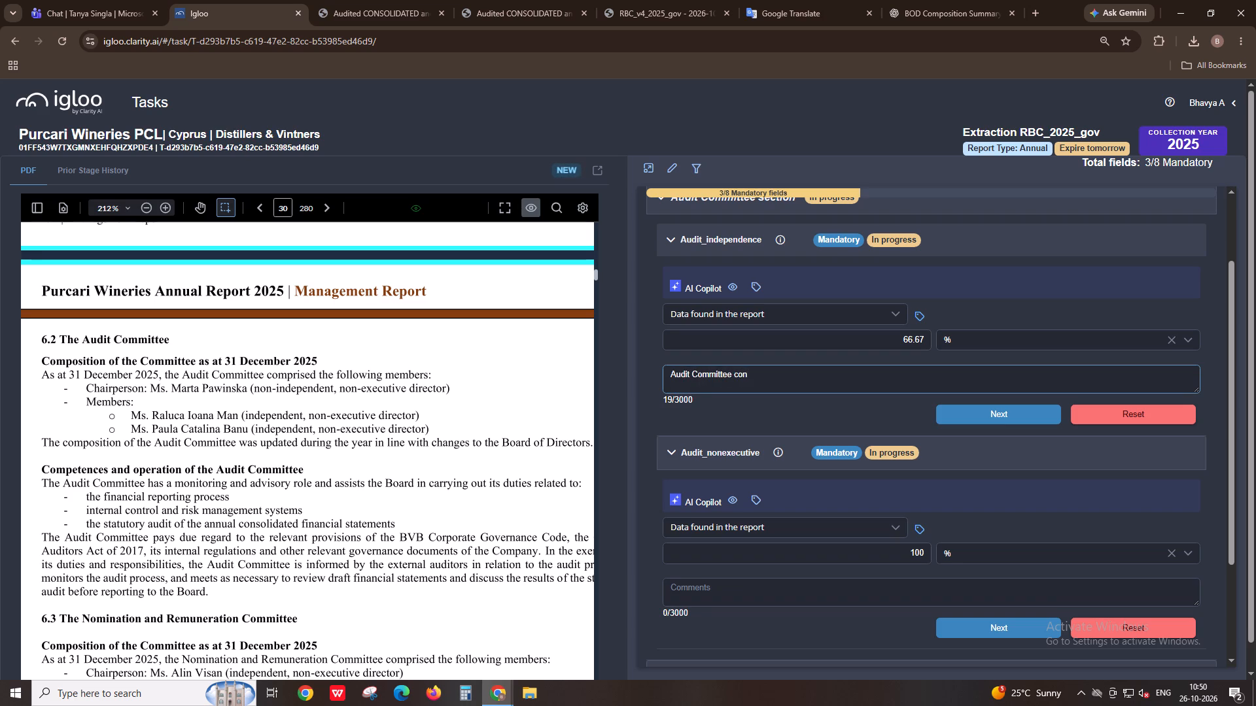
{"action": "type", "text": "soss"}
{"action": "key", "text": "space"}
{"action": "key", "text": "BackSpace"}
{"action": "key", "text": "BackSpace"}
{"action": "key", "text": "BackSpace"}
{"action": "key", "text": "BackSpace"}
{"action": "type", "text": "ists"}
{"action": "key", "text": "space"}
{"action": "type", "text": "of"}
{"action": "key", "text": "space"}
{"action": "type", "text": "3 members, of whom 2 are Independent"}
{"action": "key", "text": "period"}
{"action": "key", "text": "Return"}
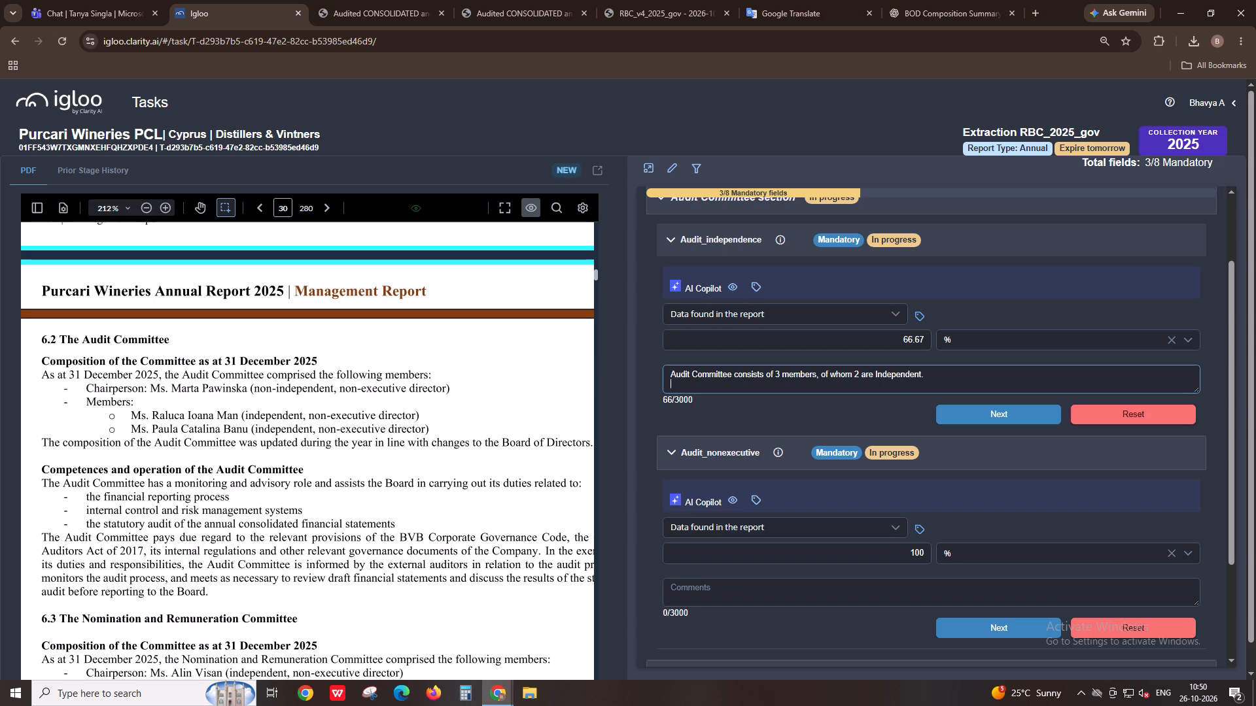
{"action": "type", "text": "2/3*100"}
Tag the Audit Committee heading "Composition of the Committee as at 31 December 2025" as Audit_independence evidence and complete the metric.
{"action": "left_click_drag", "start_coordinate": [924, 334], "coordinate": [924, 328]}
{"action": "left_click", "coordinate": [921, 320]}
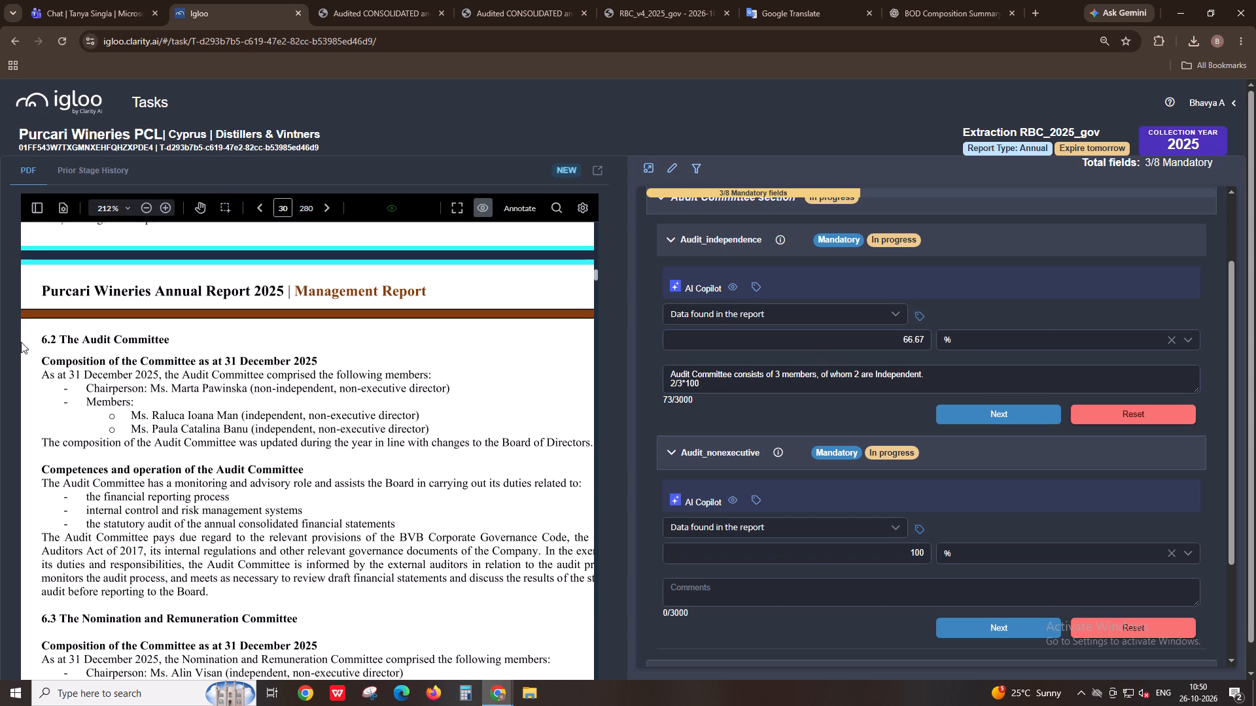
{"action": "left_click_drag", "start_coordinate": [35, 362], "coordinate": [321, 360]}
{"action": "left_click", "coordinate": [951, 446]}
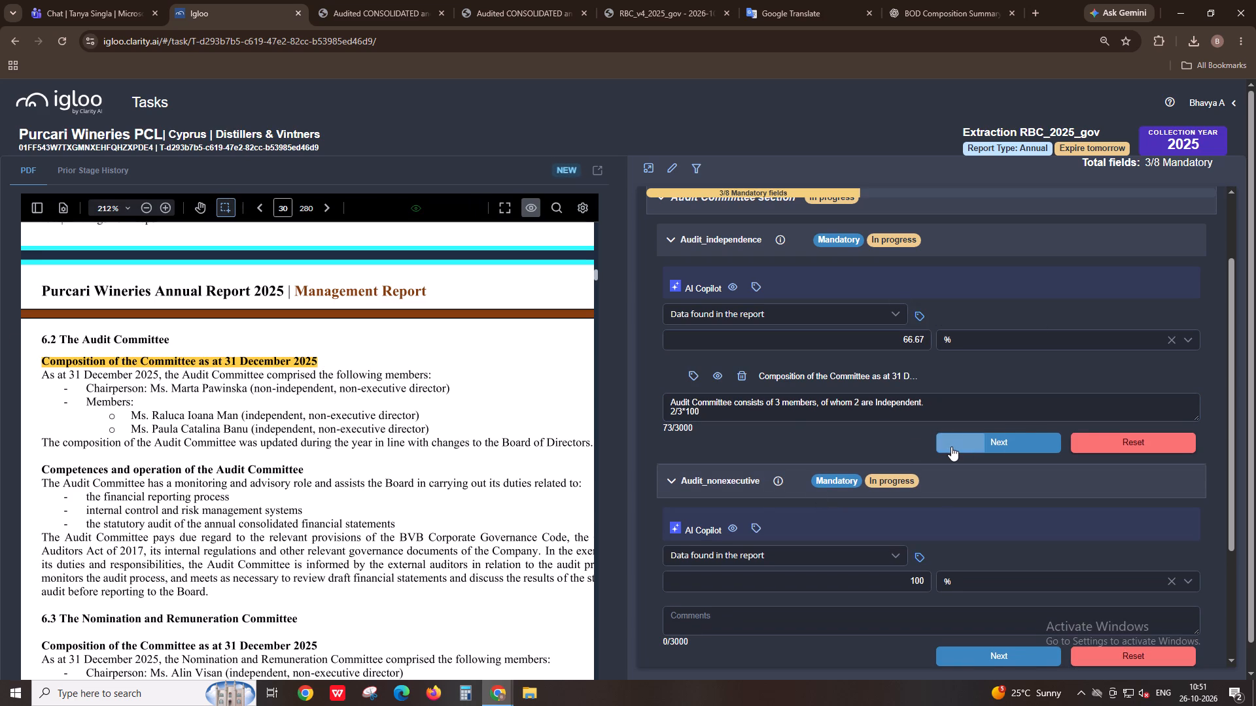
Enter the Audit_nonexecutive comment "All the members in the Committee are Non-Executive.".
{"action": "left_click", "coordinate": [913, 450]}
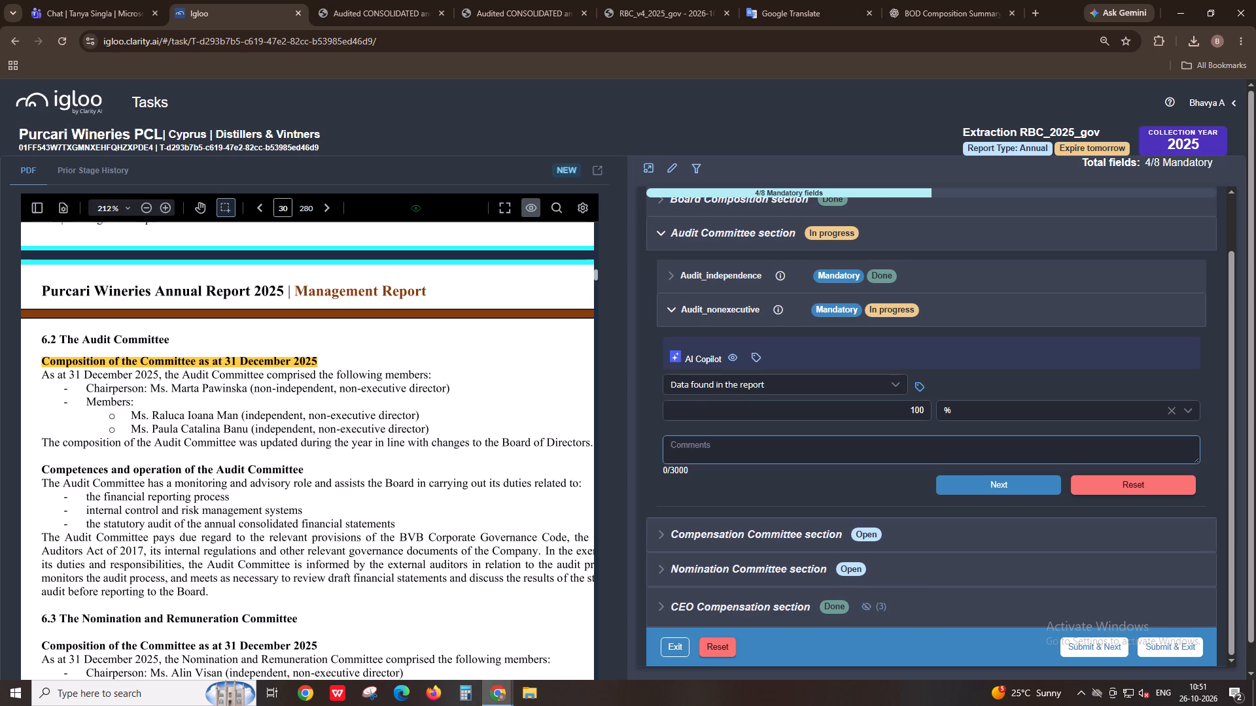
{"action": "type", "text": "Audit co"}
{"action": "key", "text": "BackSpace"}
{"action": "key", "text": "BackSpace"}
{"action": "key", "text": "BackSpace"}
{"action": "key", "text": "BackSpace"}
{"action": "key", "text": "BackSpace"}
{"action": "key", "text": "BackSpace"}
{"action": "key", "text": "BackSpace"}
{"action": "key", "text": "BackSpace"}
{"action": "key", "text": "BackSpace"}
{"action": "key", "text": "BackSpace"}
{"action": "key", "text": "BackSpace"}
{"action": "key", "text": "BackSpace"}
{"action": "key", "text": "BackSpace"}
{"action": "type", "text": "All the members in the Committee are No"}
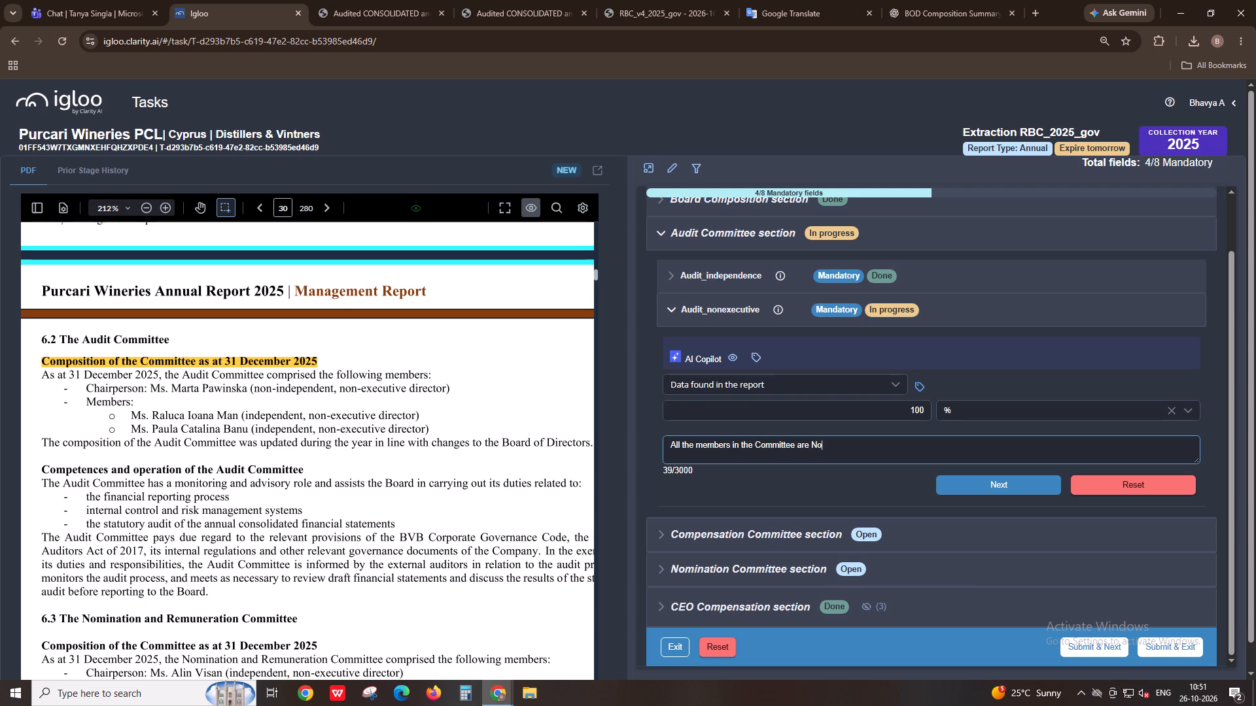
{"action": "type", "text": "n0"}
{"action": "key", "text": "BackSpace"}
{"action": "type", "text": "-Exe"}
{"action": "type", "text": "cutive"}
{"action": "key", "text": "period"}
Tag the same Audit Committee composition heading as Audit_nonexecutive evidence and complete the metric.
{"action": "left_click", "coordinate": [926, 384]}
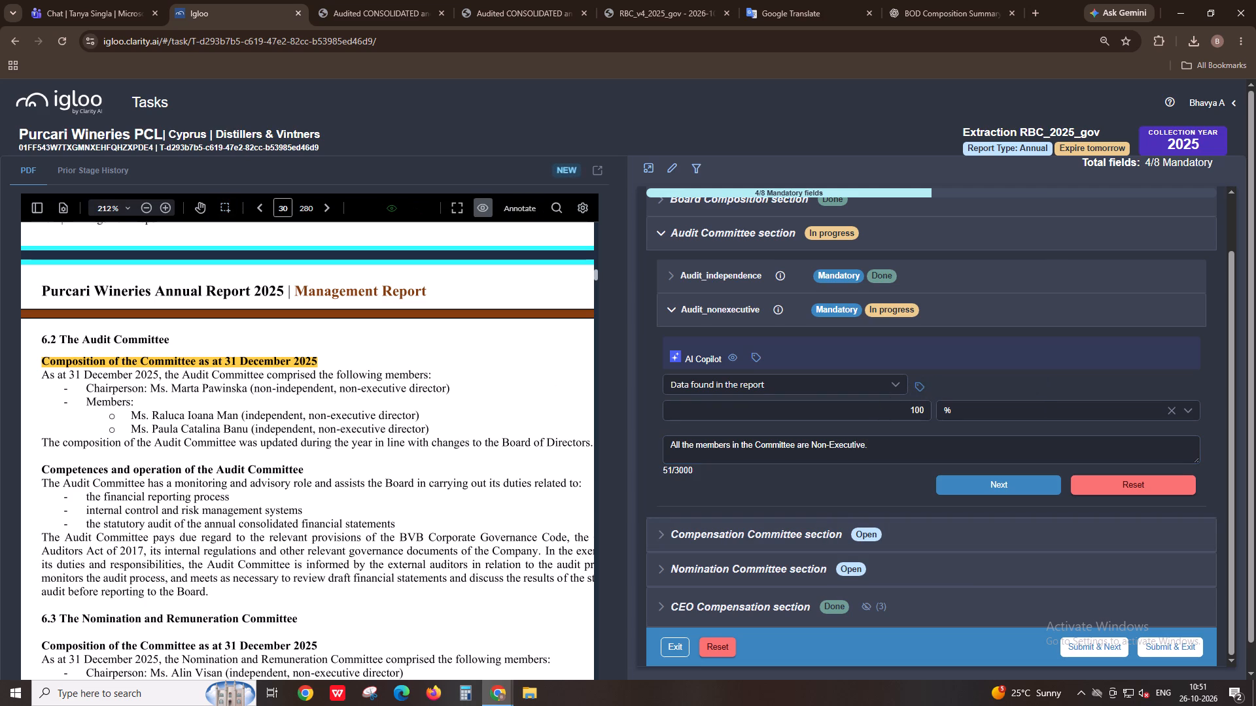
{"action": "left_click_drag", "start_coordinate": [37, 361], "coordinate": [334, 362]}
{"action": "left_click", "coordinate": [949, 514]}
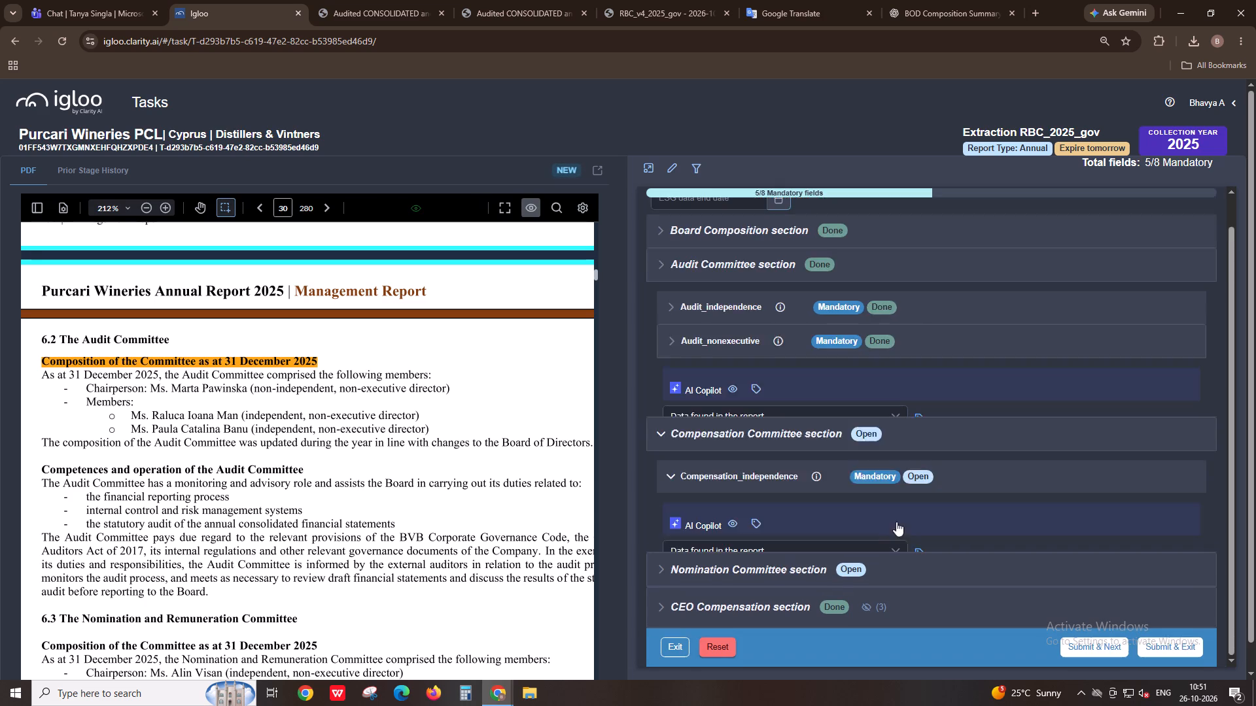
Compare the Nomination and Remuneration Committee members on page 30 with the Board of Directors list on page 29 of the report PDF.
{"action": "scroll", "coordinate": [217, 523], "scroll_direction": "down", "scroll_amount": 2}
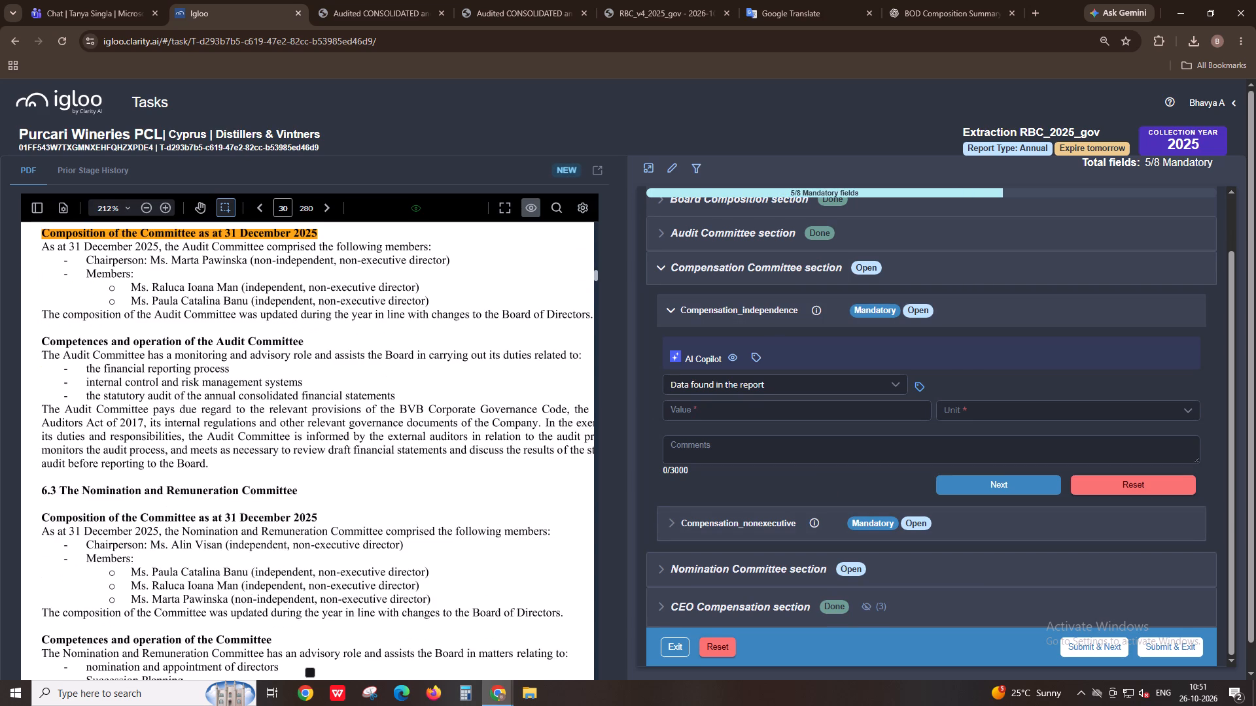
{"action": "scroll", "coordinate": [217, 523], "scroll_direction": "down", "scroll_amount": 2}
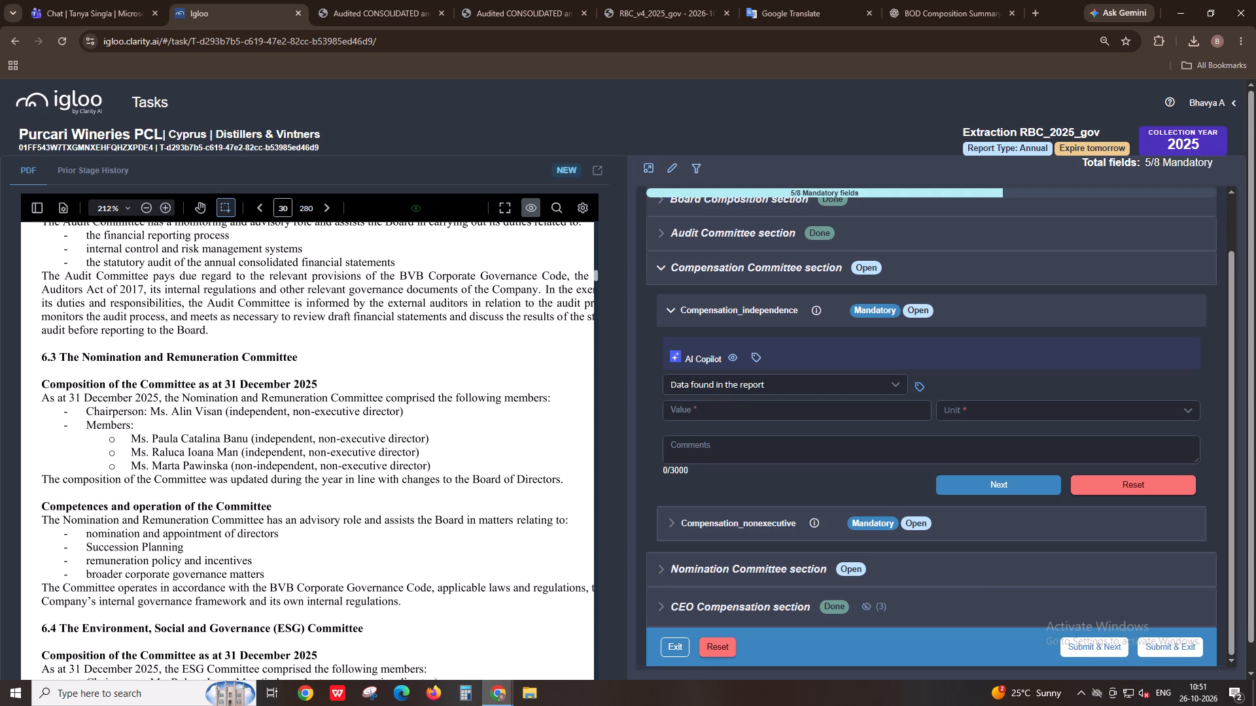
{"action": "left_click", "coordinate": [418, 0]}
{"action": "left_click", "coordinate": [305, 0]}
{"action": "left_click", "coordinate": [383, 0]}
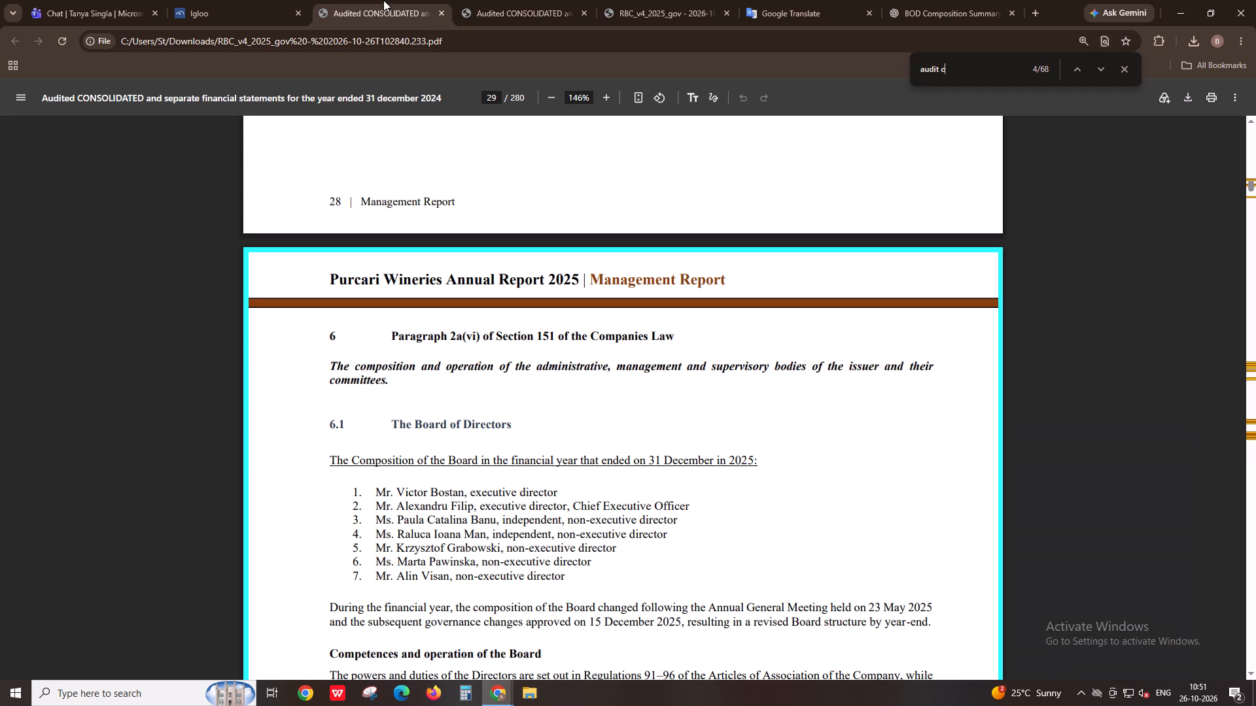
{"action": "left_click", "coordinate": [192, 0]}
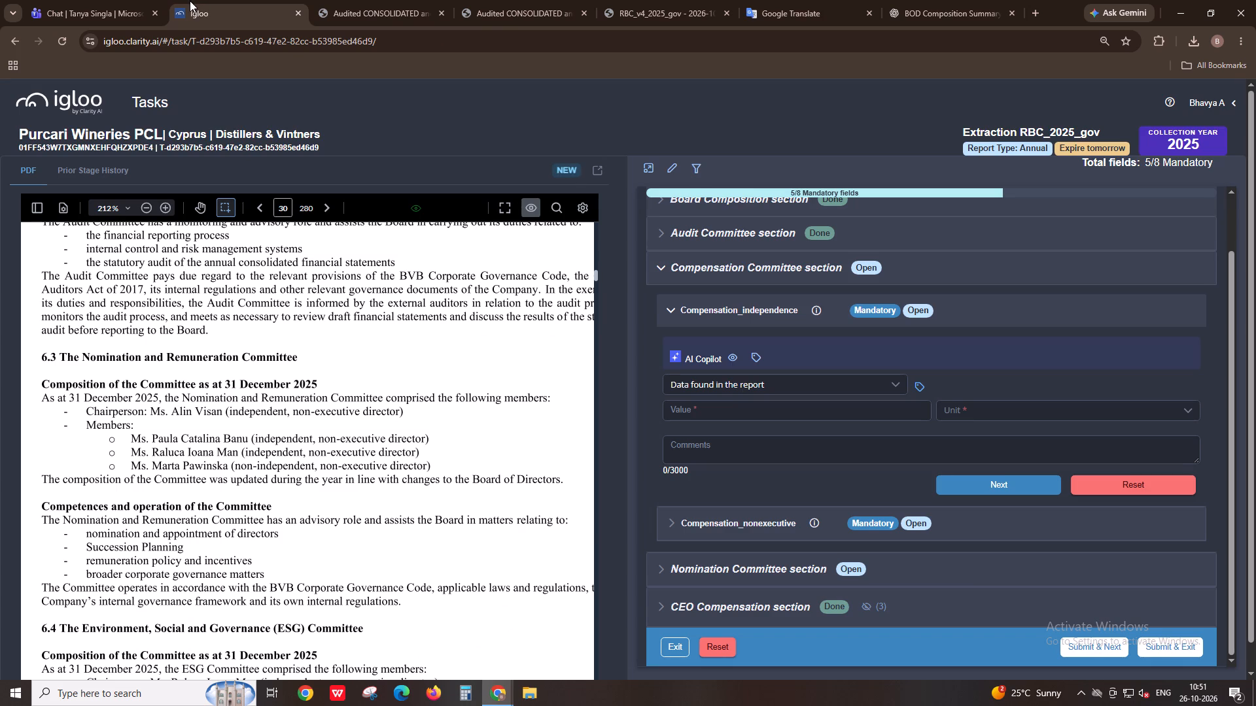
{"action": "left_click", "coordinate": [394, 0]}
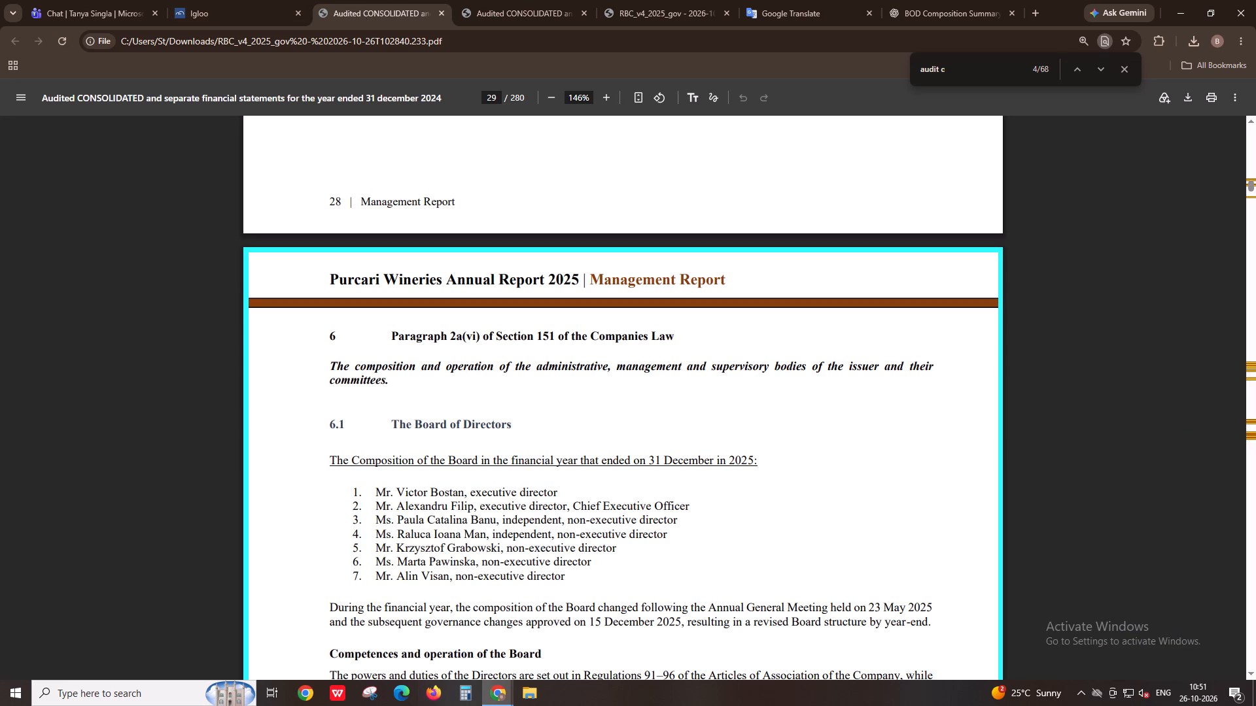
{"action": "left_click_drag", "start_coordinate": [449, 578], "coordinate": [402, 577]}
{"action": "left_click_drag", "start_coordinate": [402, 577], "coordinate": [389, 577]}
Back in the Igloo task, reopen Board_independence in the Board Composition section and set its status to "Data found in the report".
{"action": "left_click", "coordinate": [211, 0]}
{"action": "scroll", "coordinate": [707, 358], "scroll_direction": "up", "scroll_amount": 7}
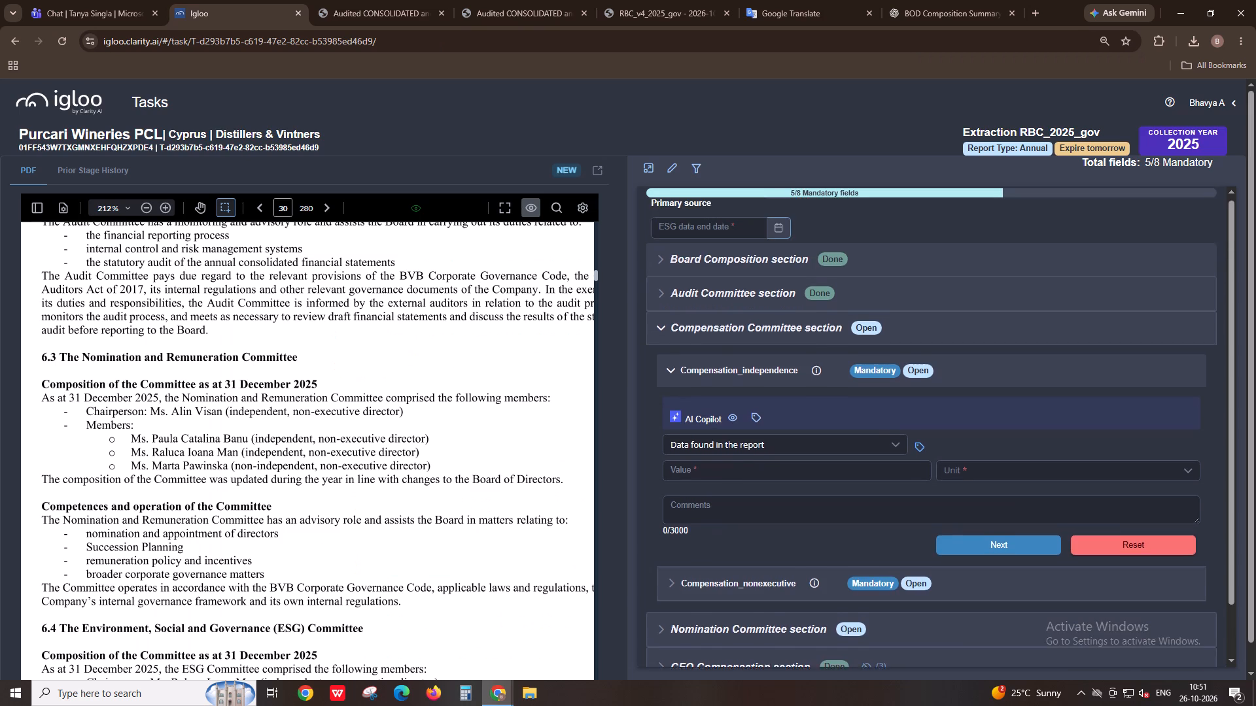
{"action": "left_click", "coordinate": [733, 247]}
{"action": "left_click", "coordinate": [741, 310]}
{"action": "left_click", "coordinate": [743, 311]}
{"action": "left_click", "coordinate": [748, 371]}
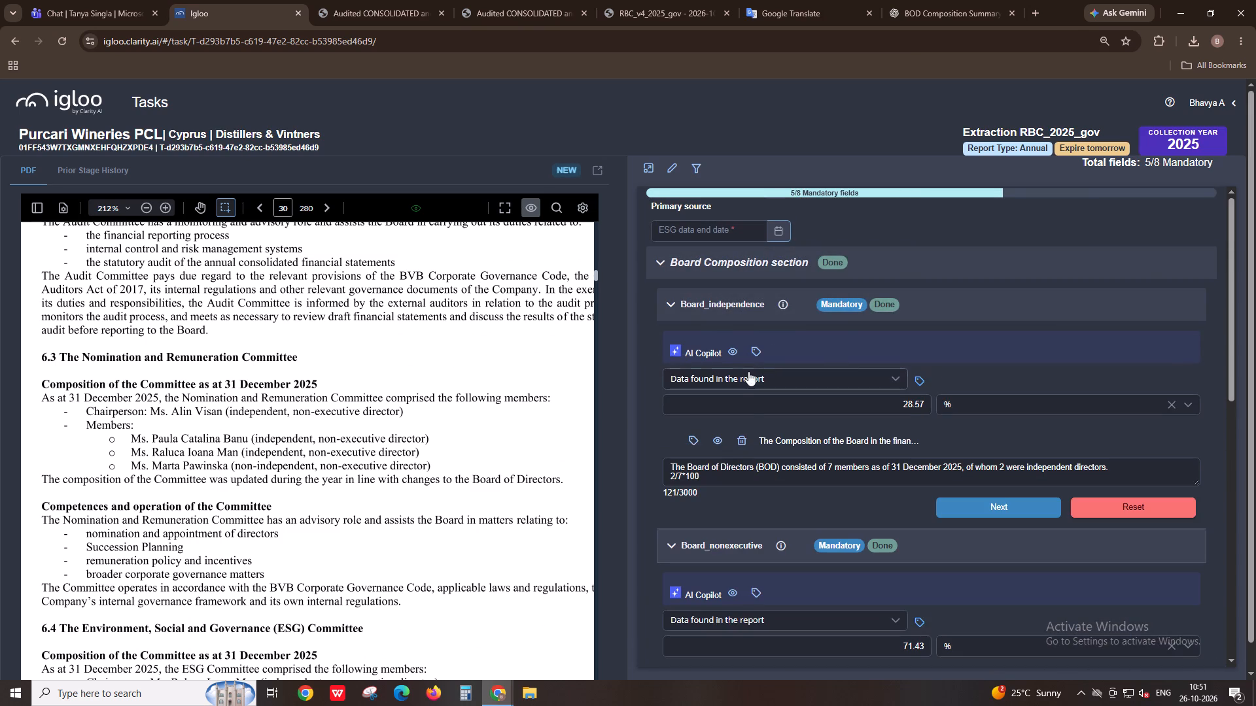
{"action": "left_click", "coordinate": [741, 429]}
{"action": "left_click", "coordinate": [741, 425]}
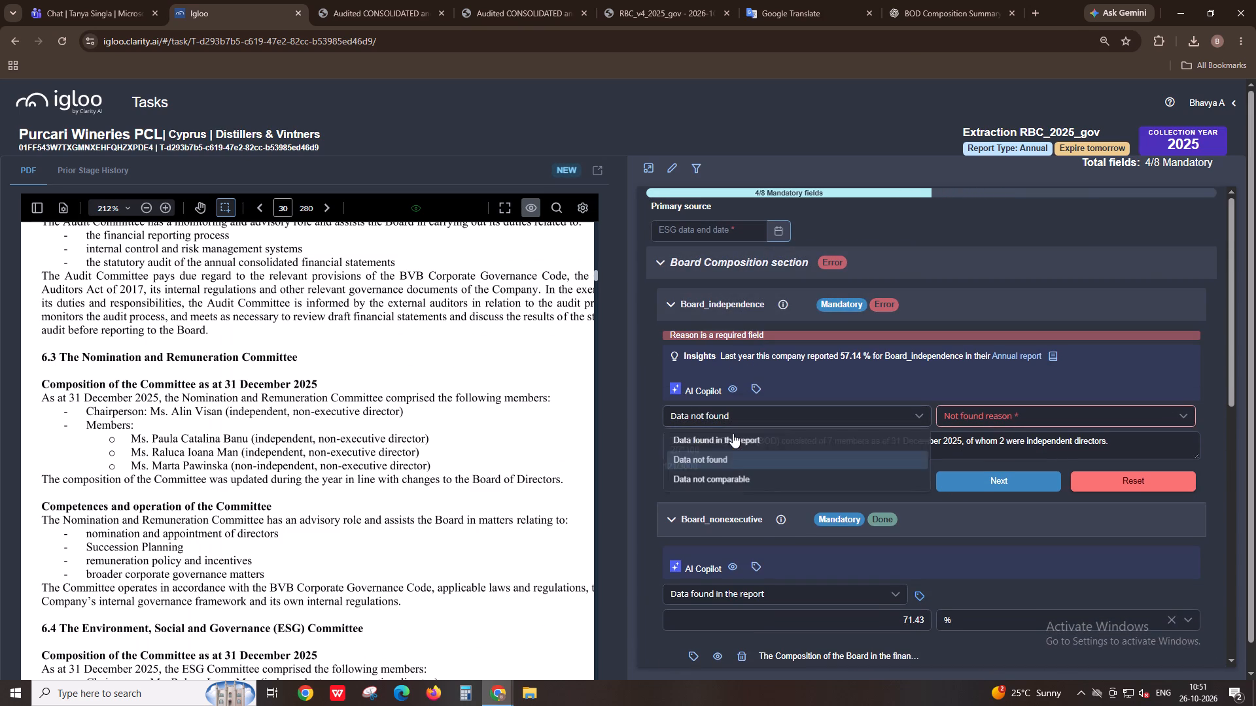
{"action": "left_click", "coordinate": [727, 444]}
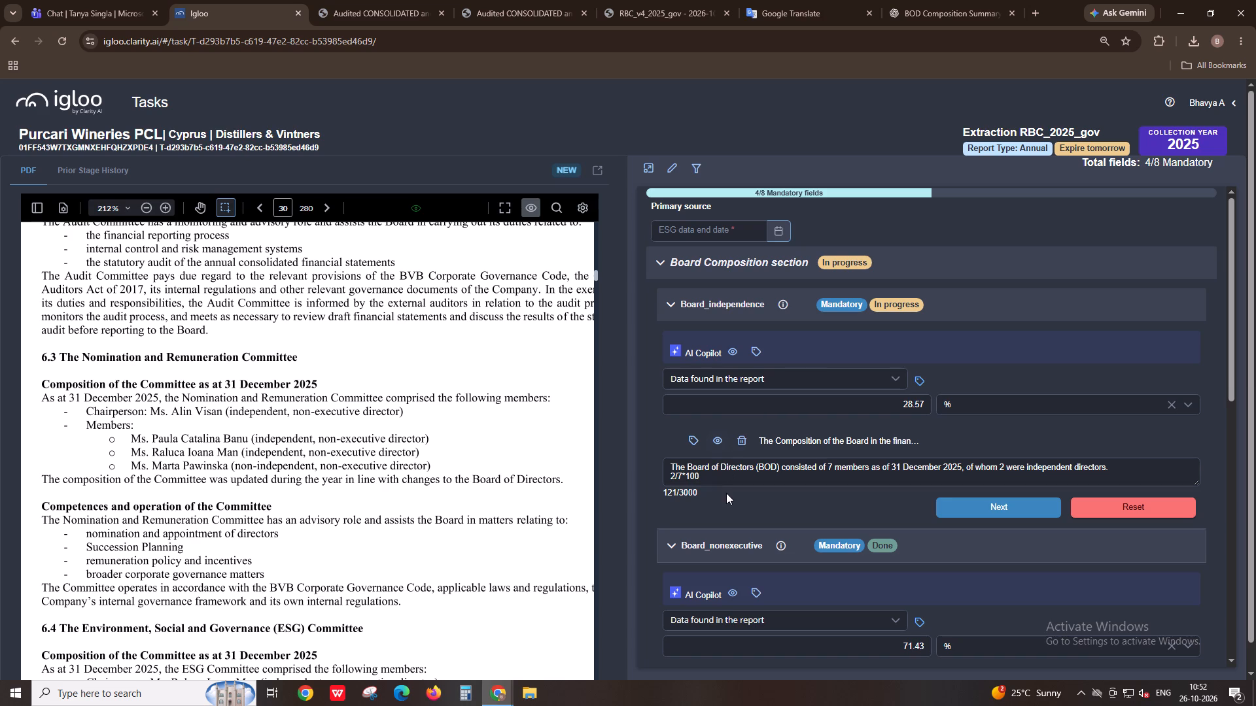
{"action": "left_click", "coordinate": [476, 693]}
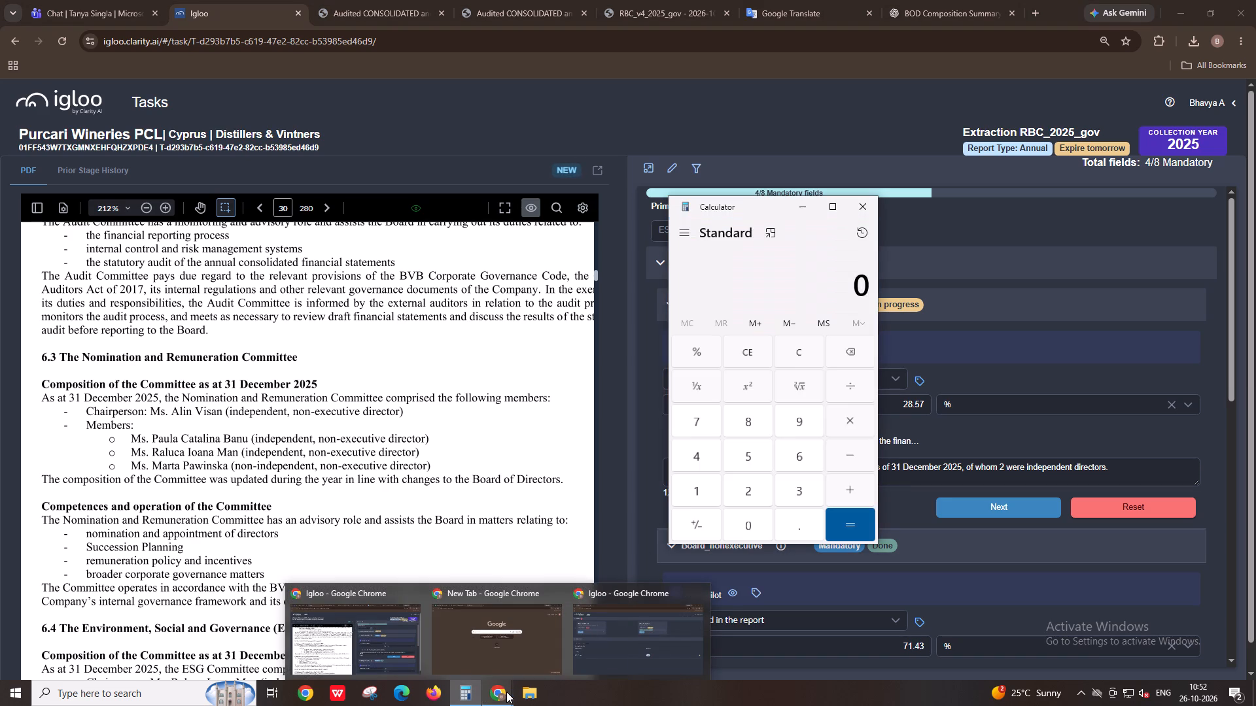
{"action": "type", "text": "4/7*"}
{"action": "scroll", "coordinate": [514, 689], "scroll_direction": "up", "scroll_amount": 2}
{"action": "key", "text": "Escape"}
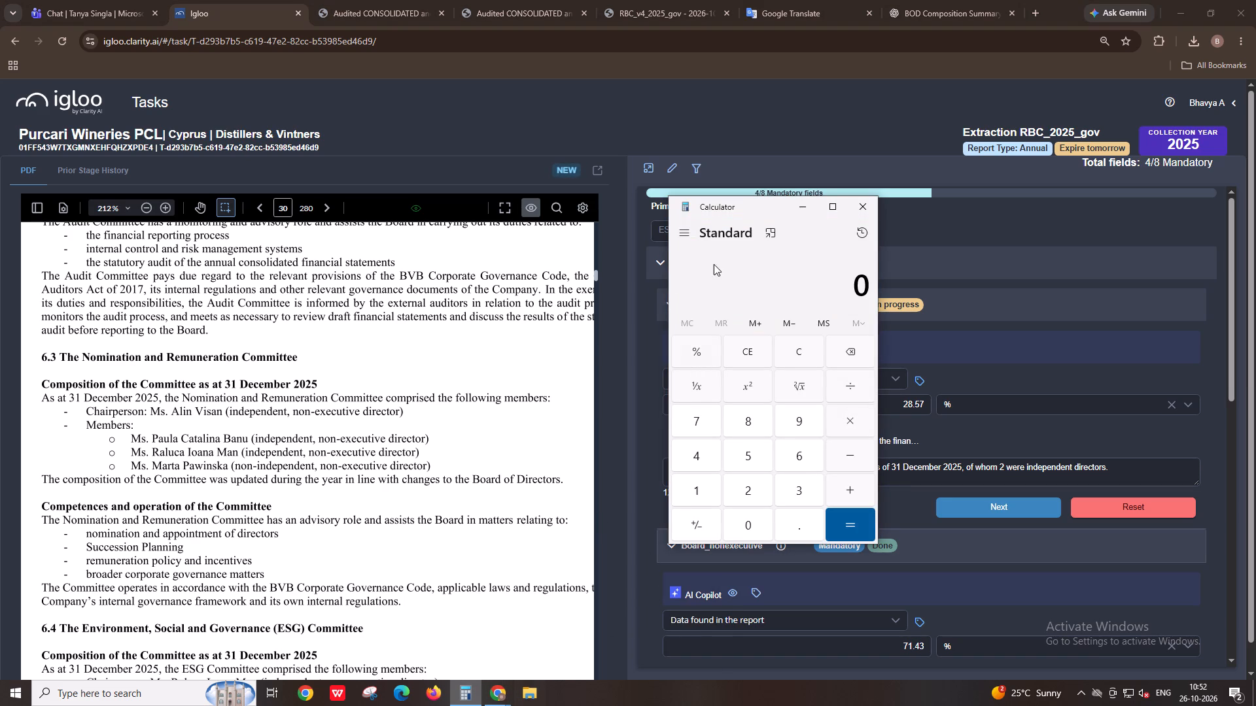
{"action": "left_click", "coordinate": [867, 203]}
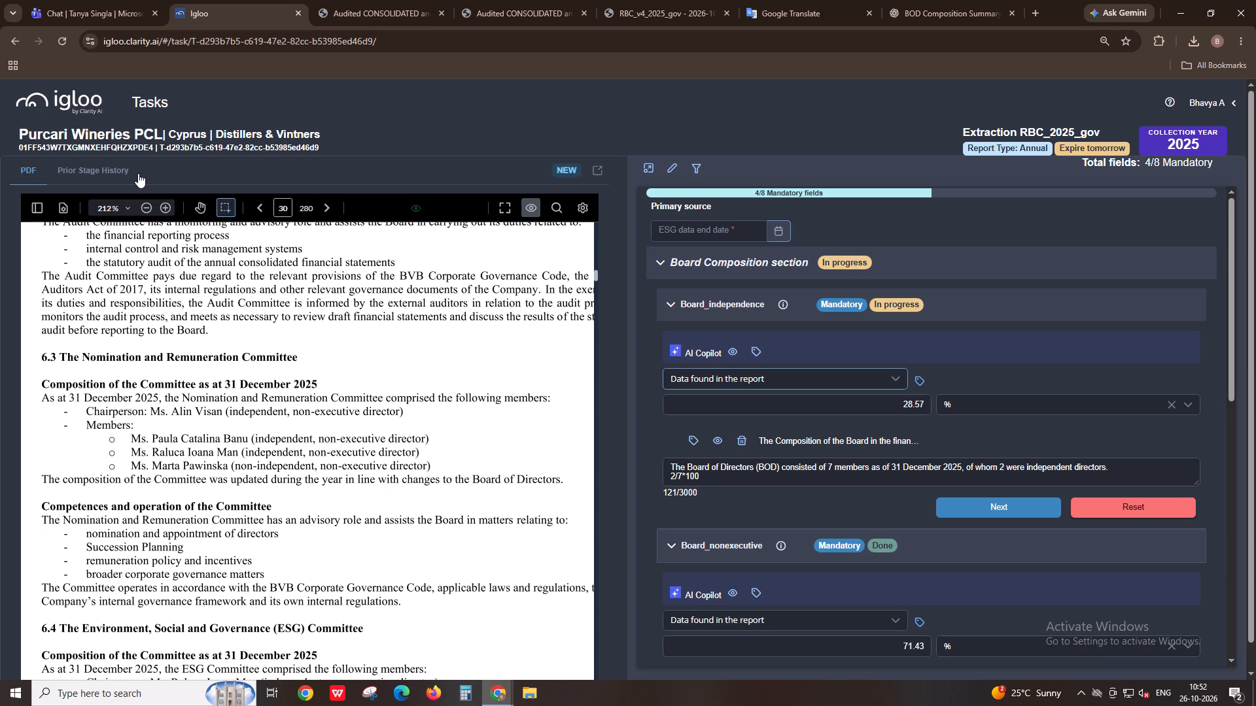
Search the report PDF for the seventh listed Board member's name and go to its mention under the Nomination and Remuneration Committee.
{"action": "left_click", "coordinate": [375, 0]}
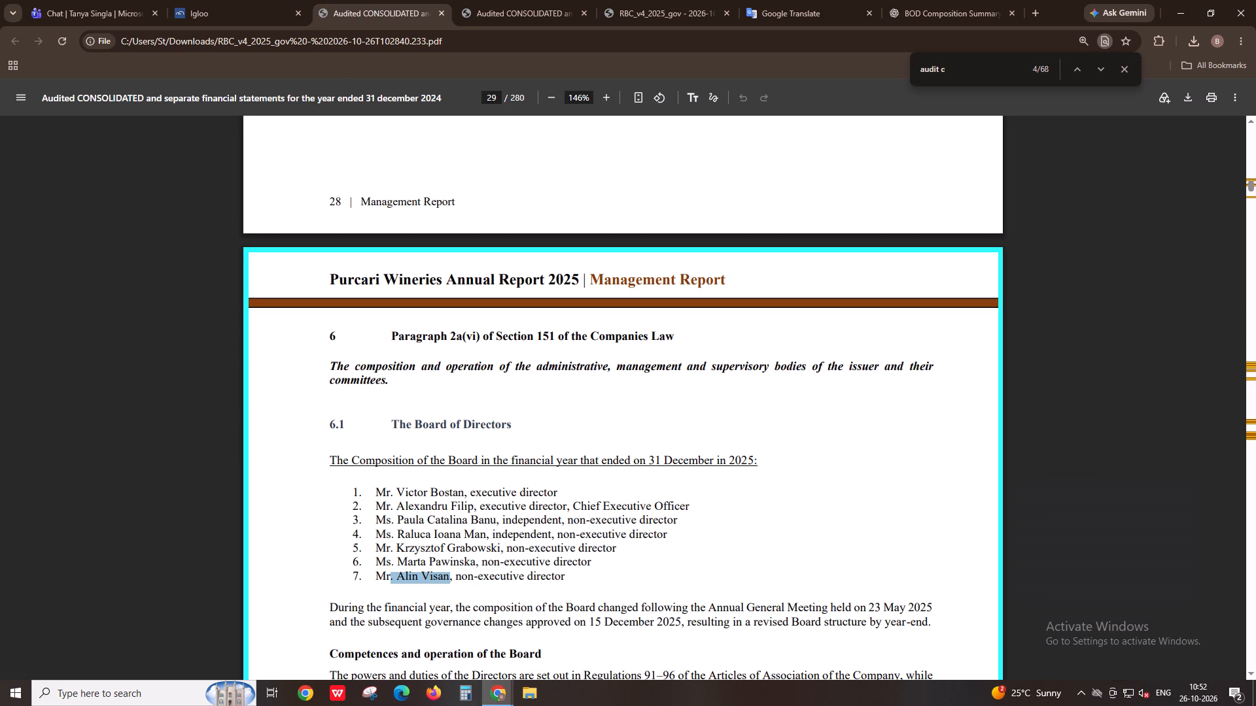
{"action": "left_click", "coordinate": [482, 481]}
{"action": "left_click_drag", "start_coordinate": [397, 576], "coordinate": [450, 578]}
{"action": "key", "text": "ctrl+c"}
{"action": "key", "text": "ctrl+f"}
{"action": "key", "text": "ctrl+v"}
{"action": "key", "text": "Return"}
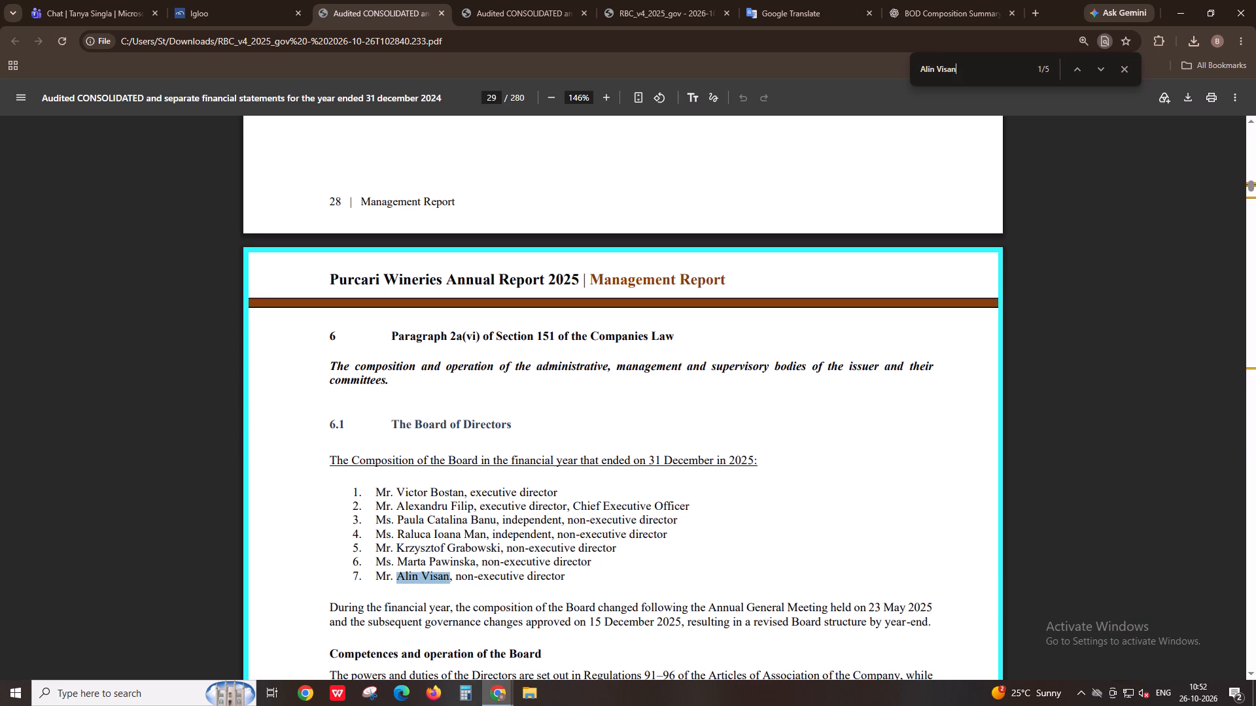
{"action": "key", "text": "Return"}
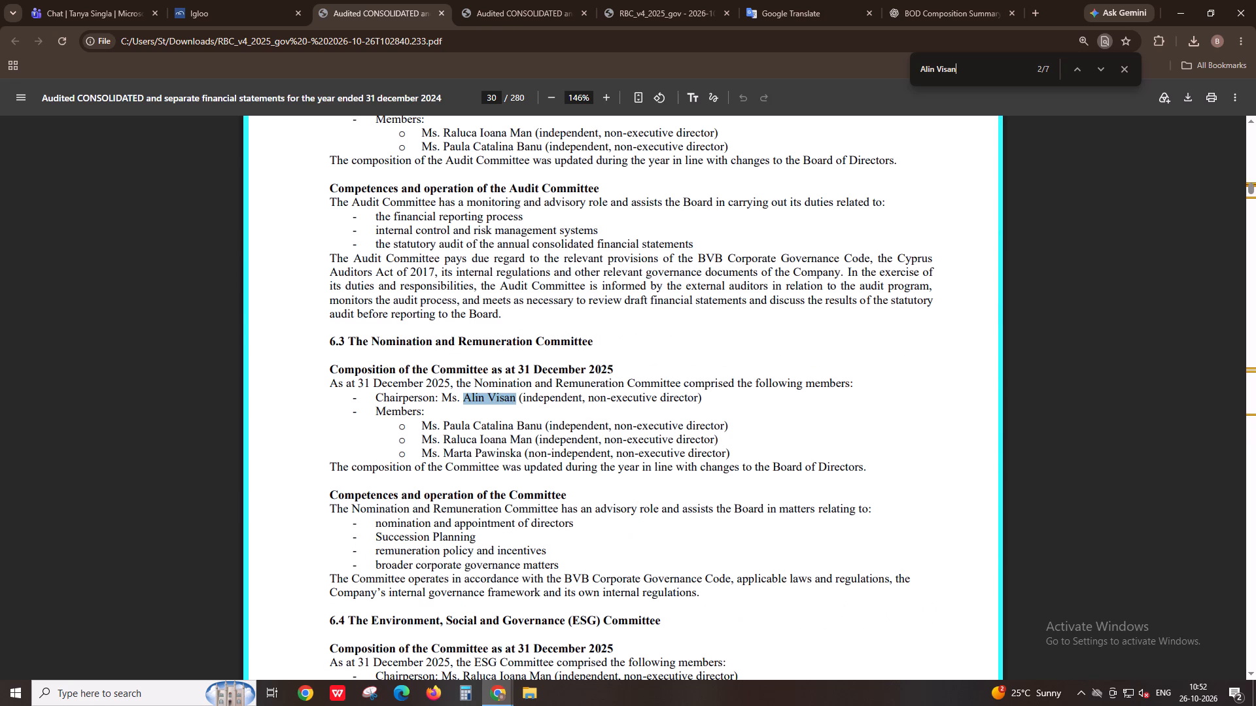
Compare how the seventh listed Board member's directorship is described in the officers list, signature page, Board list and committee compositions on pages 3 to 30.
{"action": "key", "text": "shift+Return"}
{"action": "key", "text": "Return"}
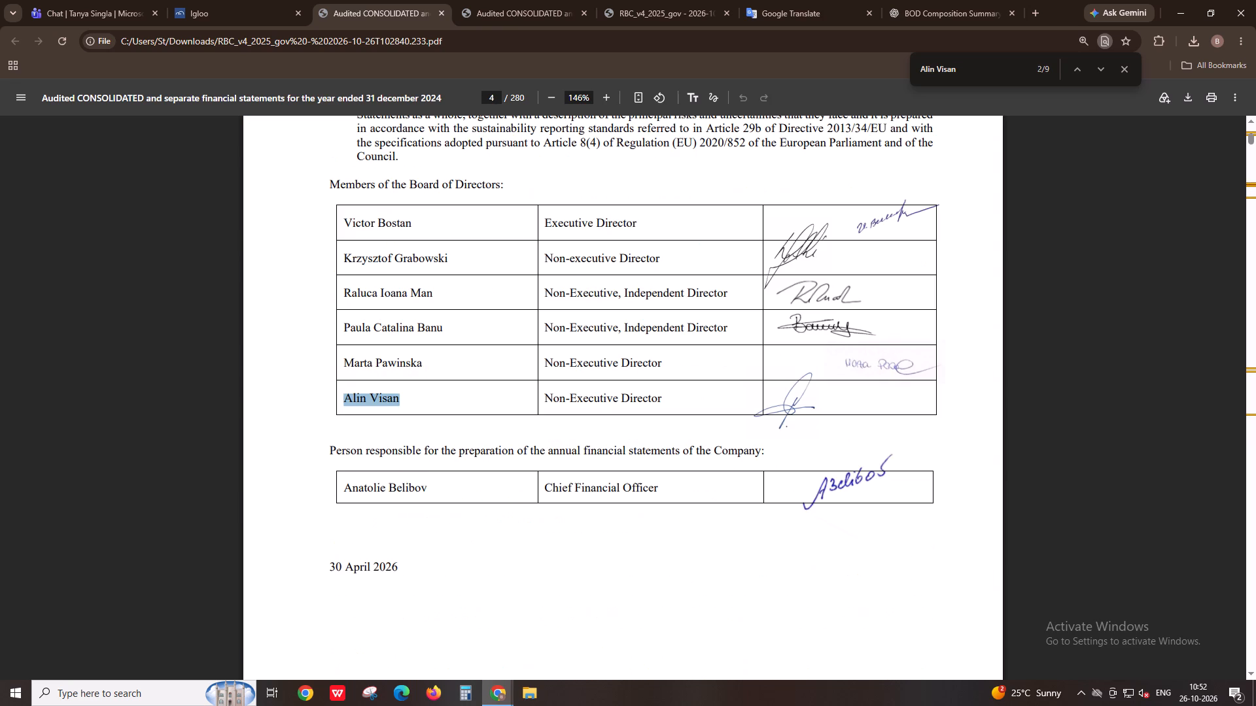
{"action": "key", "text": "shift+Return"}
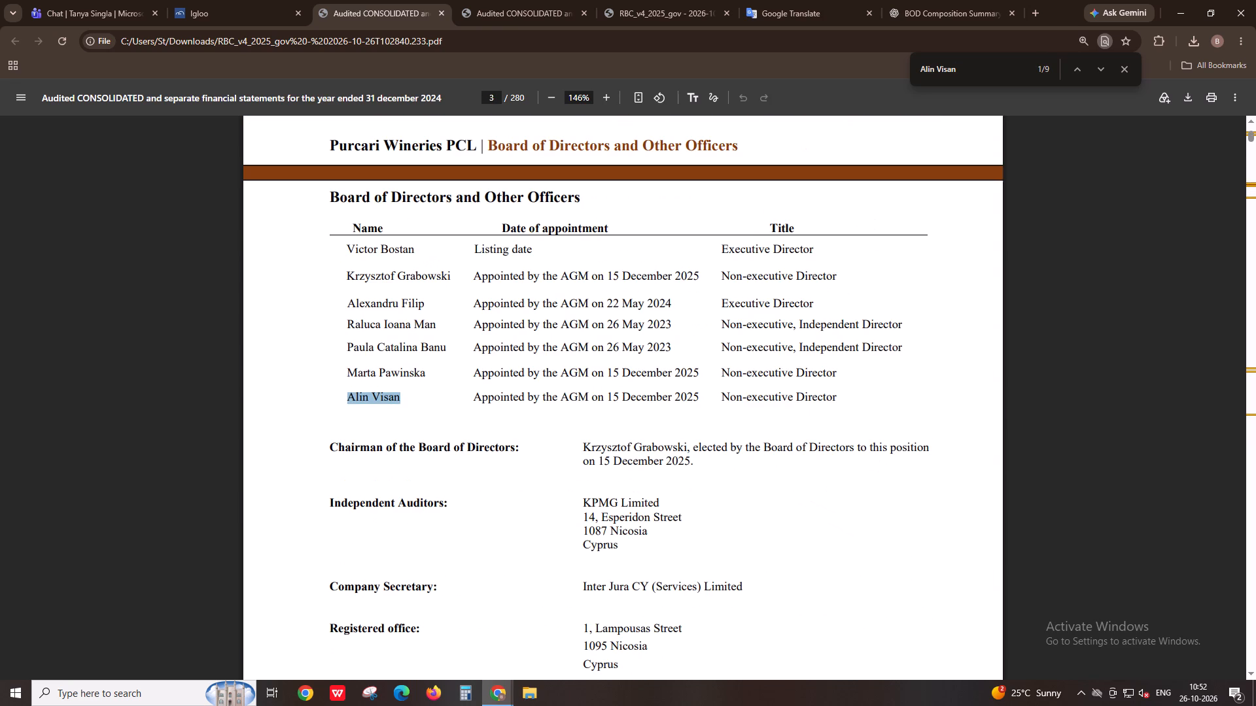
{"action": "key", "text": "Return"}
{"action": "key", "text": "Return"}
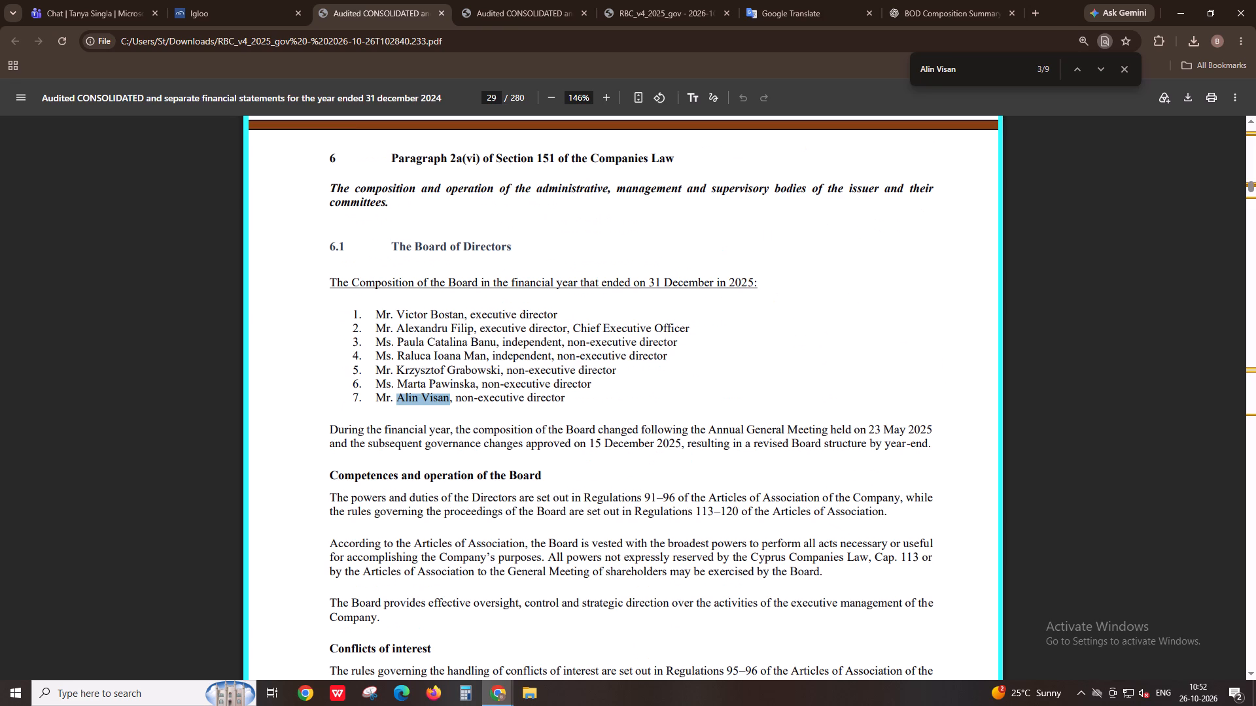
{"action": "key", "text": "Return"}
{"action": "key", "text": "Return"}
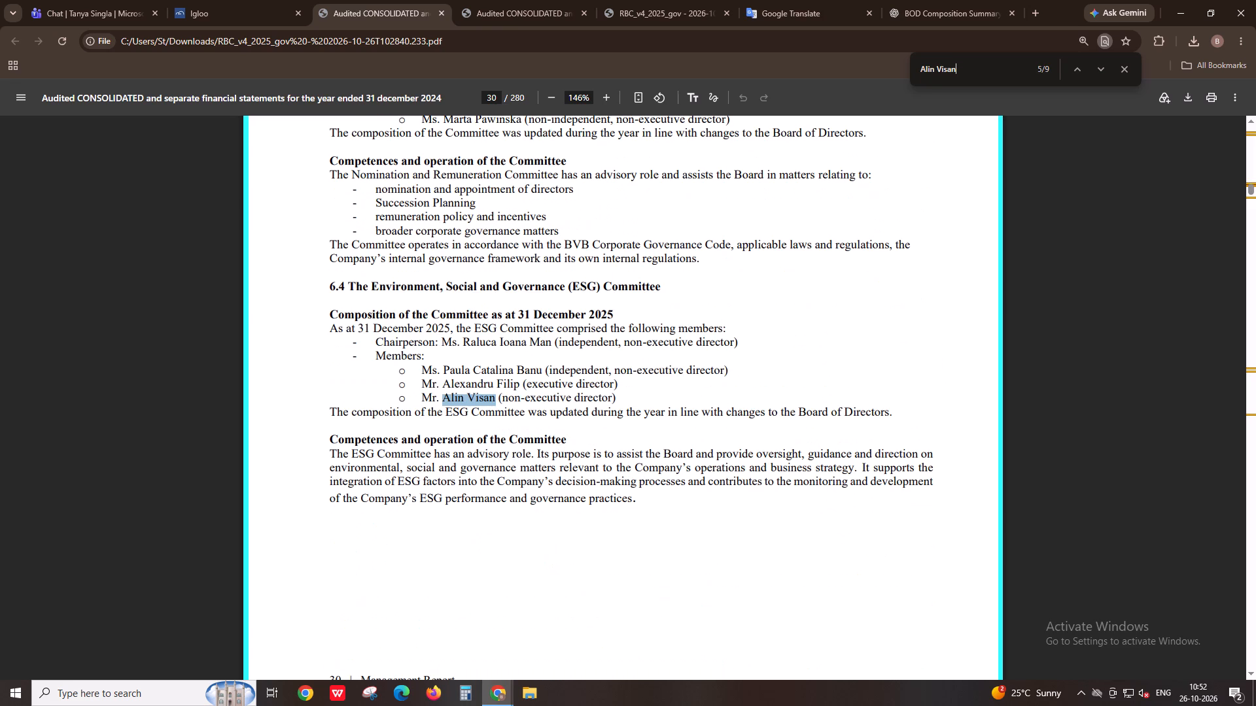
{"action": "key", "text": "shift+Return"}
{"action": "key", "text": "Return"}
{"action": "key", "text": "shift+Return"}
{"action": "key", "text": "Return"}
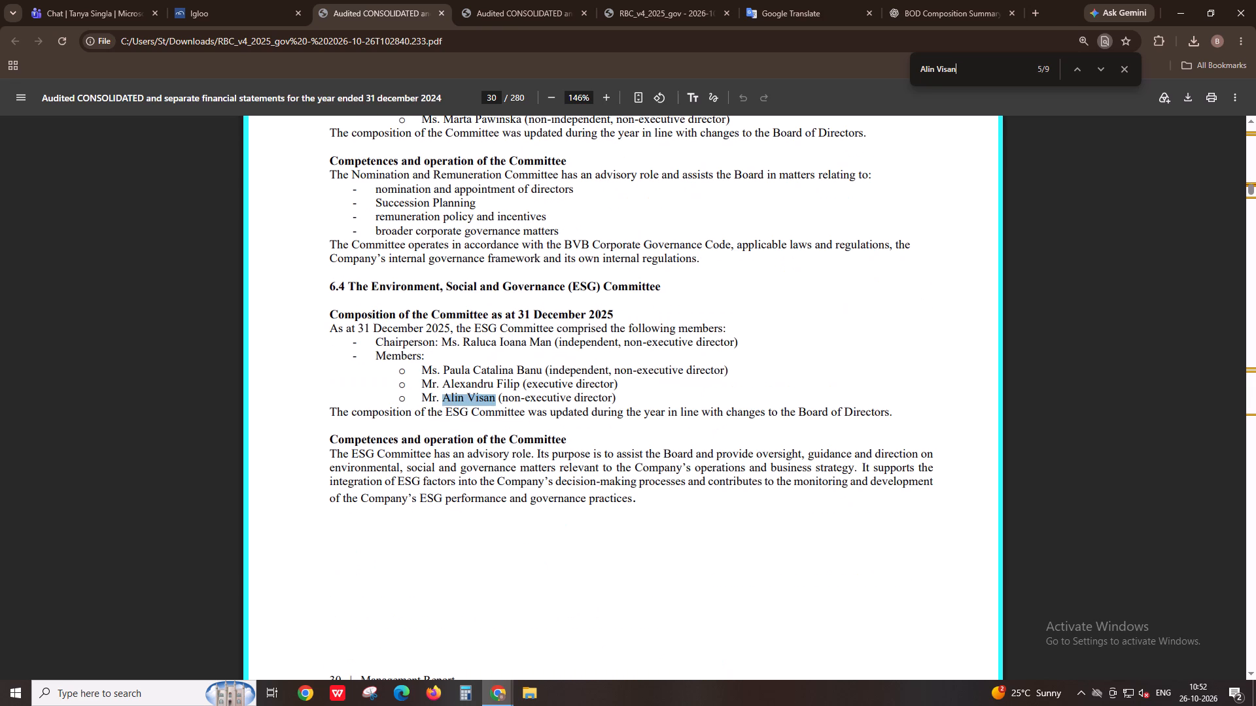
Check the same Board member's independence status in the remaining mentions on pages 36, 124, 126 and 148.
{"action": "key", "text": "Return"}
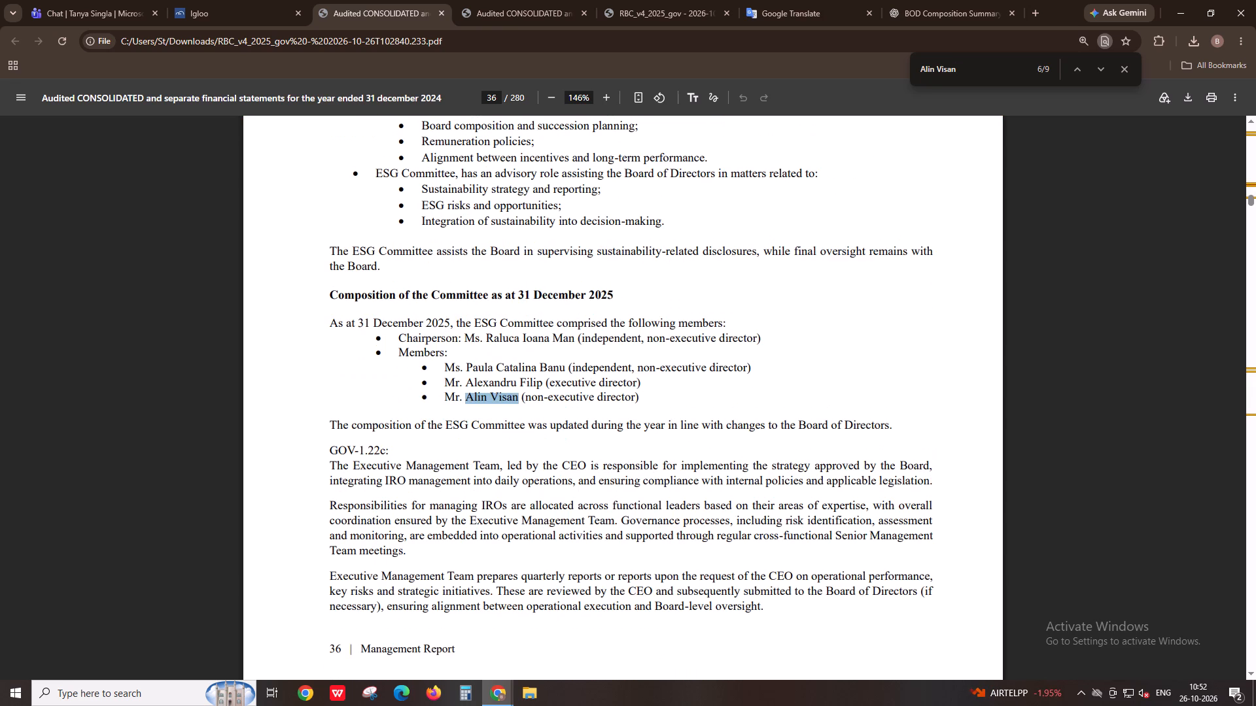
{"action": "key", "text": "Return"}
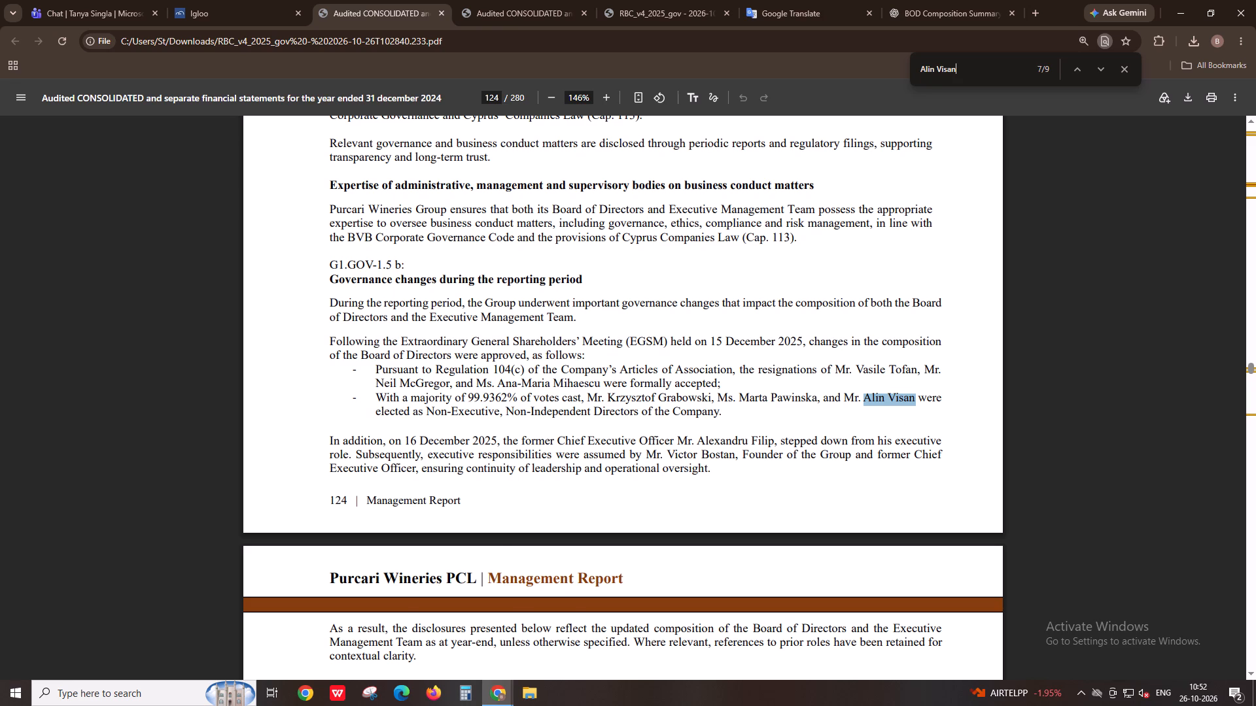
{"action": "key", "text": "Return"}
{"action": "key", "text": "Return"}
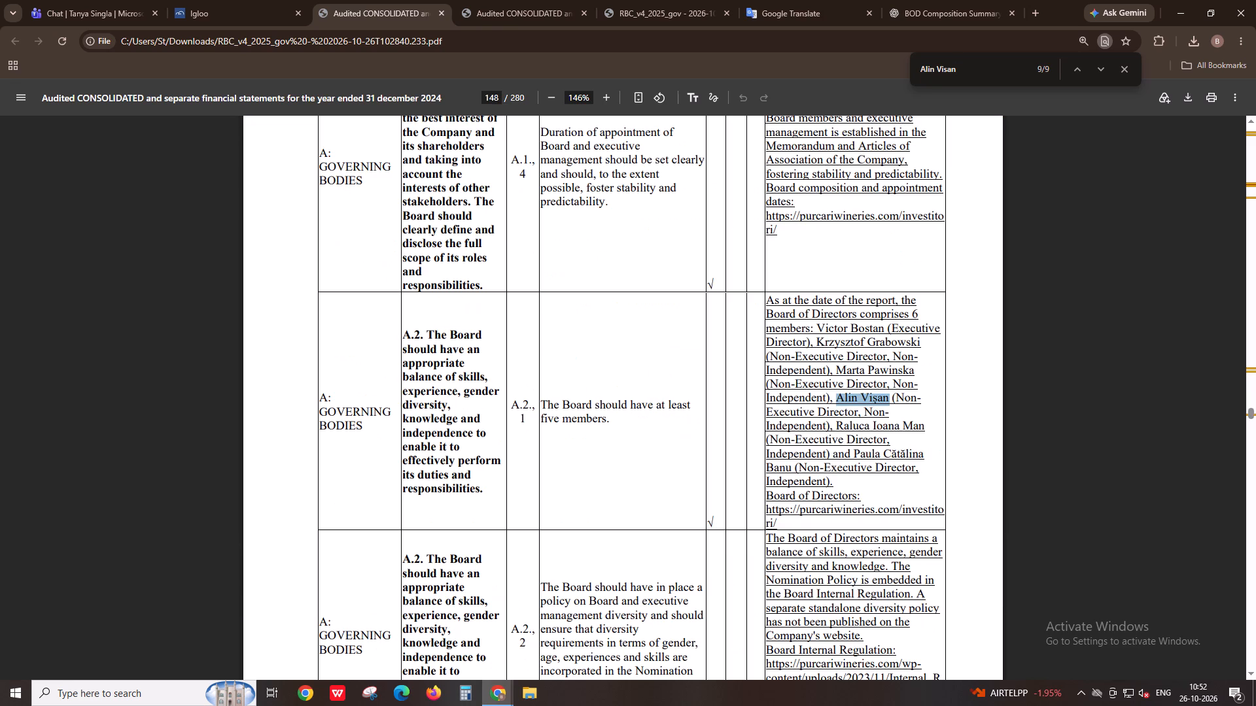
{"action": "key", "text": "shift+Return"}
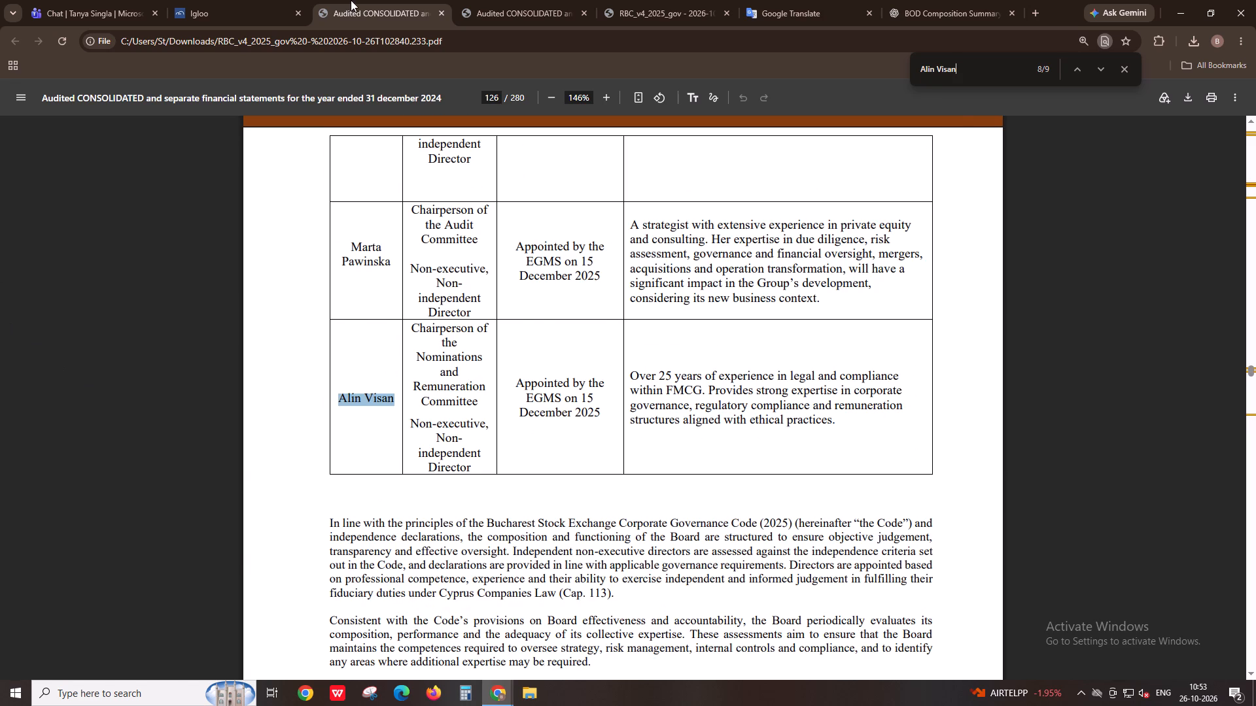
Back in the Igloo task, go to the AI Copilot's Board_independence source and read the surrounding Board composition text on pages 27 to 29.
{"action": "left_click", "coordinate": [238, 0]}
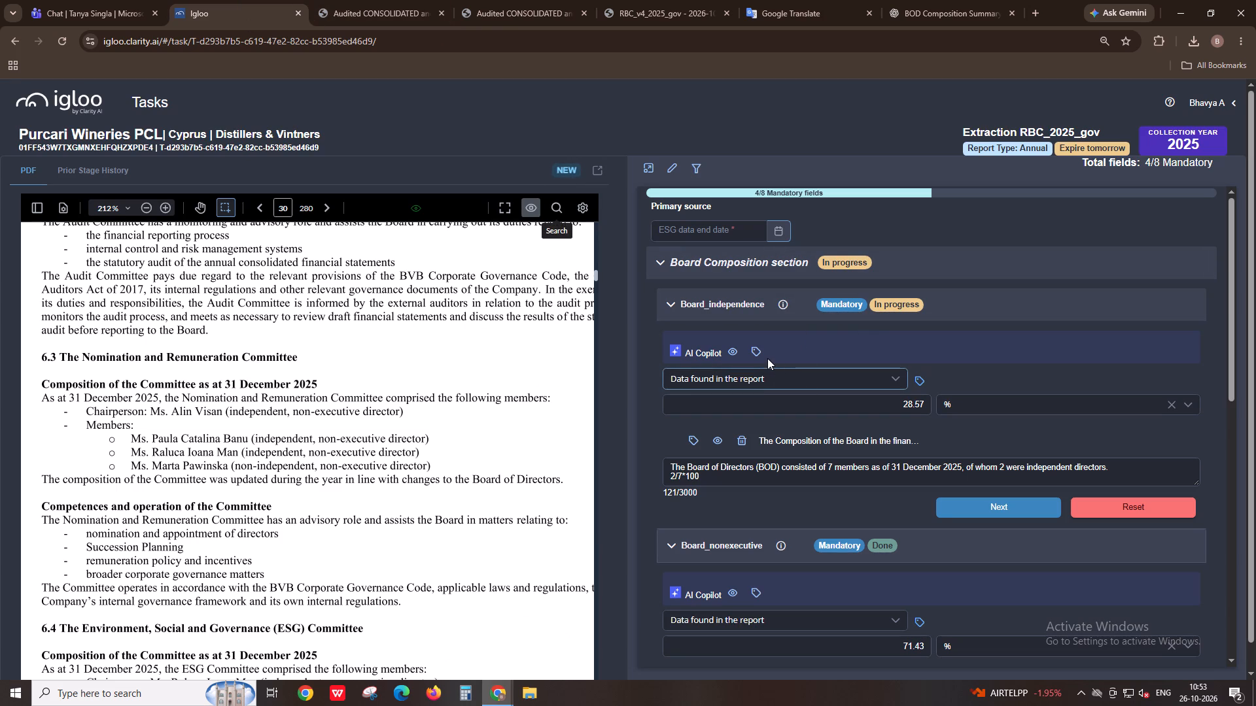
{"action": "left_click", "coordinate": [767, 358]}
{"action": "left_click", "coordinate": [759, 355]}
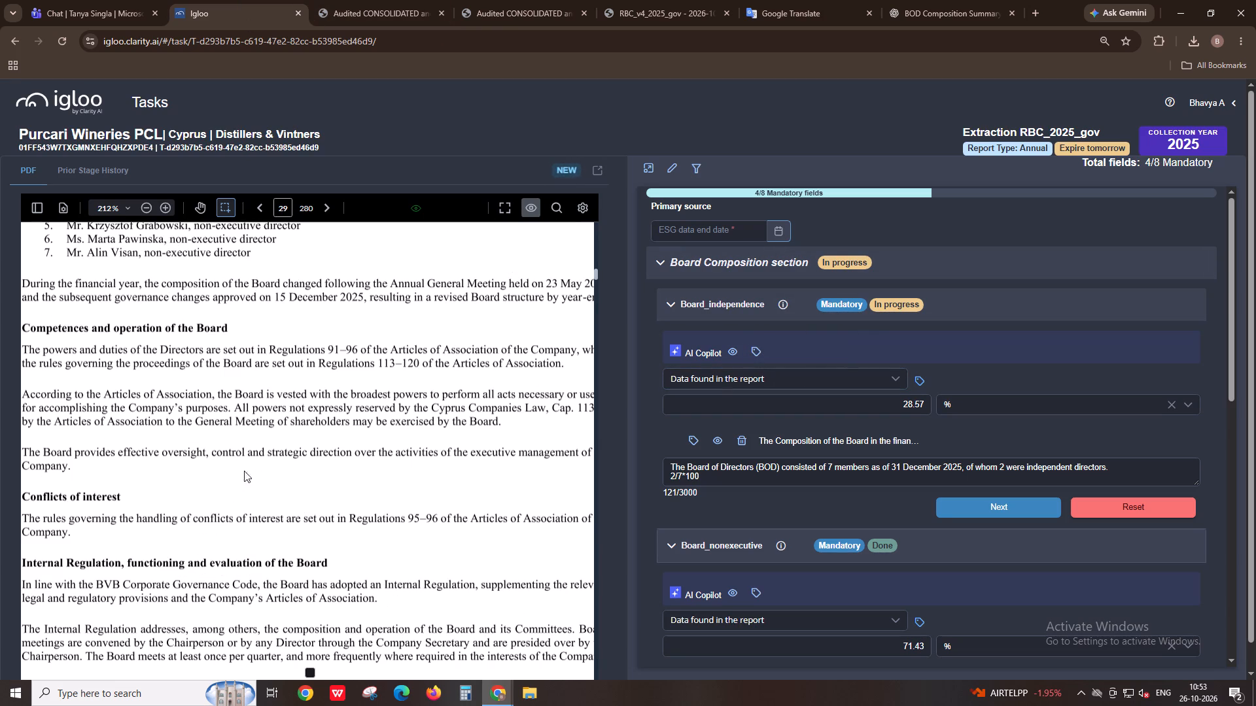
{"action": "scroll", "coordinate": [222, 477], "scroll_direction": "down", "scroll_amount": 1, "text": "ctrl"}
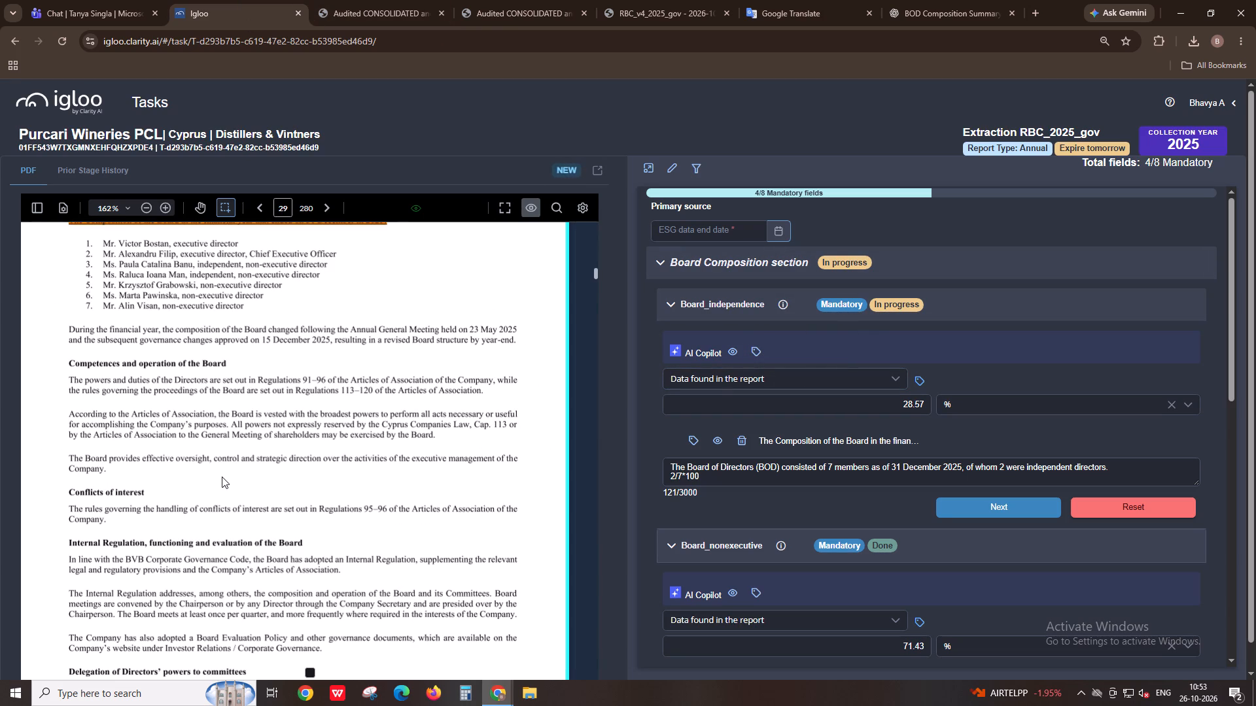
{"action": "scroll", "coordinate": [196, 477], "scroll_direction": "up", "scroll_amount": 8}
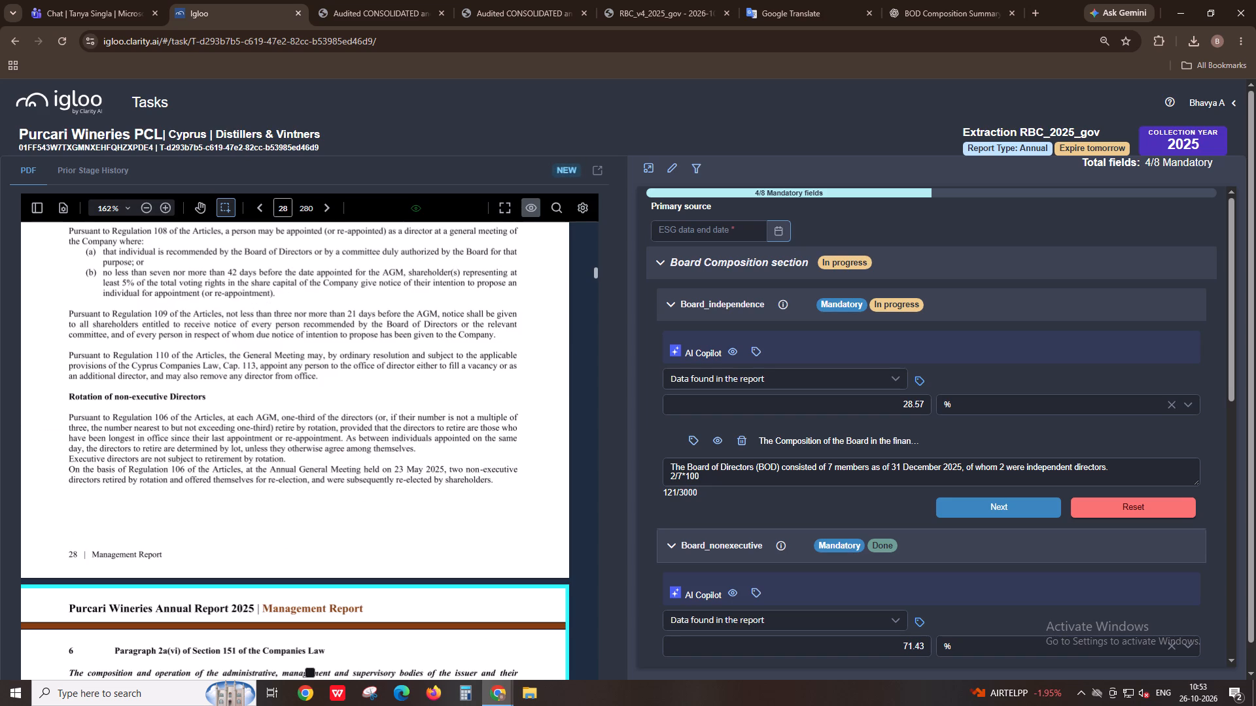
{"action": "scroll", "coordinate": [193, 477], "scroll_direction": "up", "scroll_amount": 6}
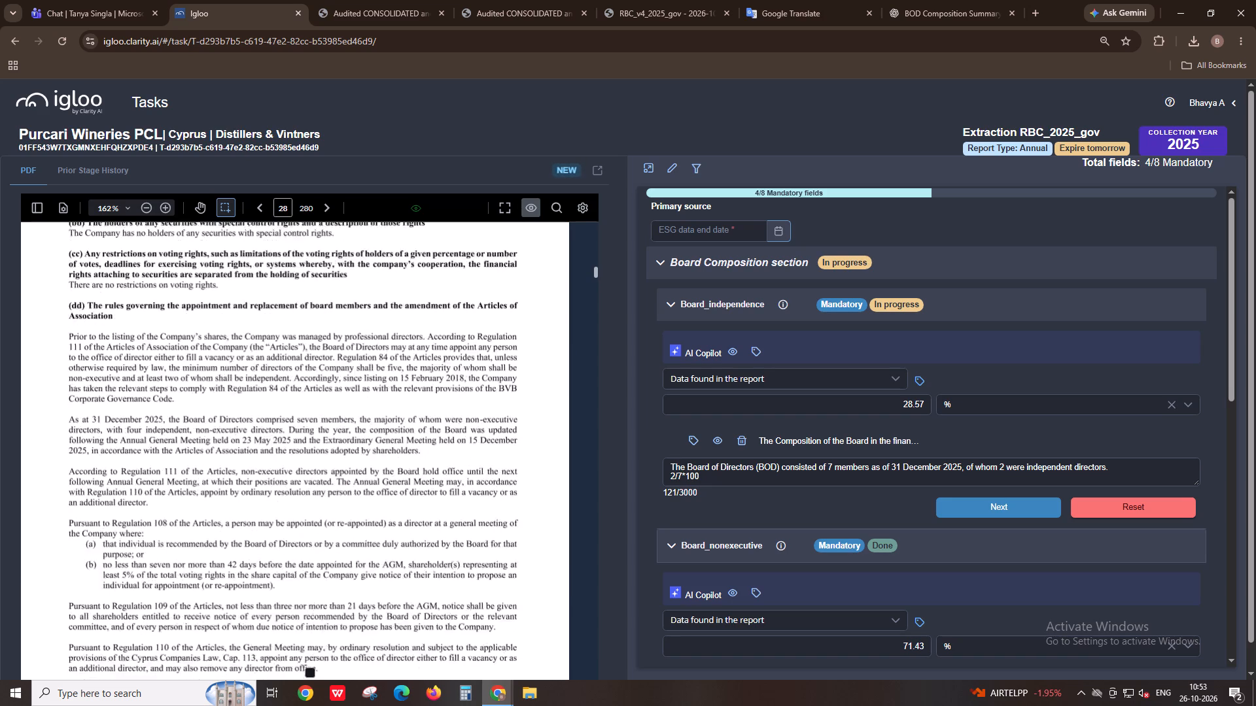
{"action": "scroll", "coordinate": [181, 480], "scroll_direction": "up", "scroll_amount": 10}
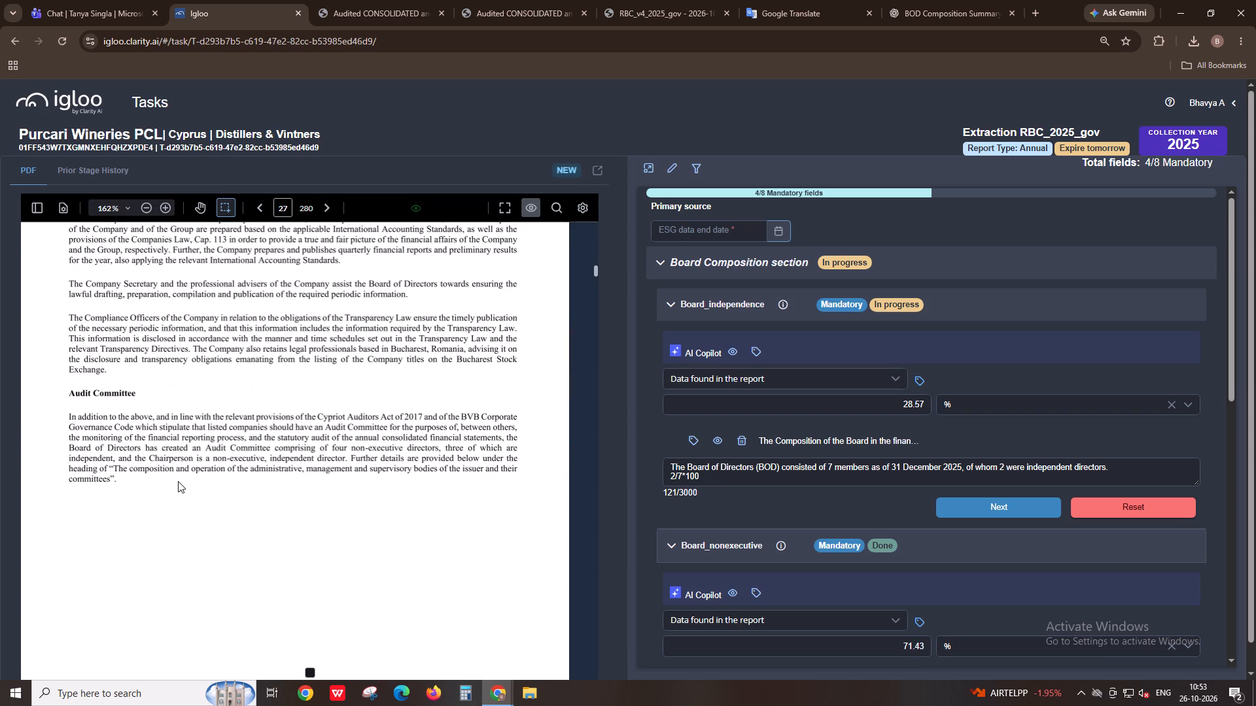
In the report PDF, search for "independent co", broaden the search to "independent", and go through the mentions to the officers list on page 3.
{"action": "left_click", "coordinate": [367, 0]}
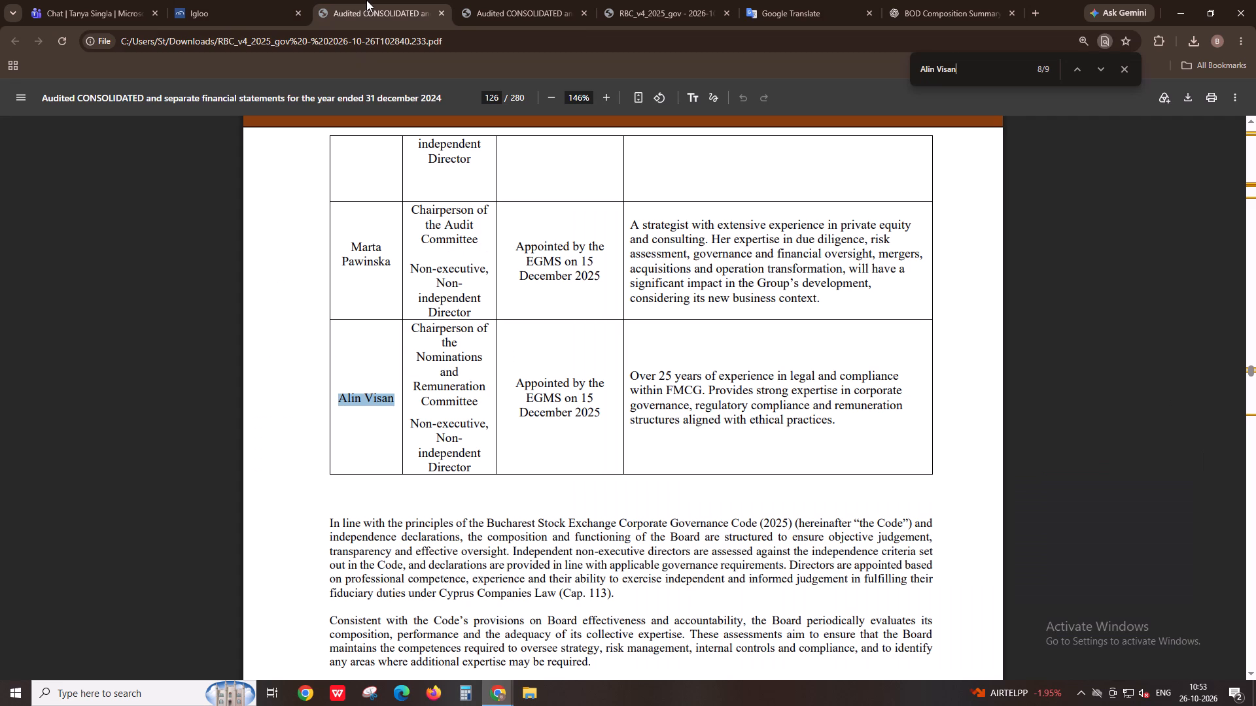
{"action": "key", "text": "ctrl+f"}
{"action": "type", "text": "ine"}
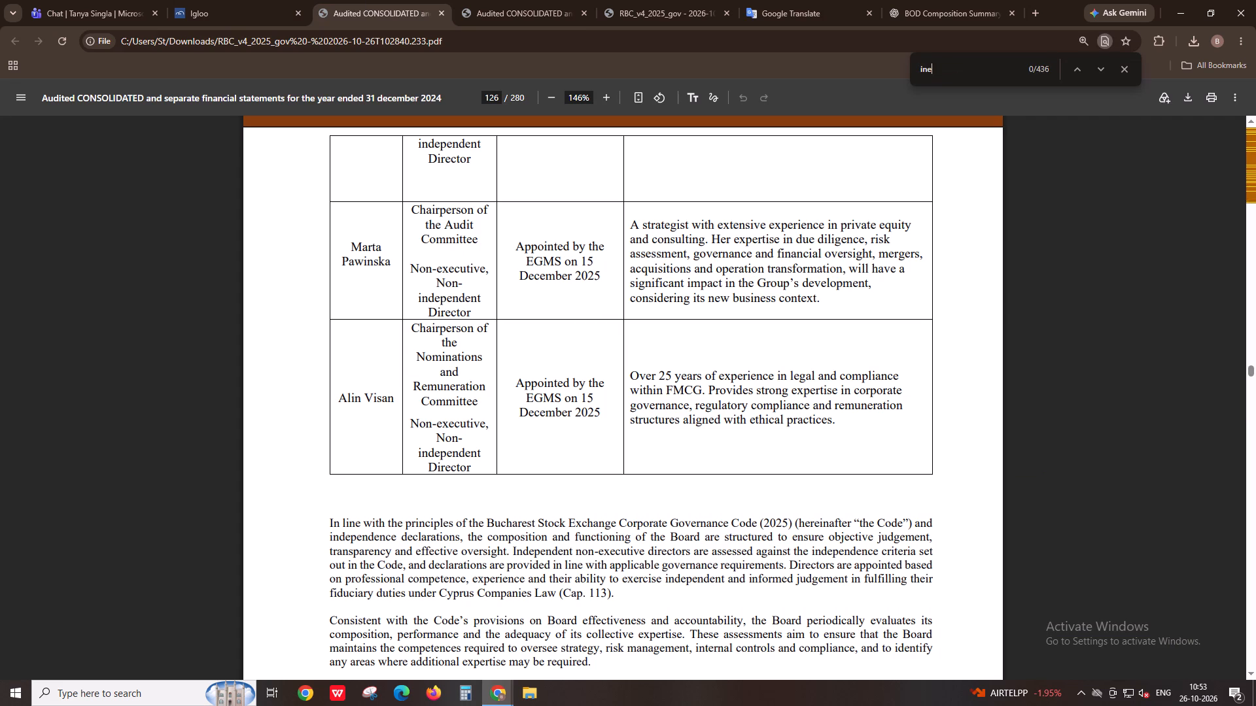
{"action": "key", "text": "BackSpace"}
{"action": "type", "text": "de"}
{"action": "type", "text": "pendent"}
{"action": "key", "text": "space"}
{"action": "type", "text": "co"}
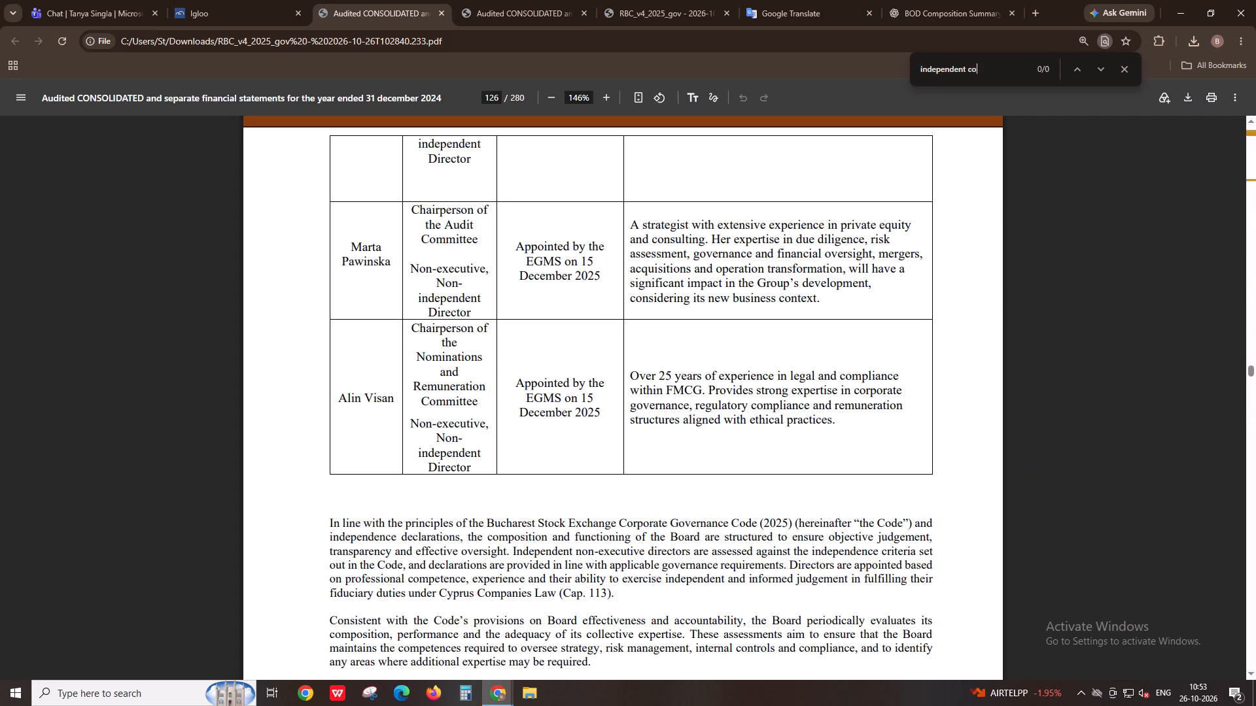
{"action": "key", "text": "Return"}
{"action": "key", "text": "BackSpace"}
{"action": "key", "text": "BackSpace"}
{"action": "key", "text": "BackSpace"}
{"action": "key", "text": "Return"}
{"action": "key", "text": "Return"}
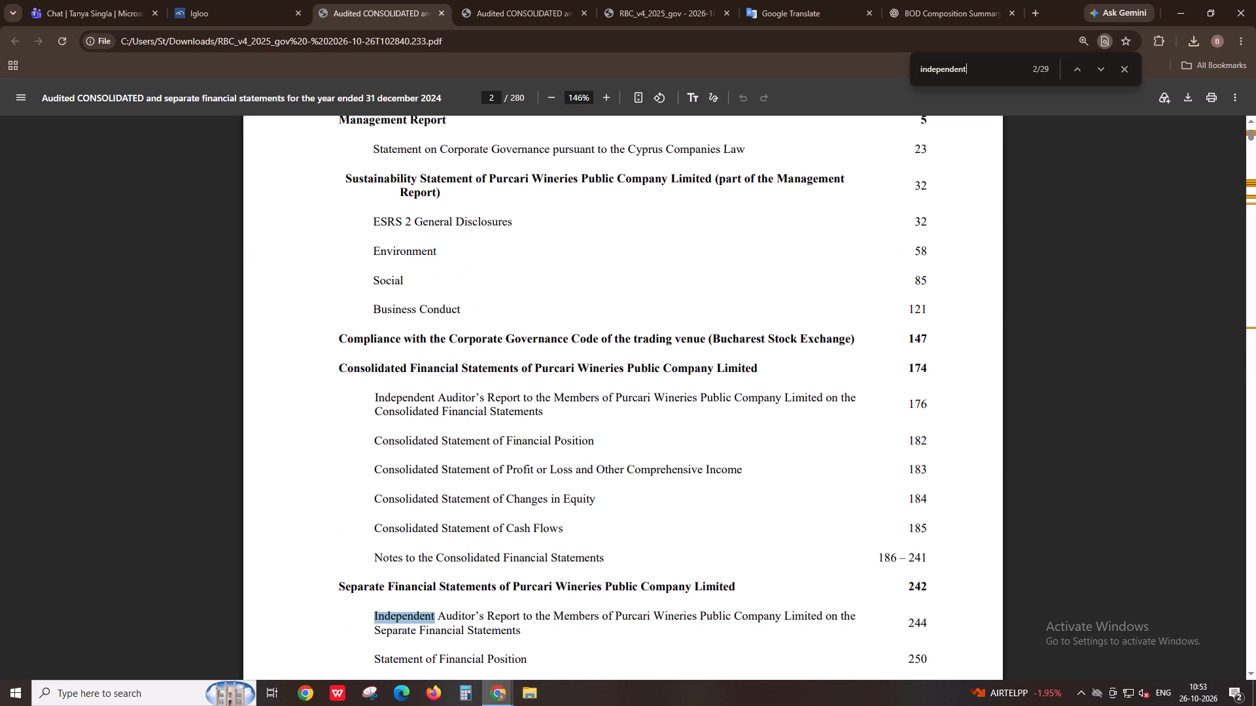
{"action": "key", "text": "Return"}
{"action": "key", "text": "Return"}
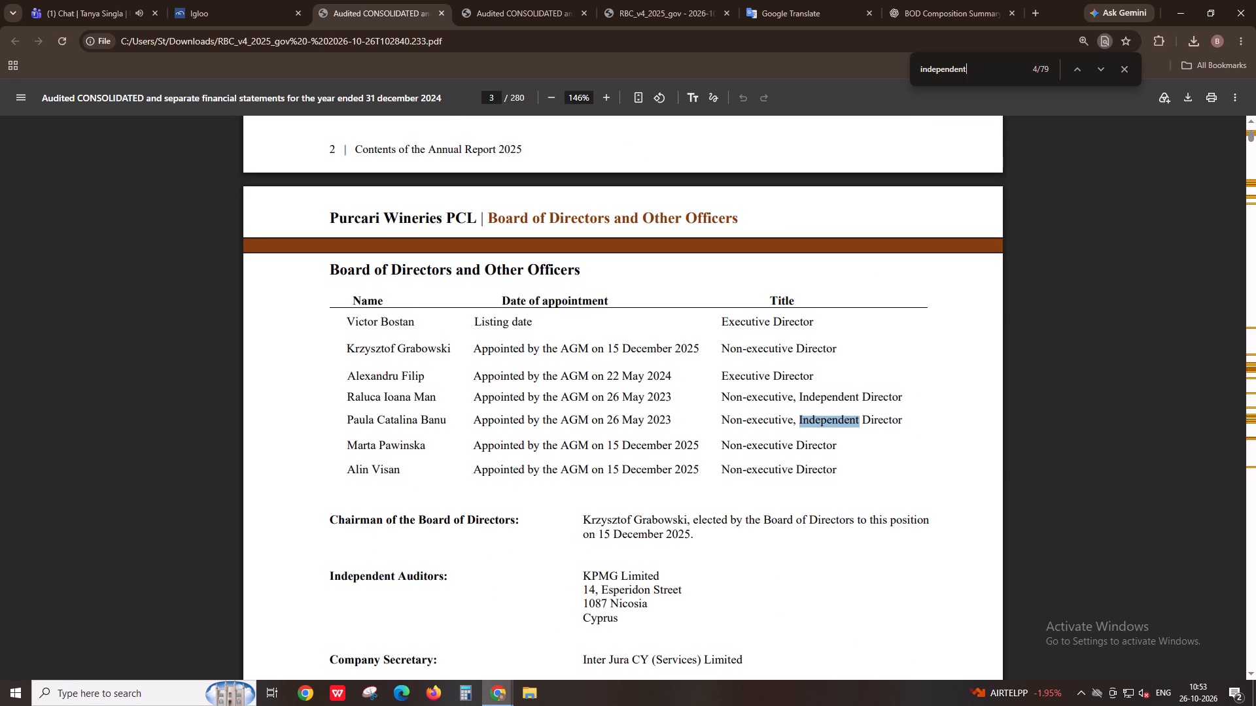
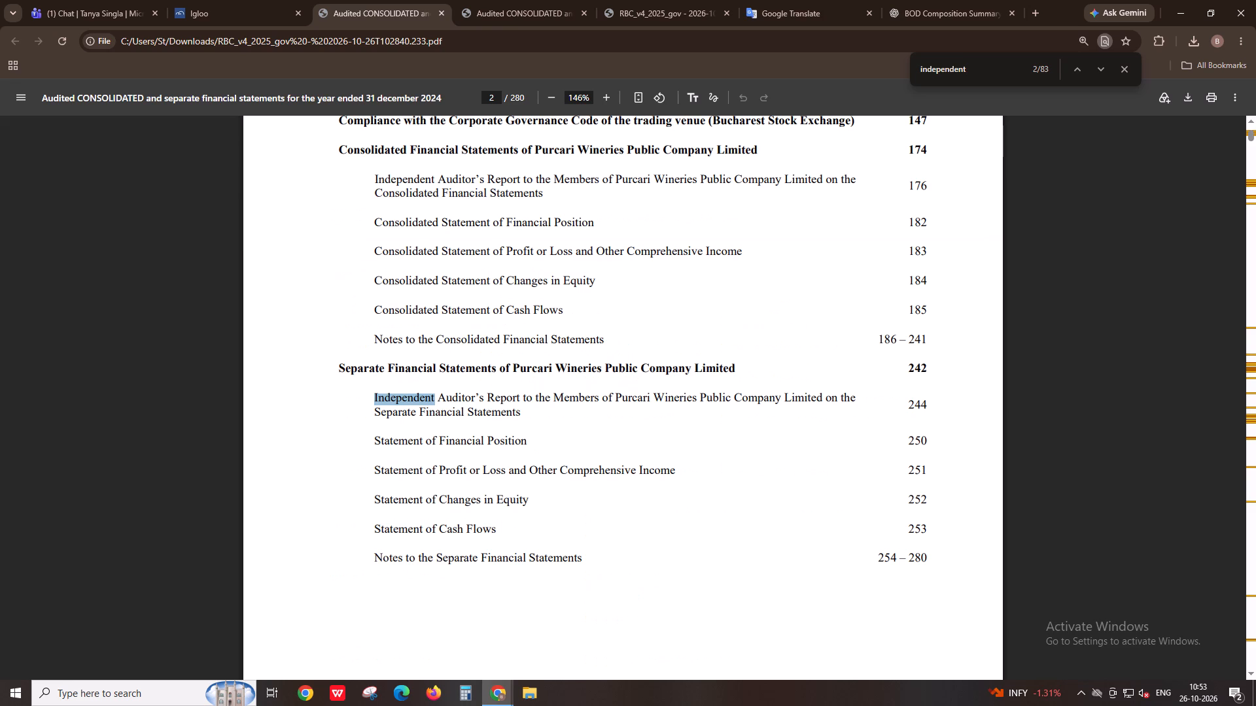
Go through the "independent" mentions from the officers list on page 3 to the Audit Committee and Board composition passages on pages 27 and 28.
{"action": "key", "text": "Return"}
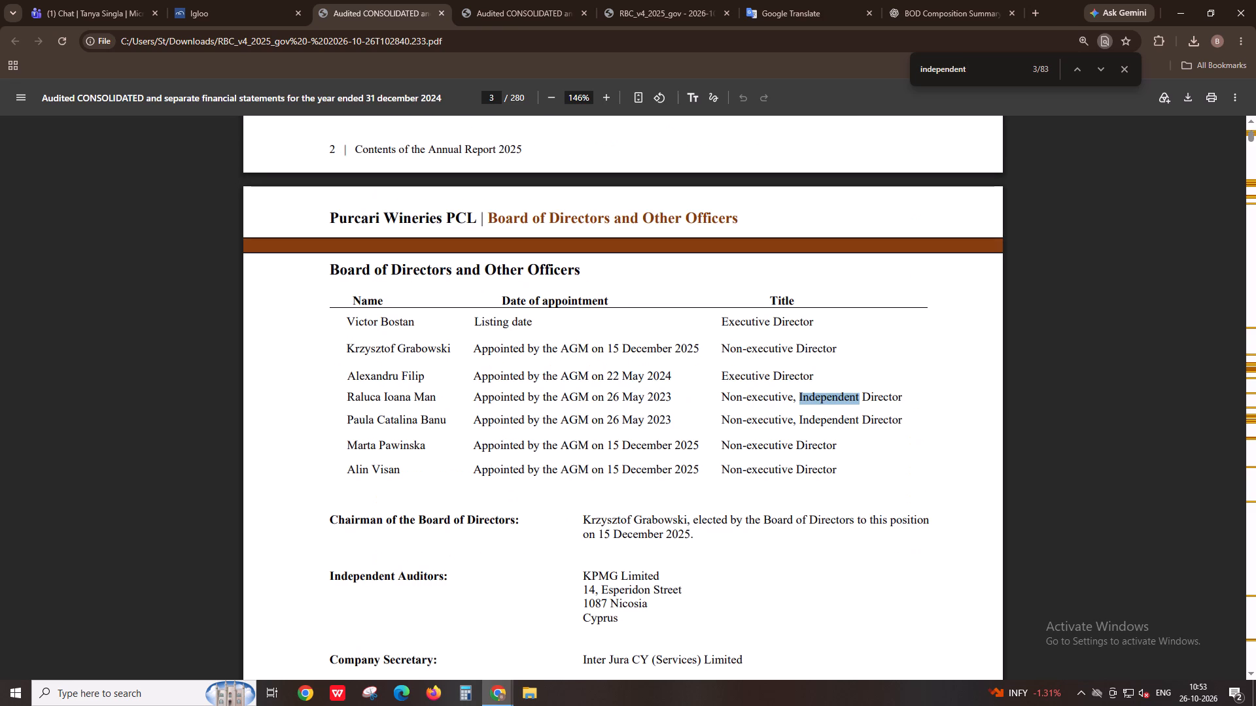
{"action": "key", "text": "Return"}
{"action": "key", "text": "Return"}
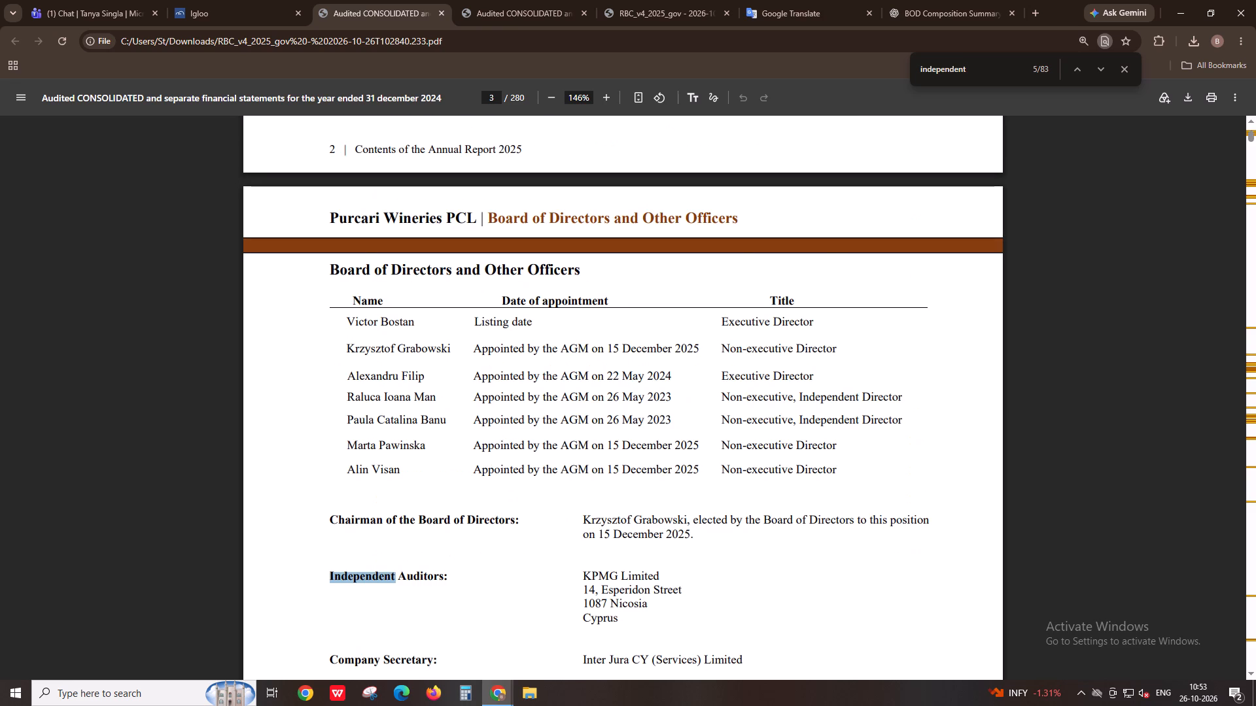
{"action": "key", "text": "Return"}
{"action": "key", "text": "Return"}
{"action": "key", "text": "Return"}
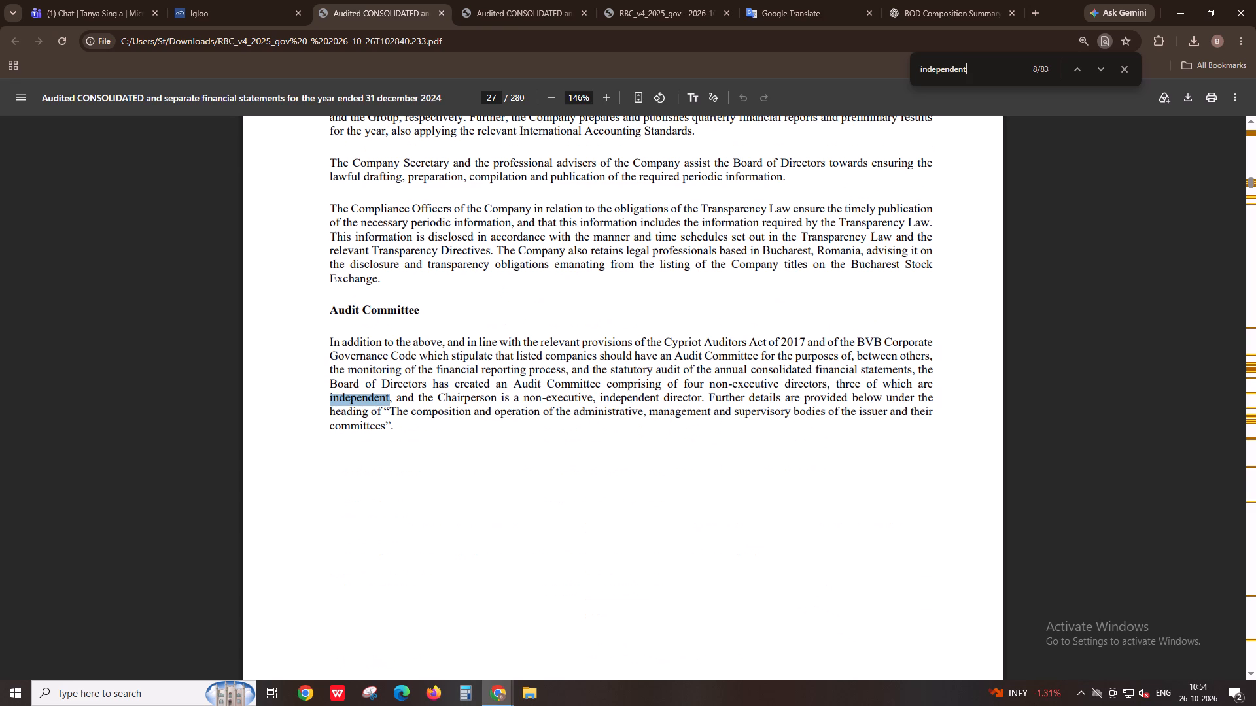
{"action": "key", "text": "Return"}
{"action": "key", "text": "Return"}
{"action": "key", "text": "Return"}
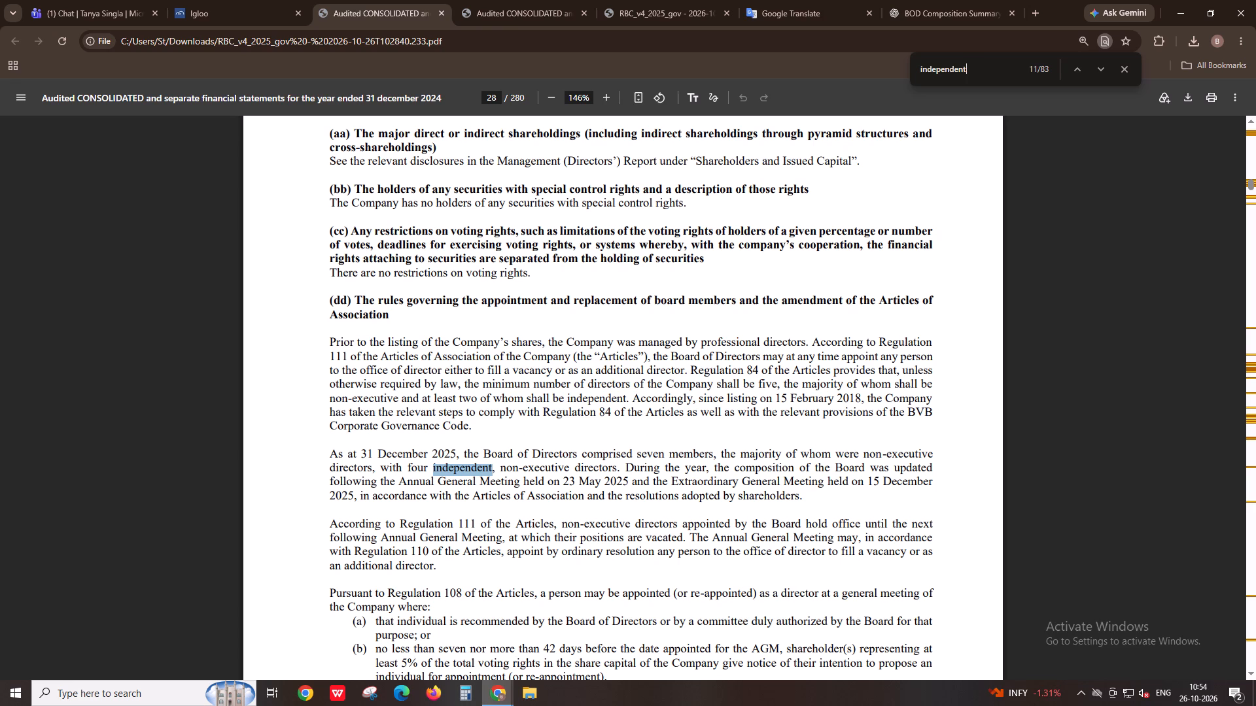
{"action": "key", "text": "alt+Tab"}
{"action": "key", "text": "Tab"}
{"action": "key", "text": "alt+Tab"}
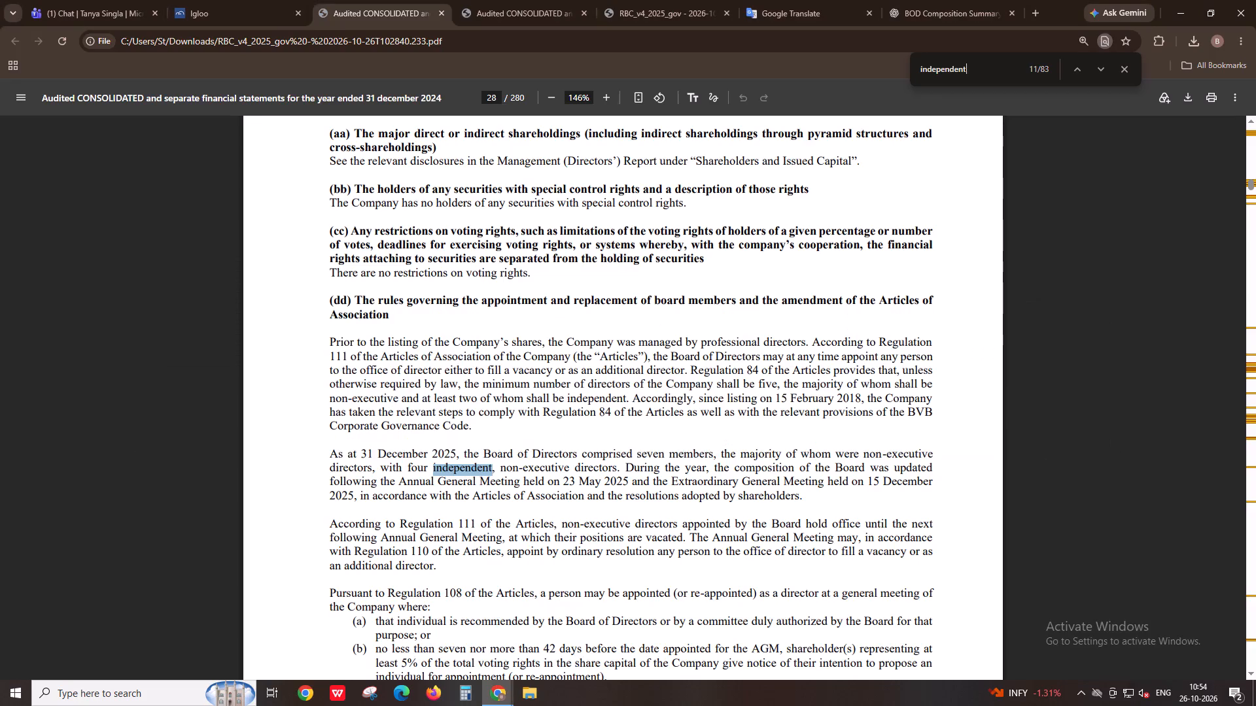
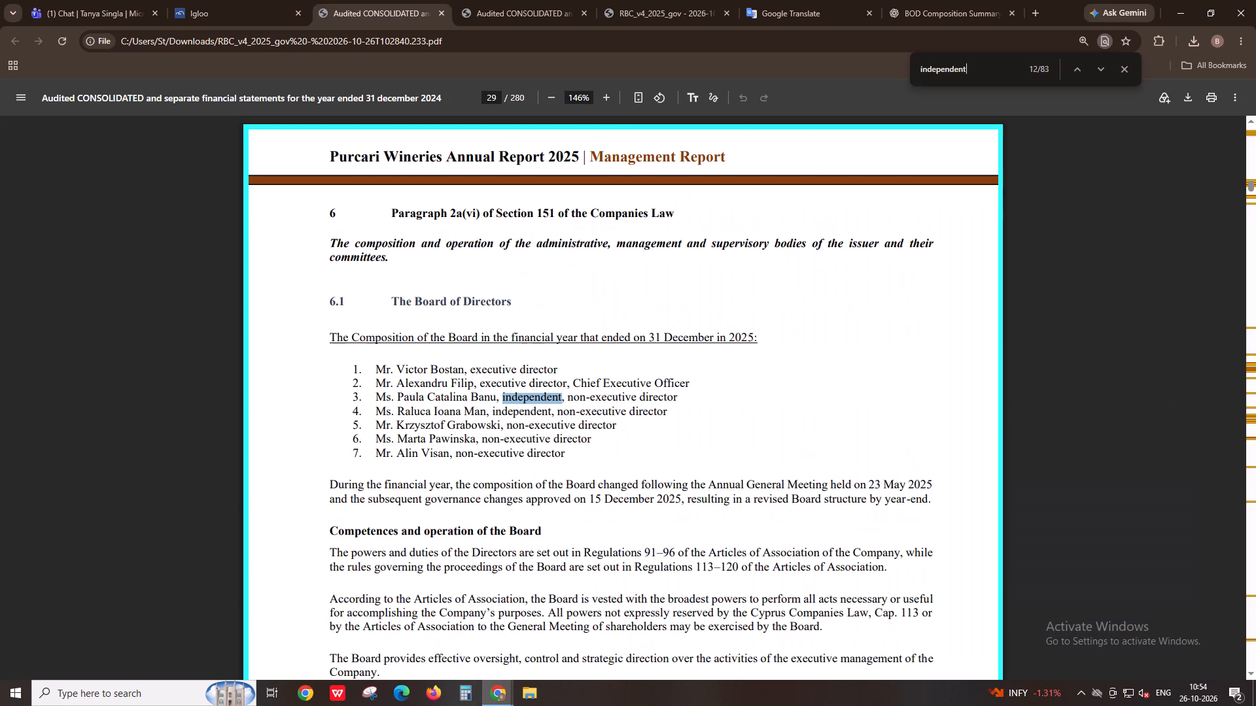
Return to the previous "independent" mention, in the Board composition passage on page 28.
{"action": "key", "text": "shift+Return"}
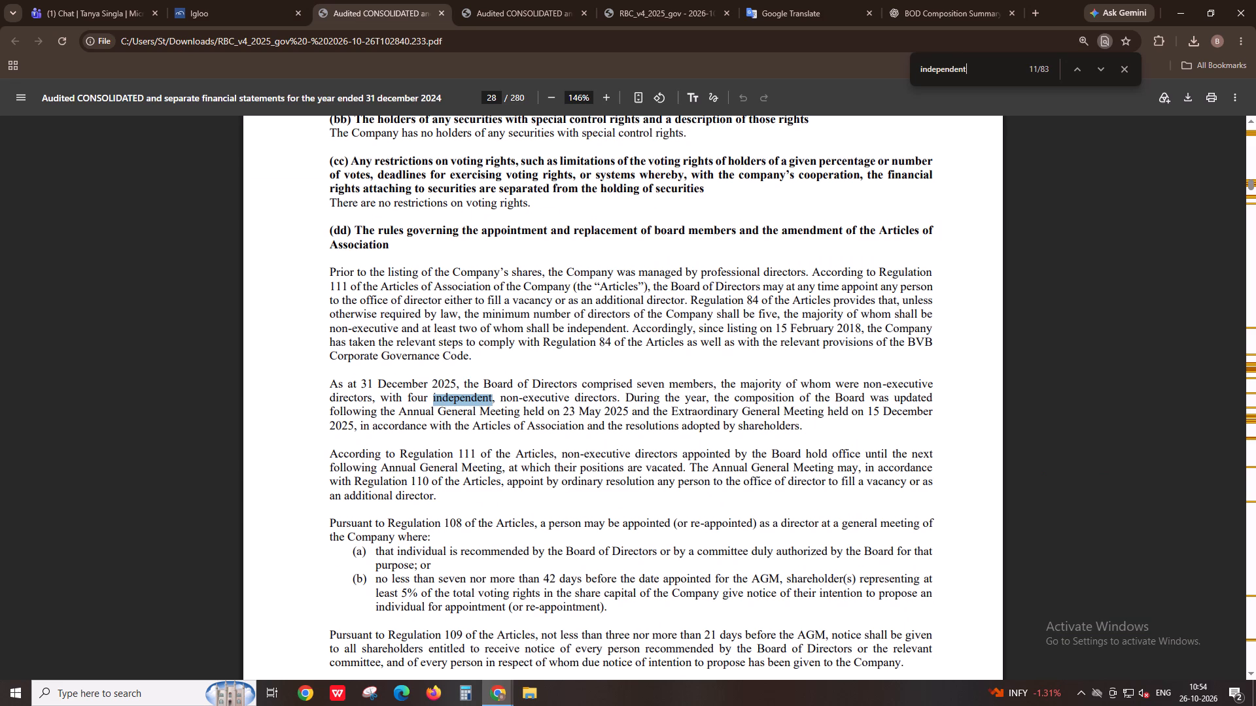
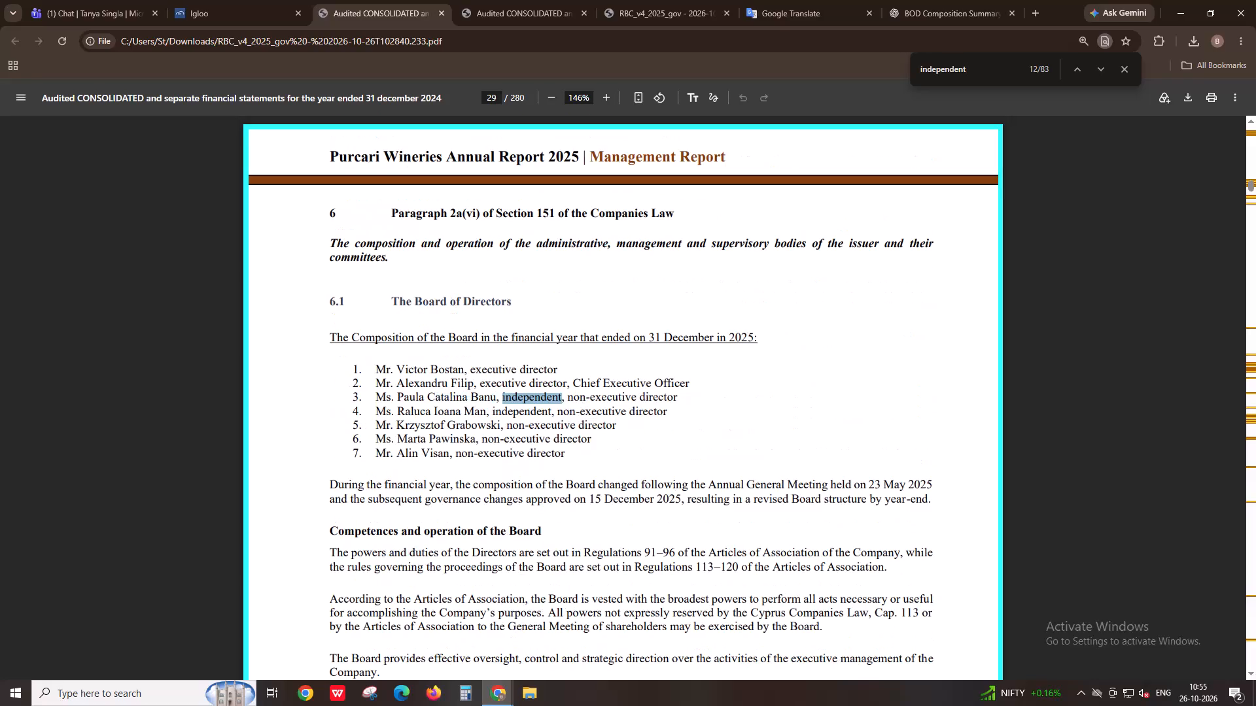
{"action": "key", "text": "shift+Return"}
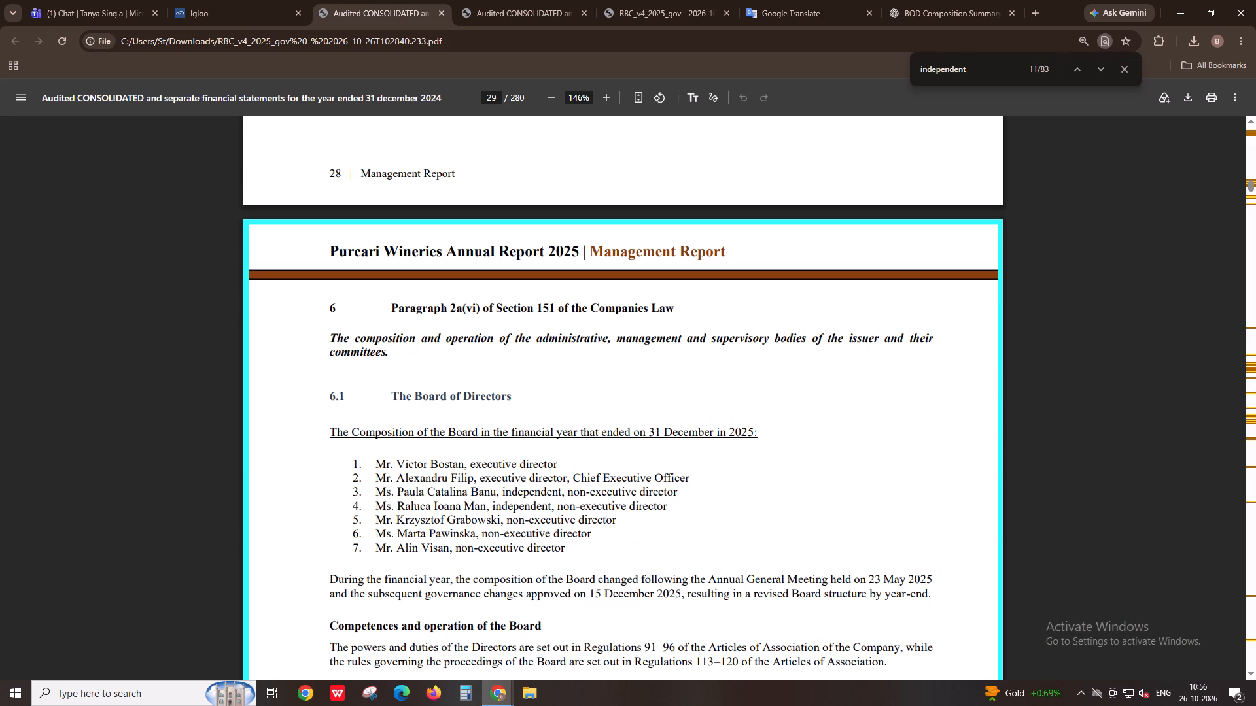
{"action": "left_click_drag", "start_coordinate": [576, 556], "coordinate": [327, 423]}
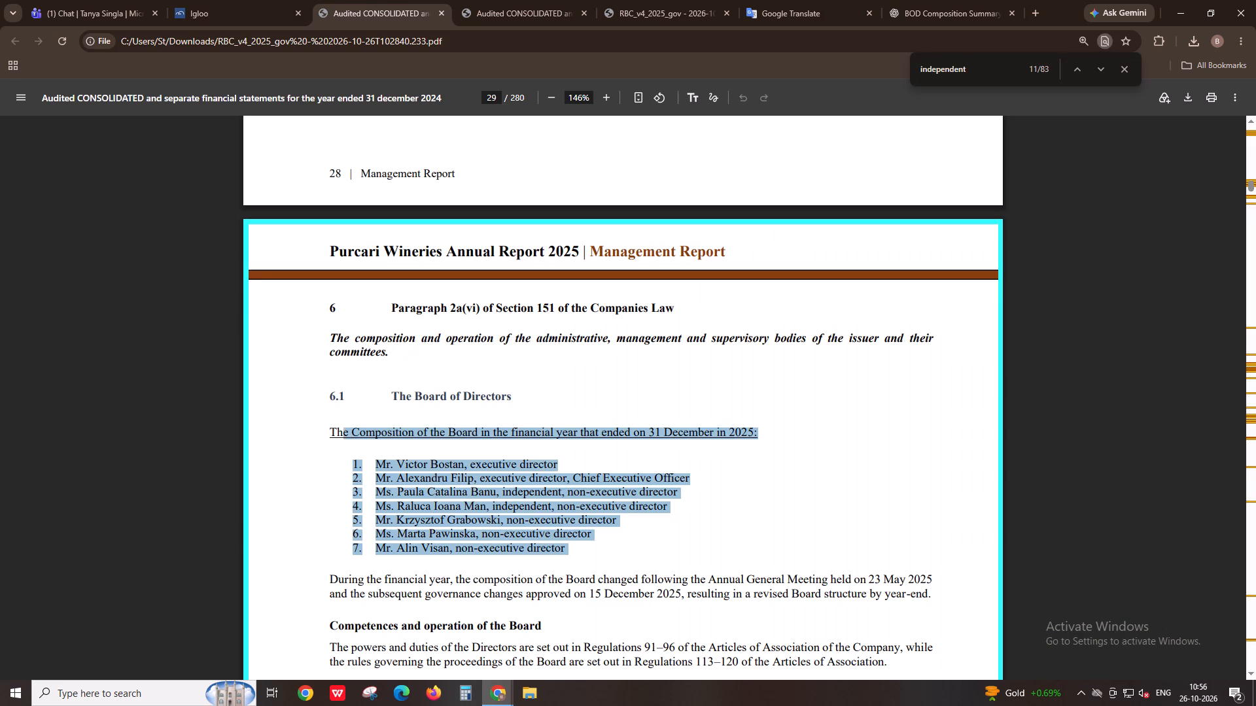
{"action": "left_click_drag", "start_coordinate": [327, 423], "coordinate": [323, 424]}
{"action": "left_click_drag", "start_coordinate": [322, 424], "coordinate": [315, 427]}
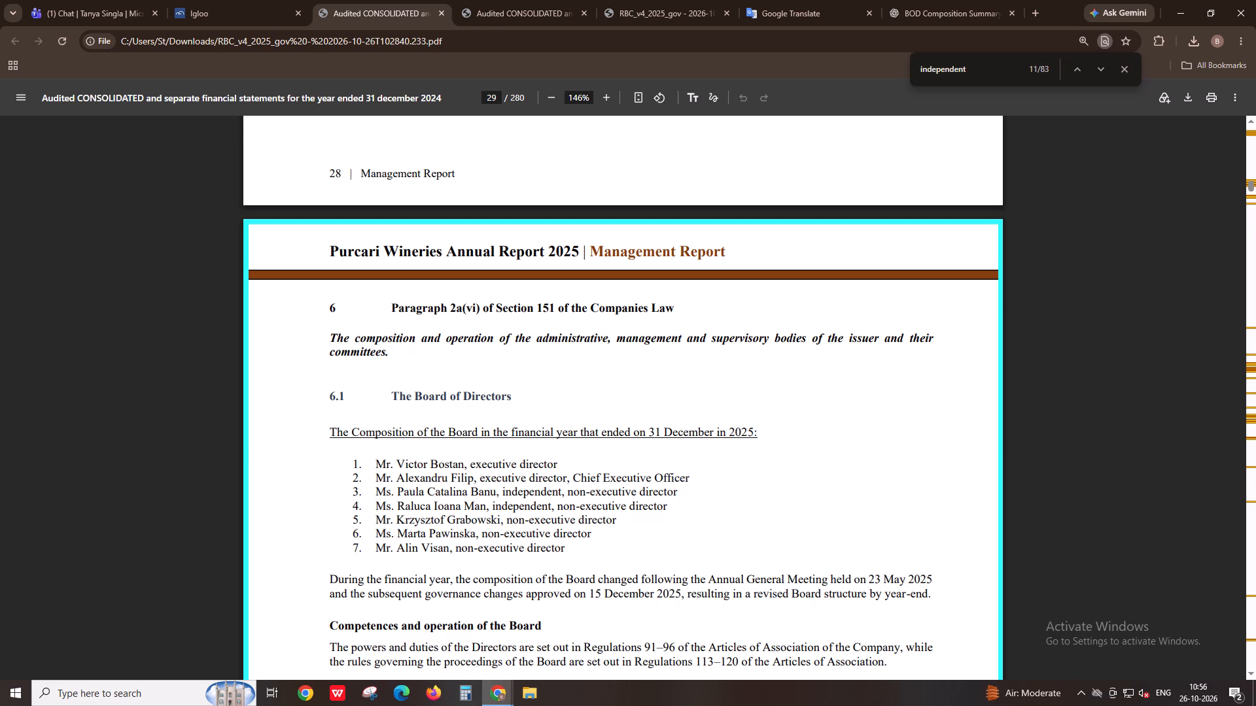
{"action": "left_click_drag", "start_coordinate": [329, 398], "coordinate": [595, 597]}
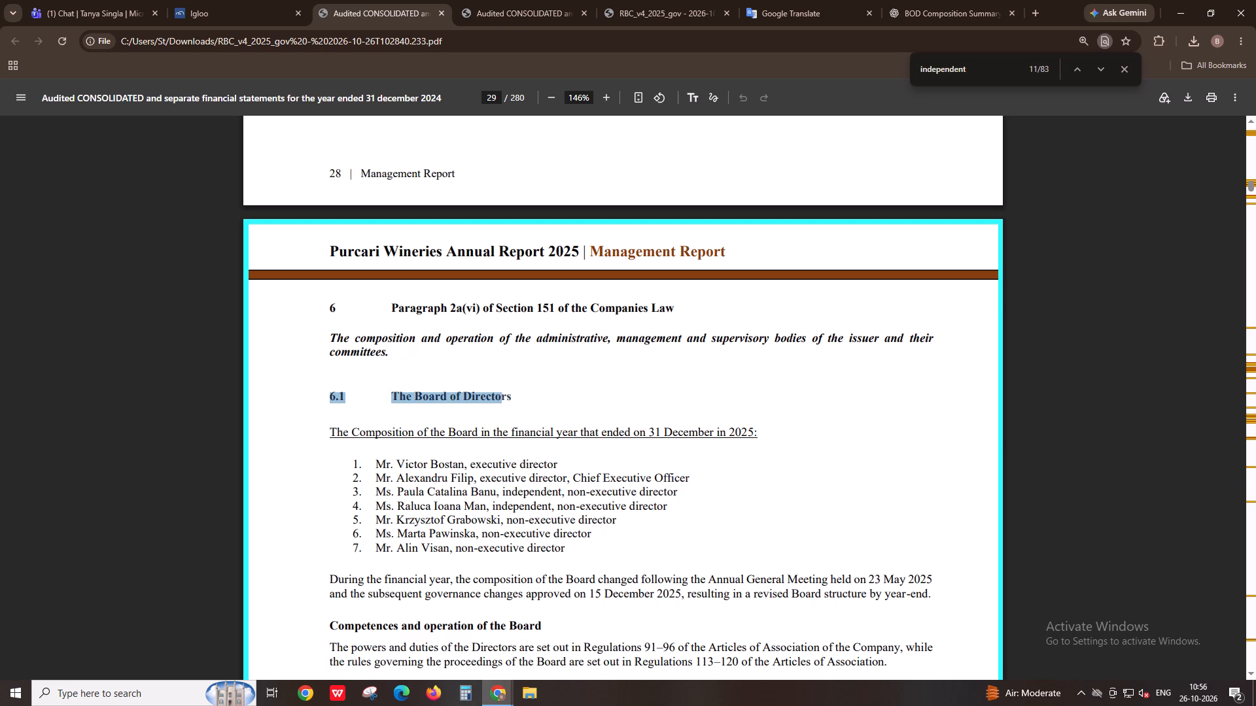
{"action": "left_click_drag", "start_coordinate": [595, 597], "coordinate": [585, 554]}
{"action": "left_click", "coordinate": [585, 554]}
{"action": "left_click_drag", "start_coordinate": [575, 550], "coordinate": [574, 550]}
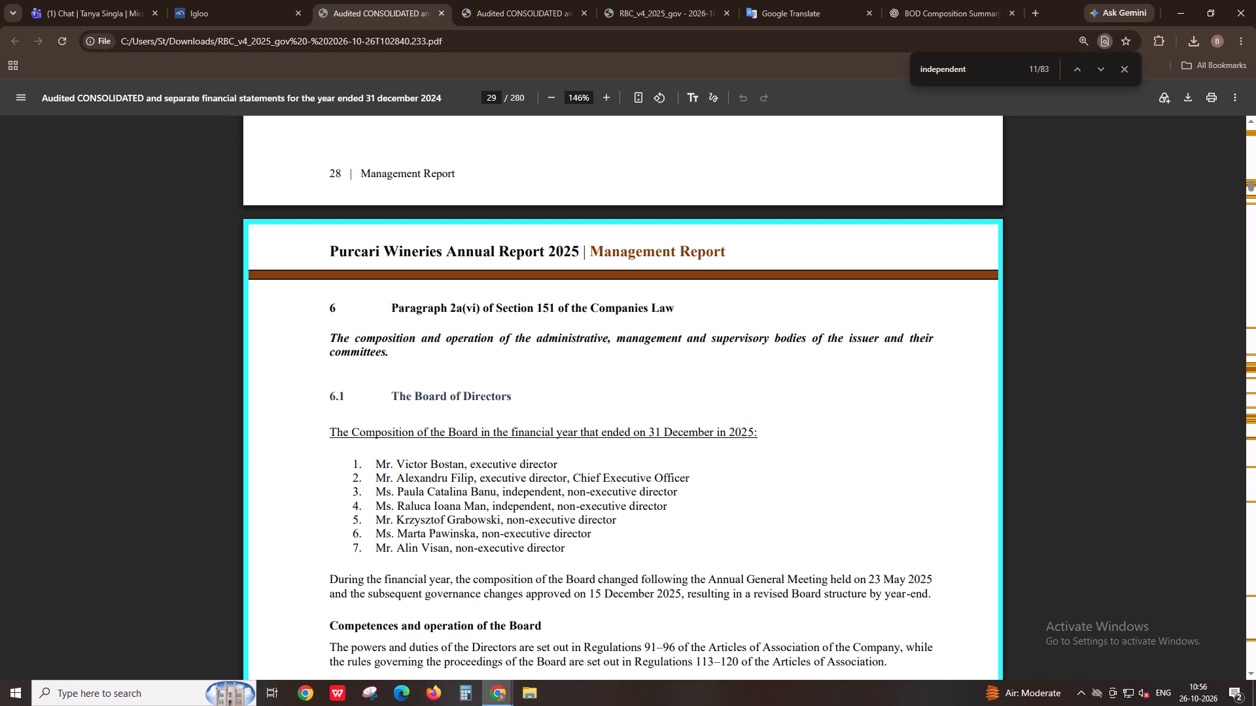
{"action": "left_click_drag", "start_coordinate": [574, 550], "coordinate": [331, 428]}
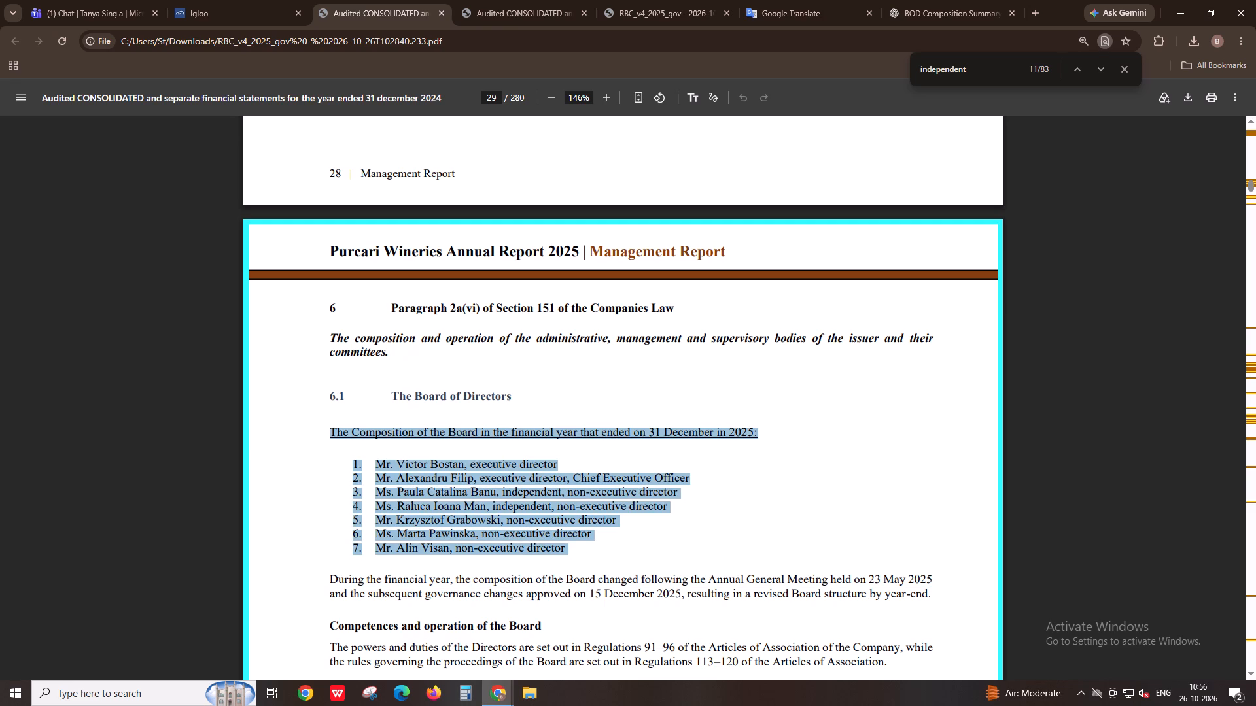
{"action": "left_click_drag", "start_coordinate": [331, 428], "coordinate": [324, 399]}
{"action": "left_click", "coordinate": [324, 399]}
{"action": "left_click_drag", "start_coordinate": [324, 399], "coordinate": [502, 400]}
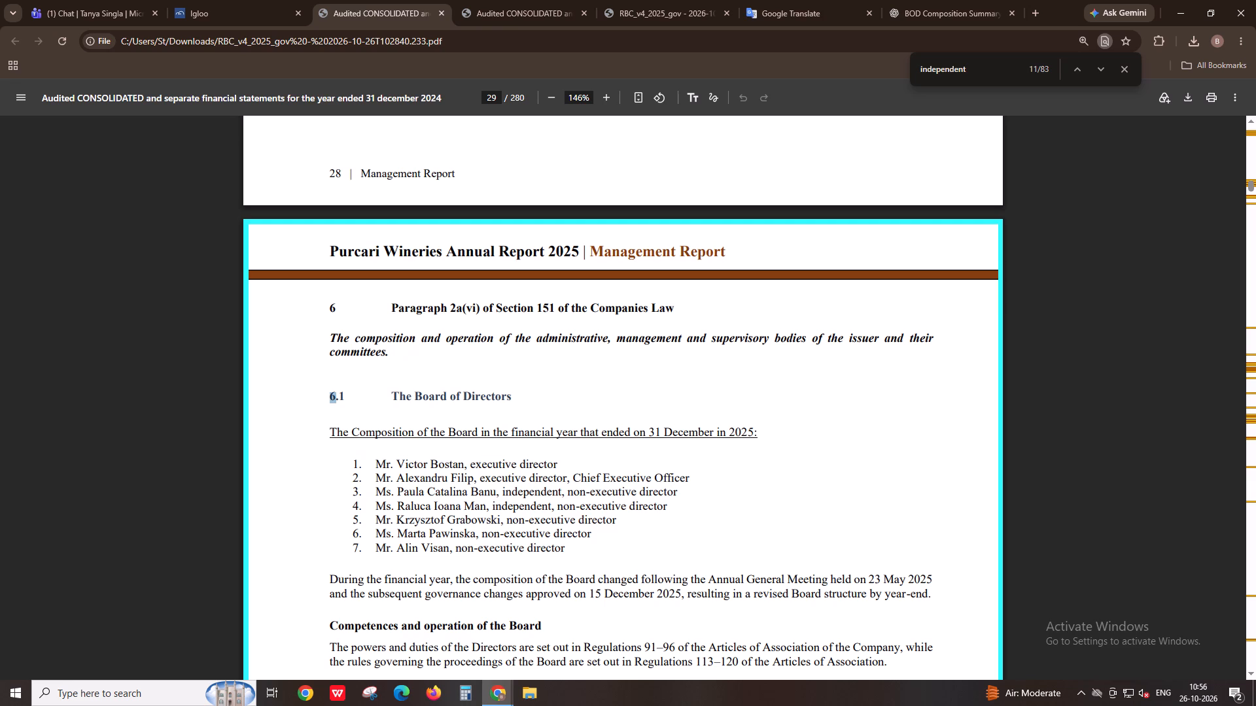
{"action": "left_click_drag", "start_coordinate": [502, 400], "coordinate": [572, 563]}
{"action": "left_click", "coordinate": [572, 563]}
{"action": "left_click_drag", "start_coordinate": [565, 548], "coordinate": [522, 548]}
{"action": "left_click_drag", "start_coordinate": [522, 548], "coordinate": [459, 545]}
{"action": "left_click_drag", "start_coordinate": [375, 546], "coordinate": [394, 550]}
{"action": "left_click", "coordinate": [394, 550]}
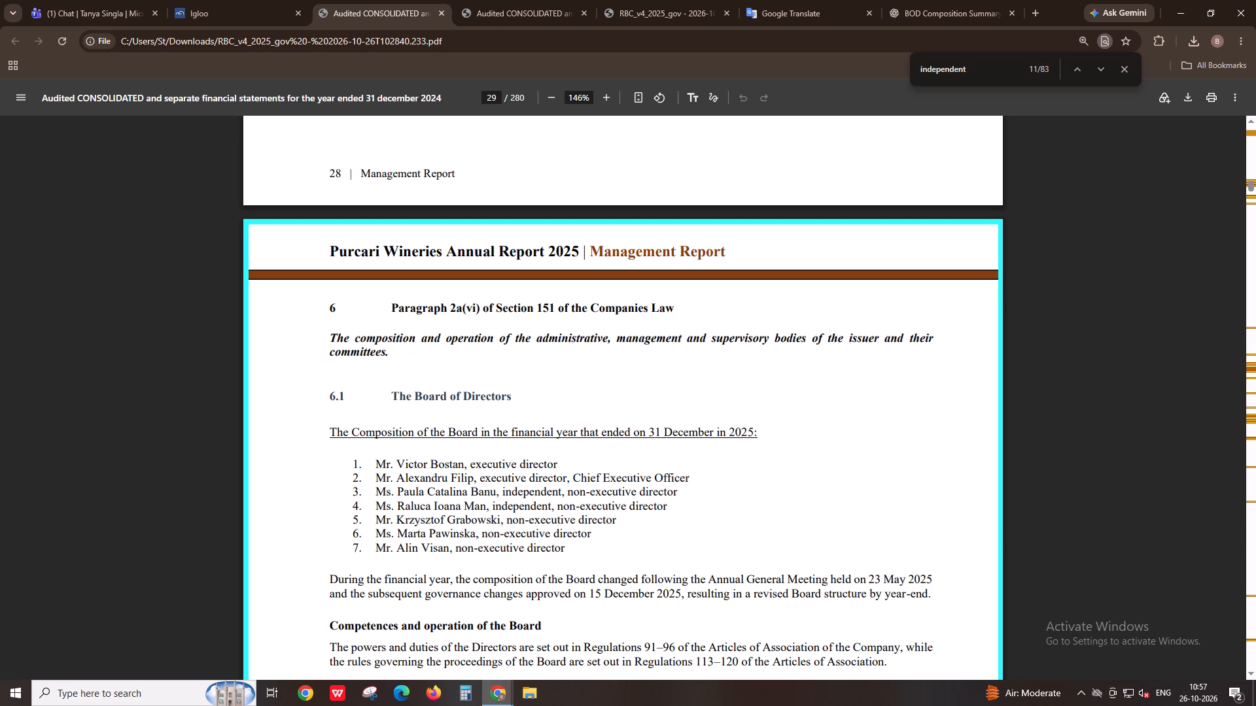
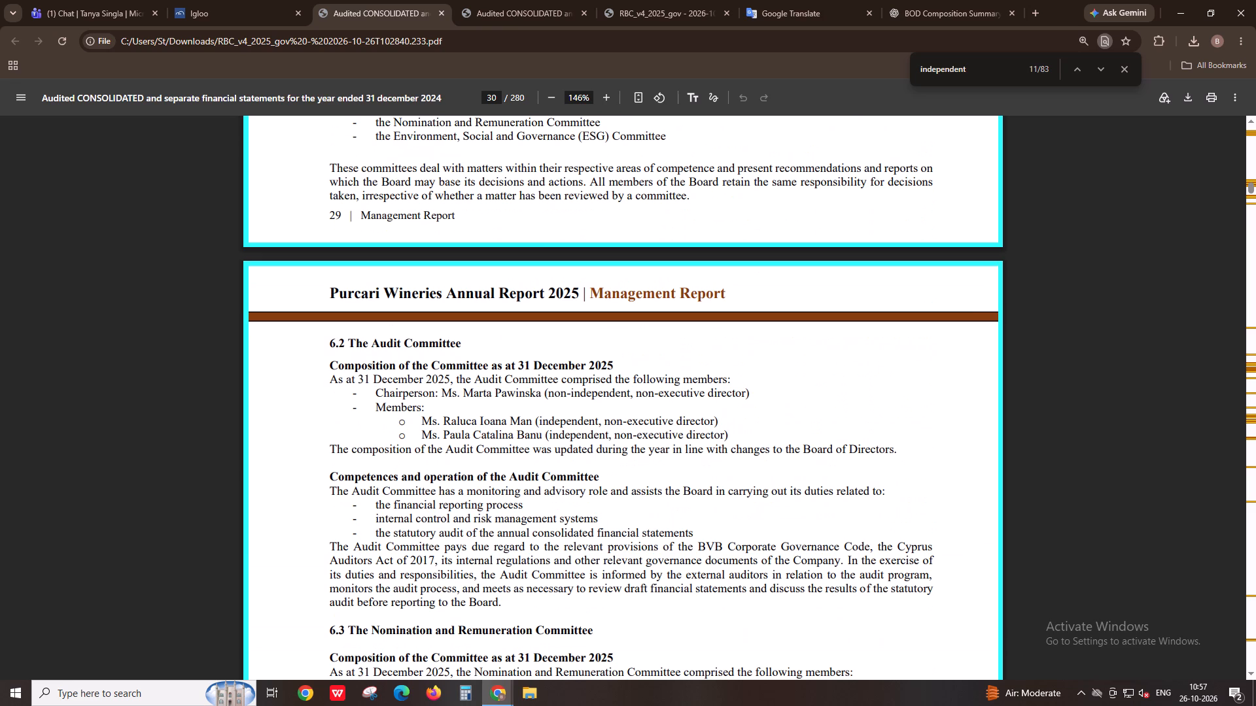
{"action": "scroll", "coordinate": [392, 366], "scroll_direction": "down", "scroll_amount": 2}
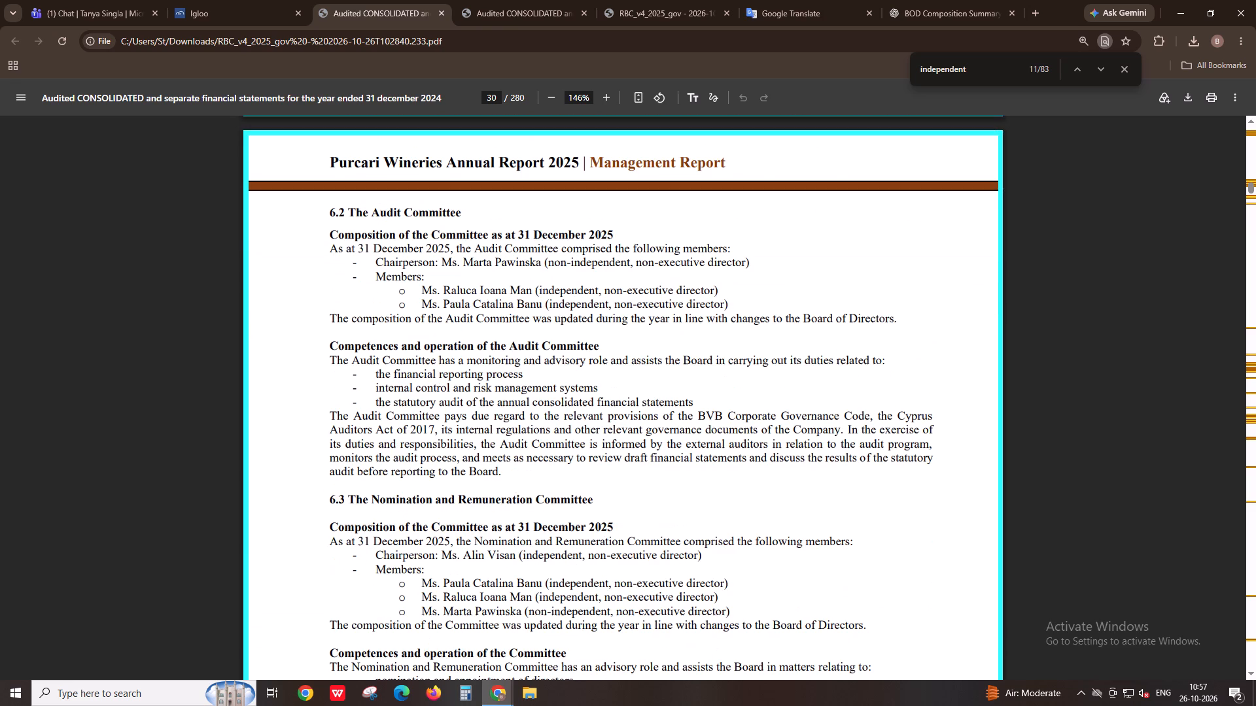
{"action": "scroll", "coordinate": [392, 366], "scroll_direction": "down", "scroll_amount": 2}
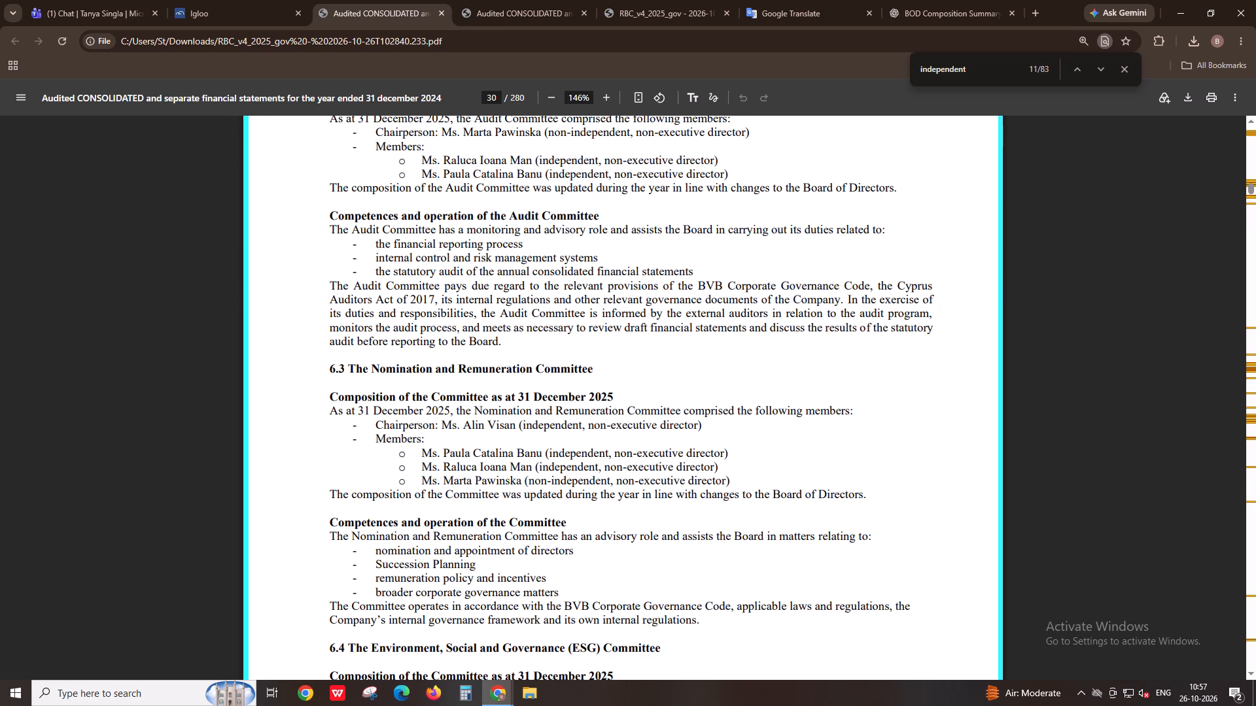
{"action": "scroll", "coordinate": [597, 461], "scroll_direction": "down", "scroll_amount": 2}
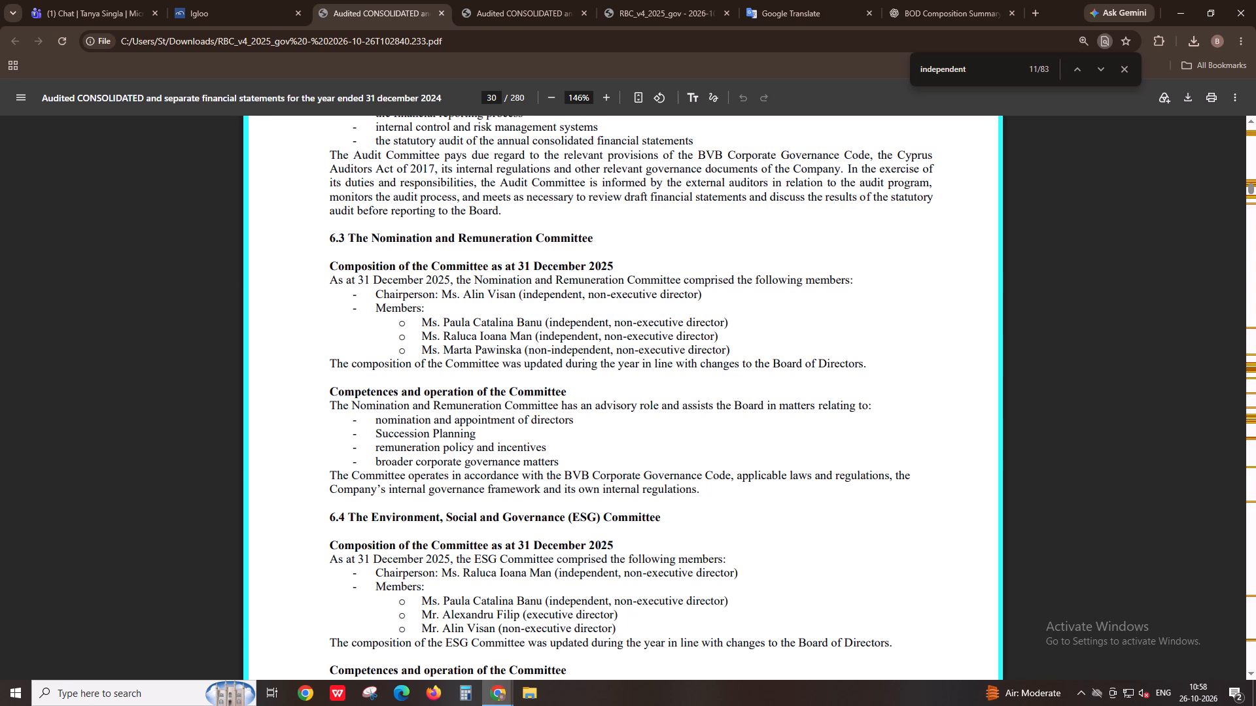
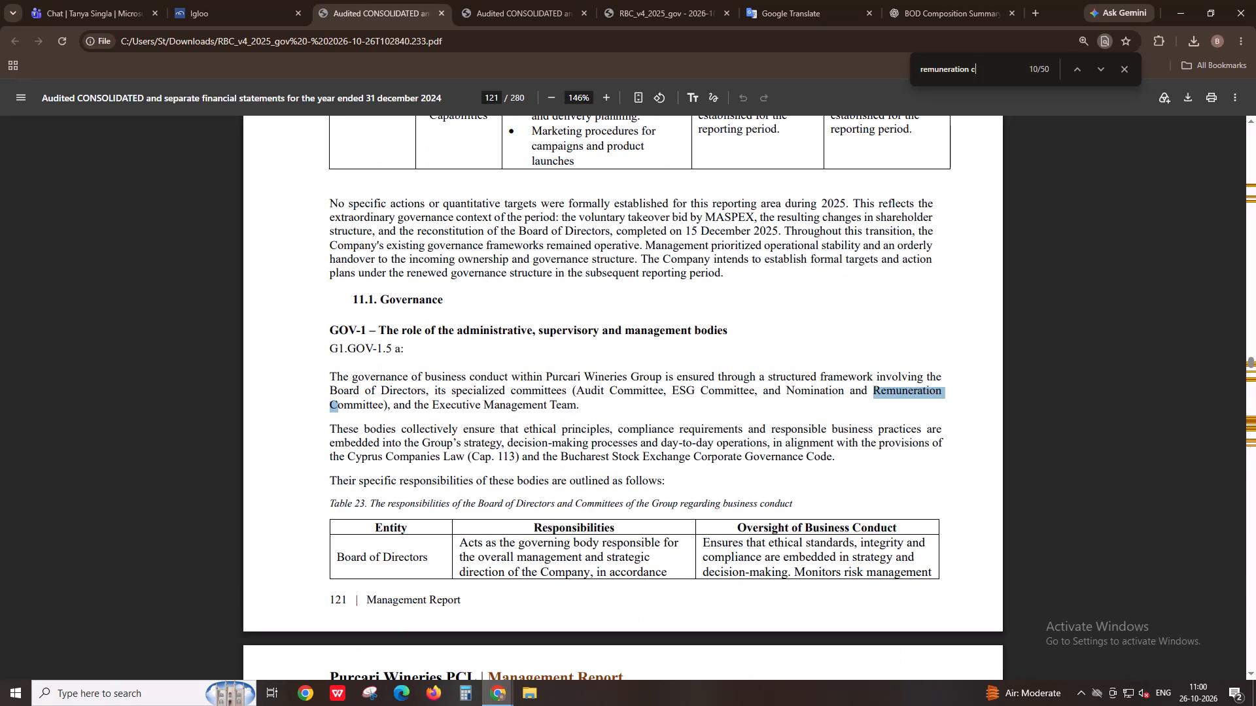
{"action": "key", "text": "Return"}
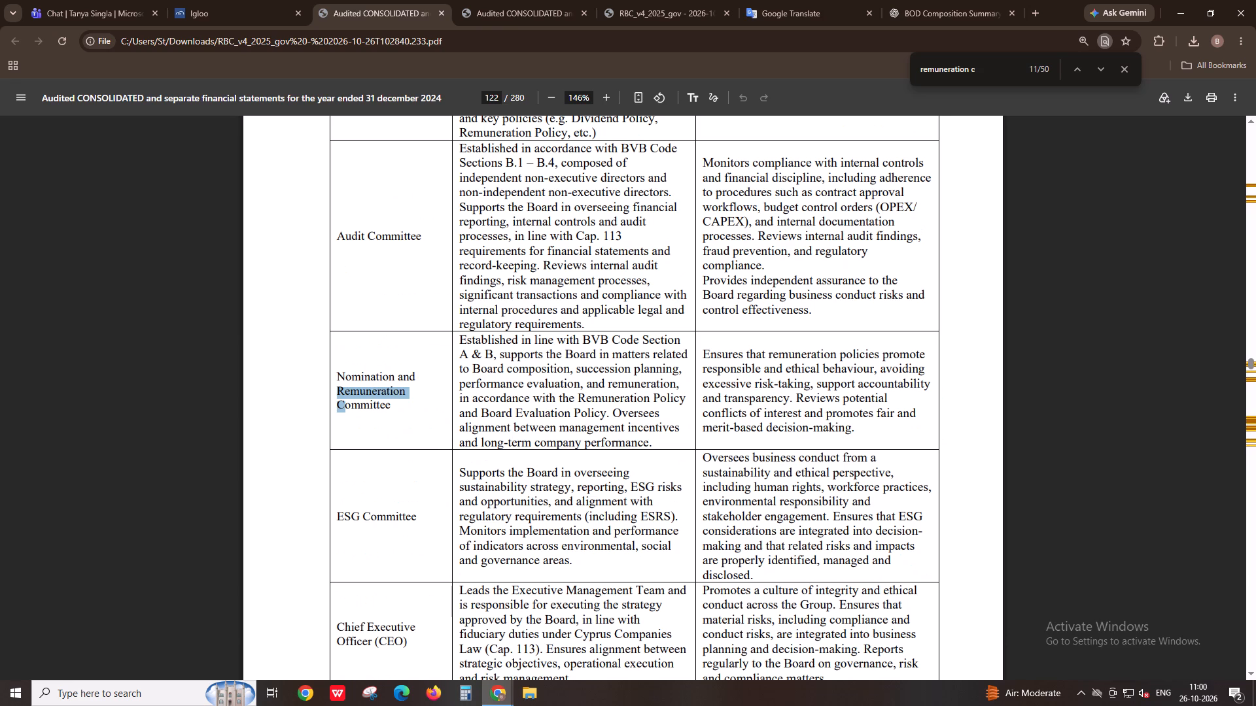
{"action": "key", "text": "Return"}
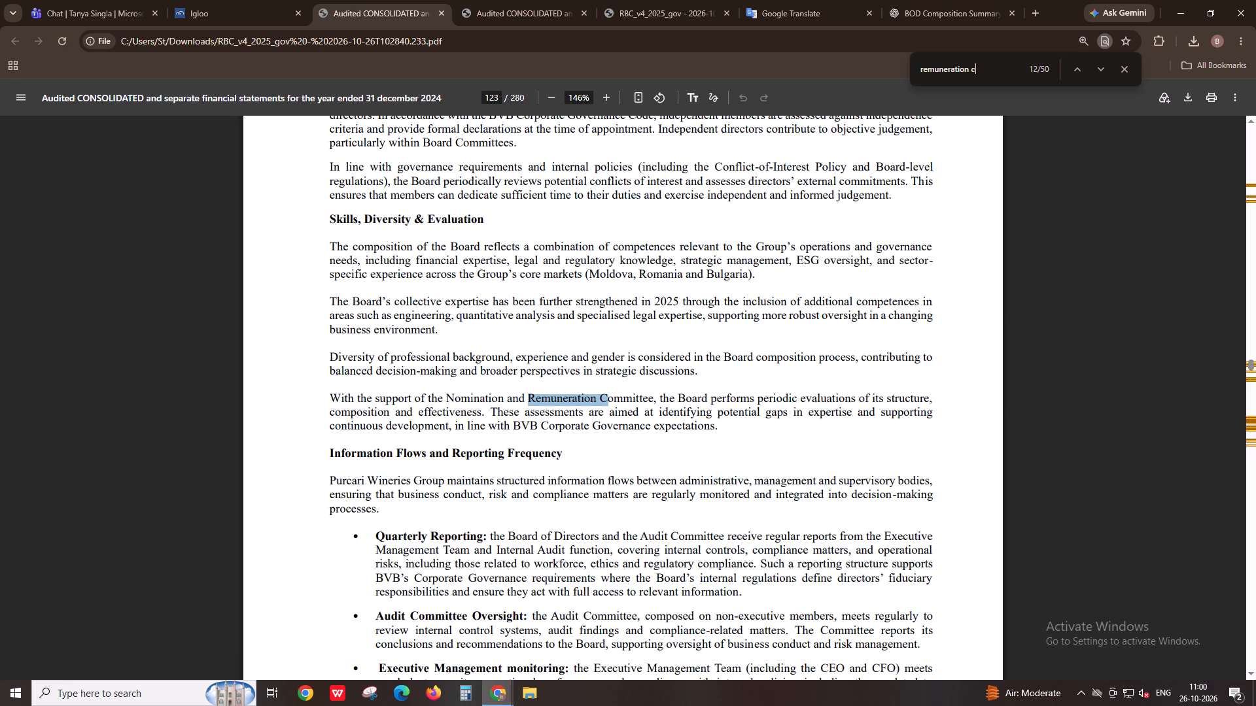
{"action": "key", "text": "Return"}
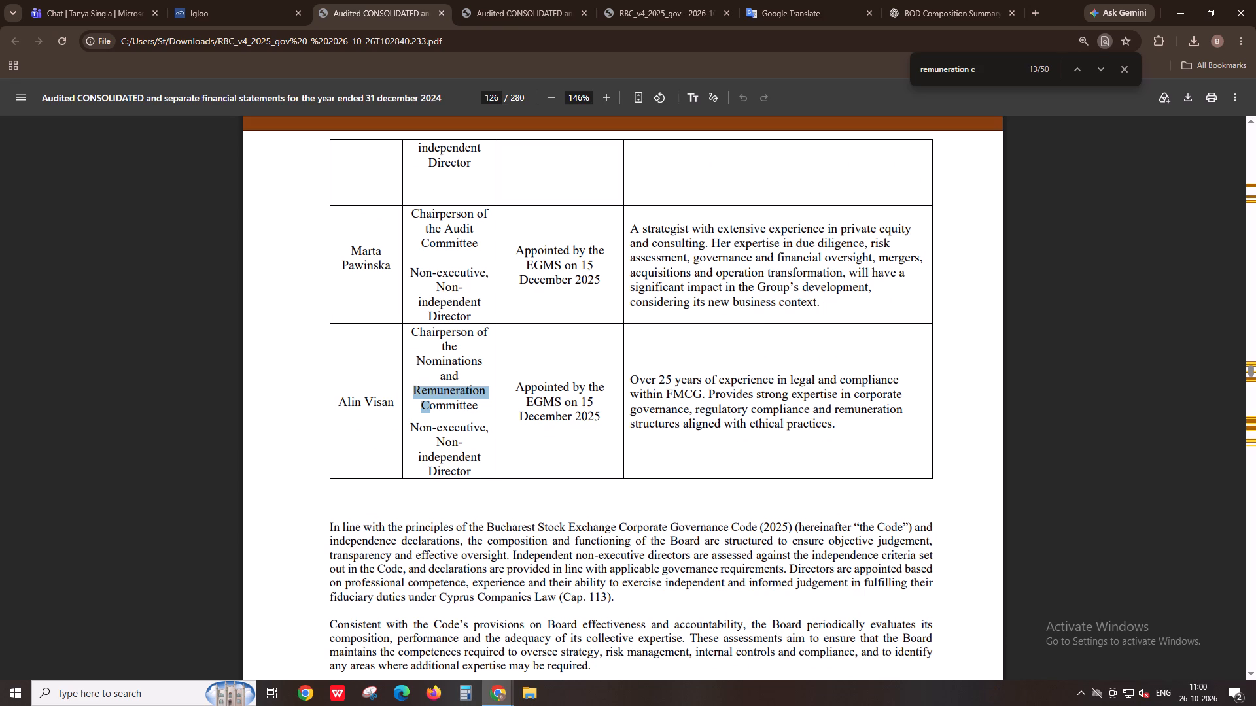
{"action": "key", "text": "alt+Tab"}
{"action": "key", "text": "alt+Tab"}
{"action": "scroll", "coordinate": [414, 305], "scroll_direction": "up", "scroll_amount": 1}
{"action": "scroll", "coordinate": [415, 450], "scroll_direction": "up", "scroll_amount": 7}
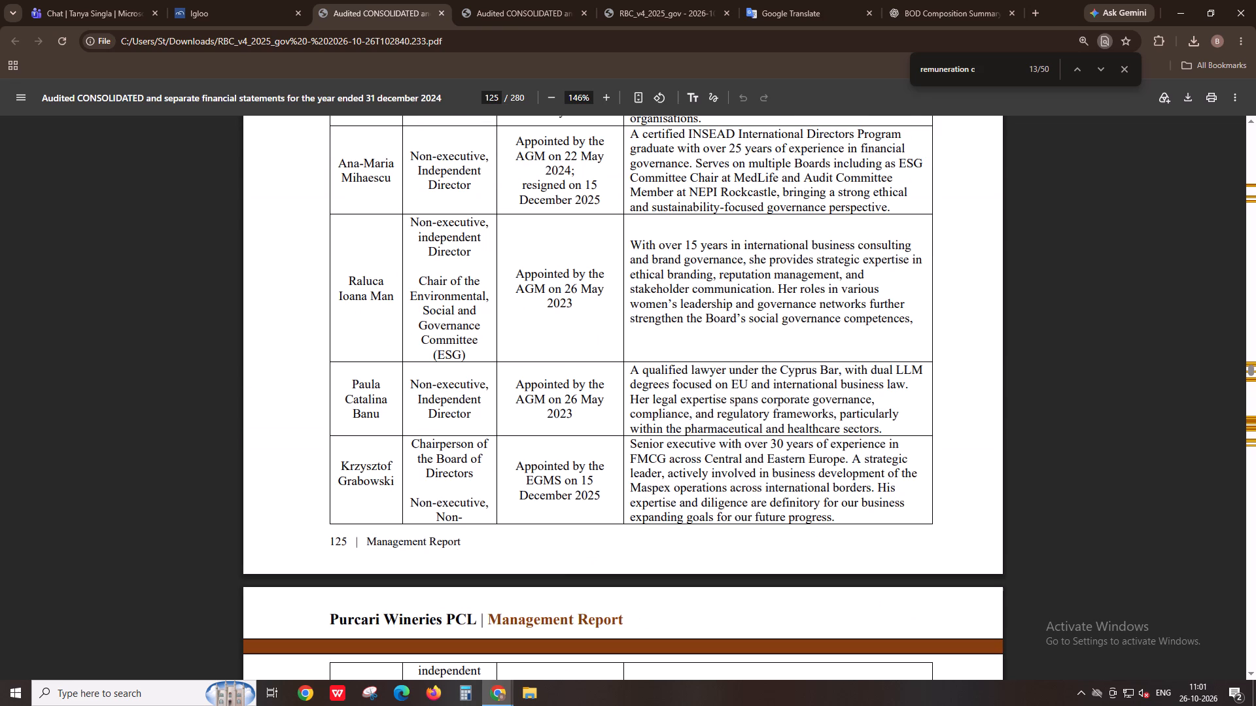
{"action": "scroll", "coordinate": [391, 450], "scroll_direction": "down", "scroll_amount": 6}
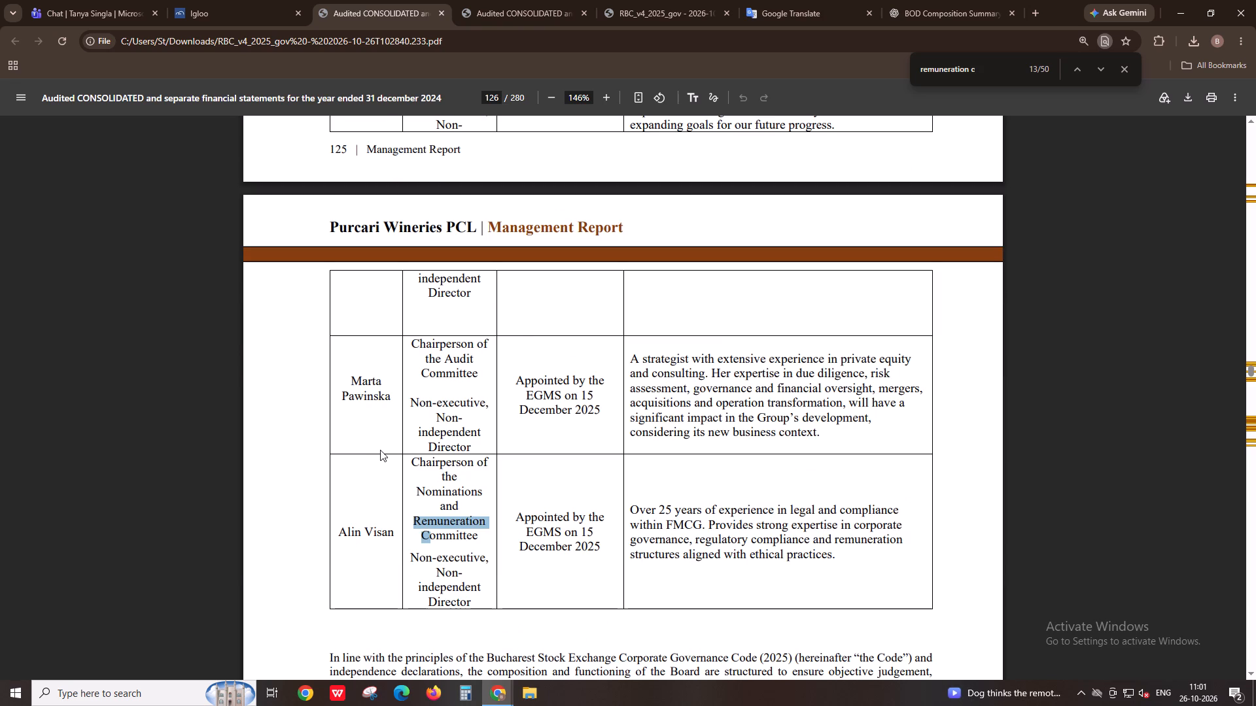
Go through the remaining "remuneration c" matches, including the corporate governance code table, and return to the committee sections on pages 29–30.
{"action": "key", "text": "Return"}
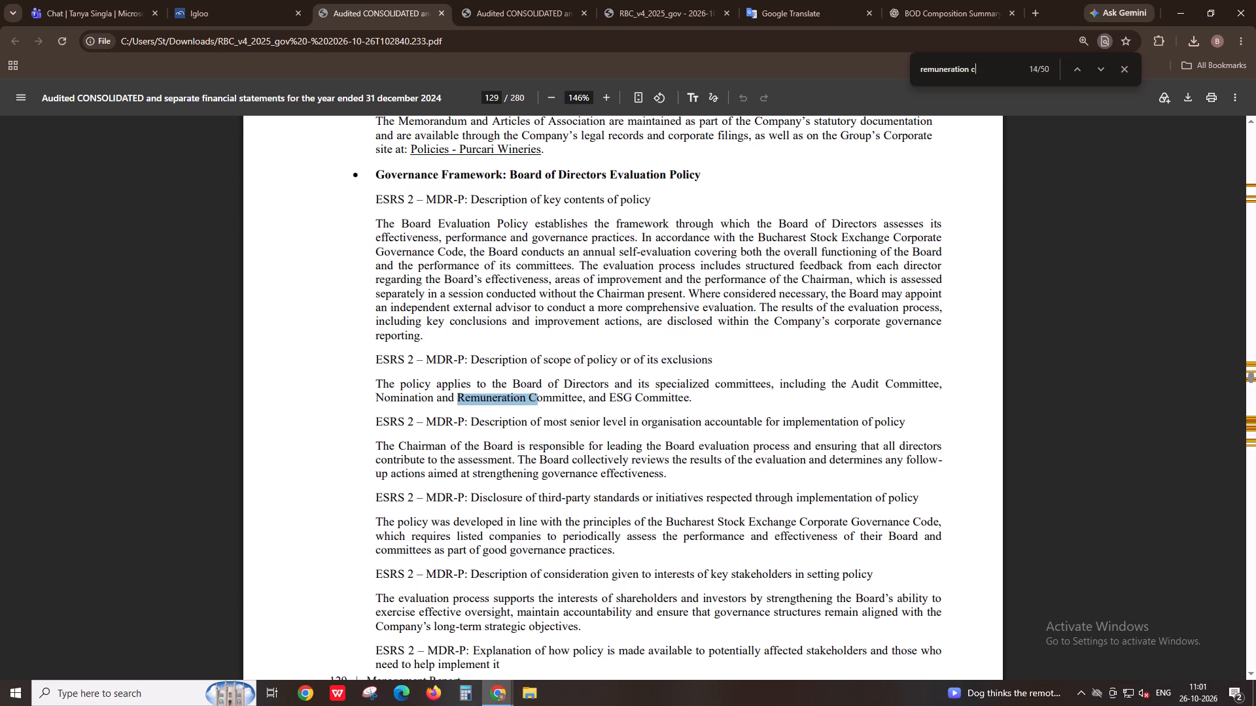
{"action": "key", "text": "Return"}
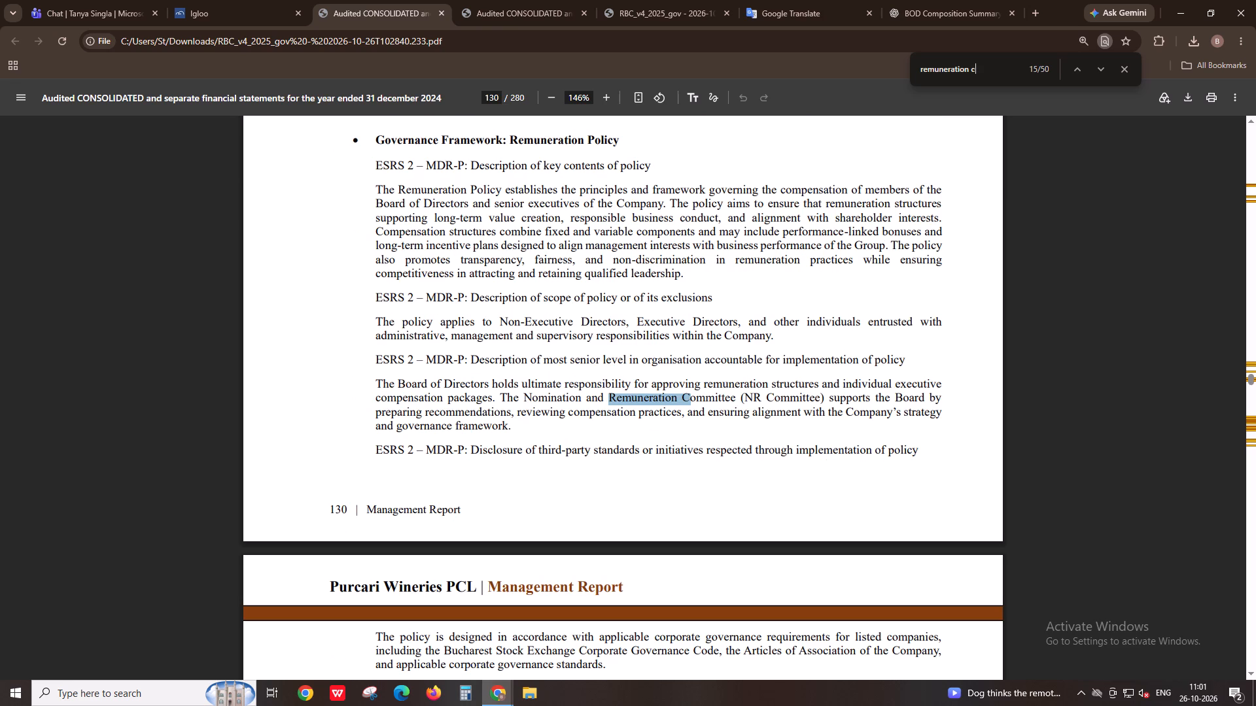
{"action": "key", "text": "Return"}
{"action": "key", "text": "Return"}
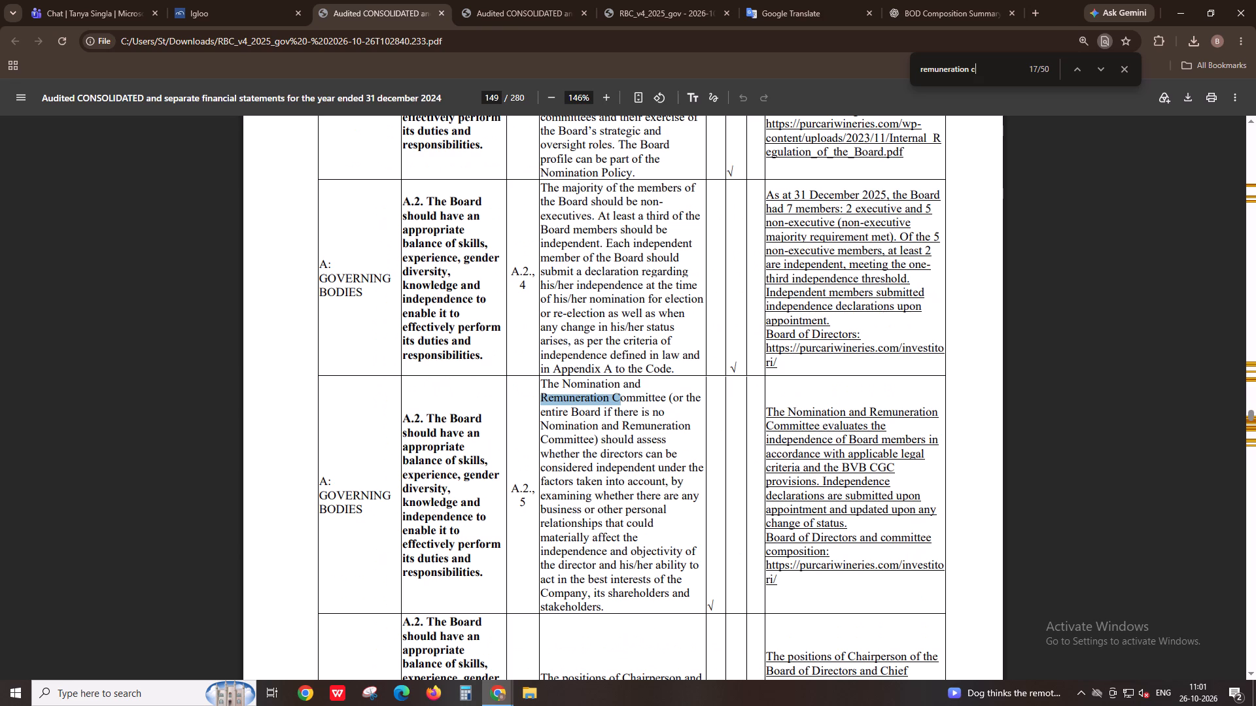
{"action": "key", "text": "Return"}
{"action": "key", "text": "Return"}
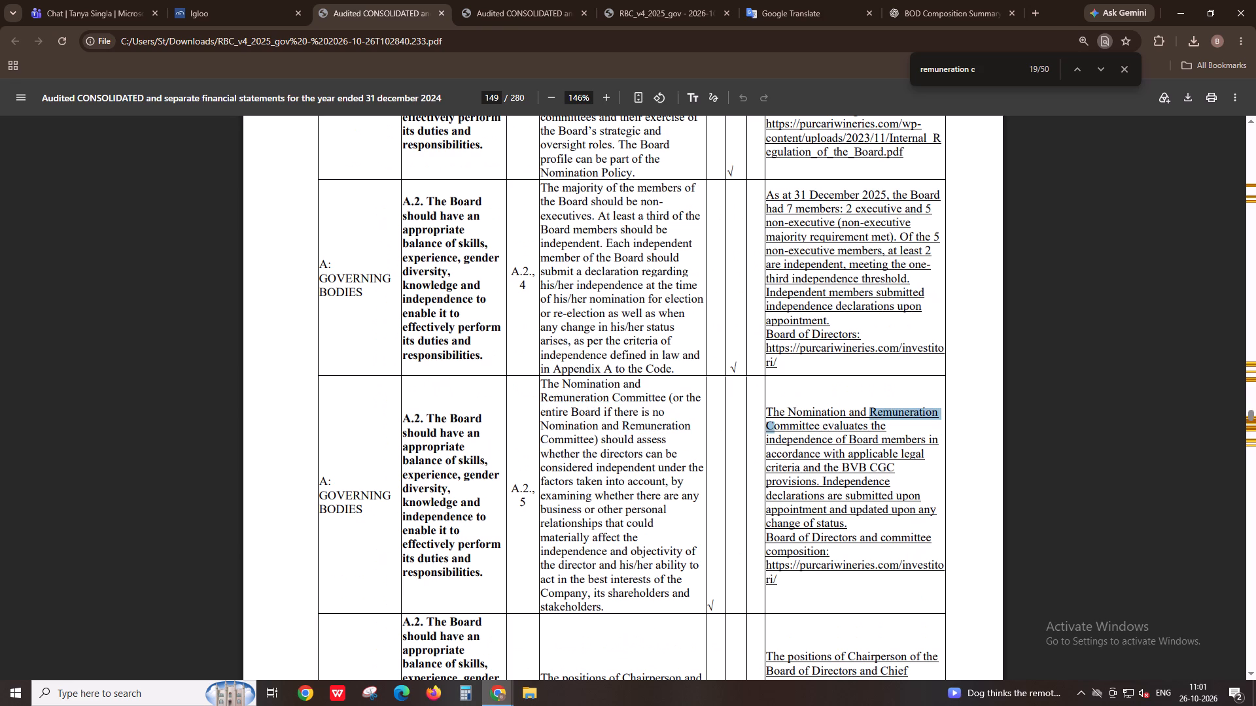
{"action": "key", "text": "Return"}
{"action": "key", "text": "Return"}
{"action": "key", "text": "Return"}
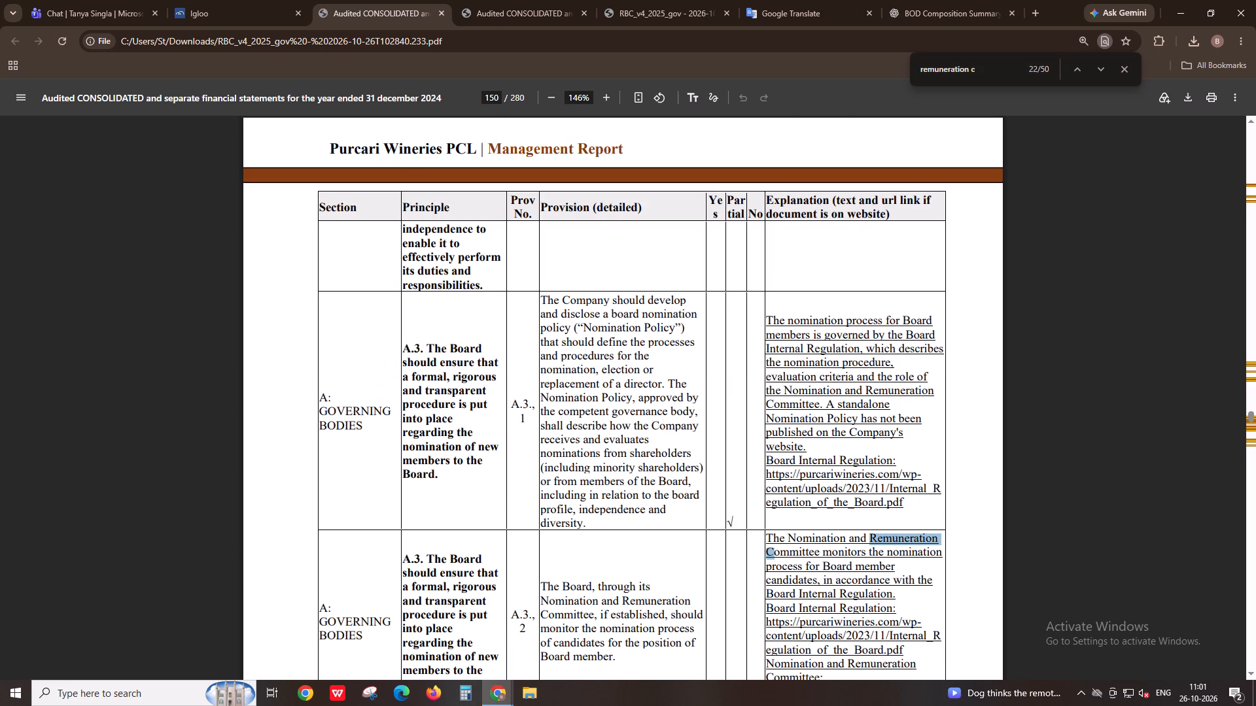
{"action": "key", "text": "Return"}
{"action": "key", "text": "Return"}
{"action": "key", "text": "Return"}
{"action": "key", "text": "Return"}
{"action": "key", "text": "Return"}
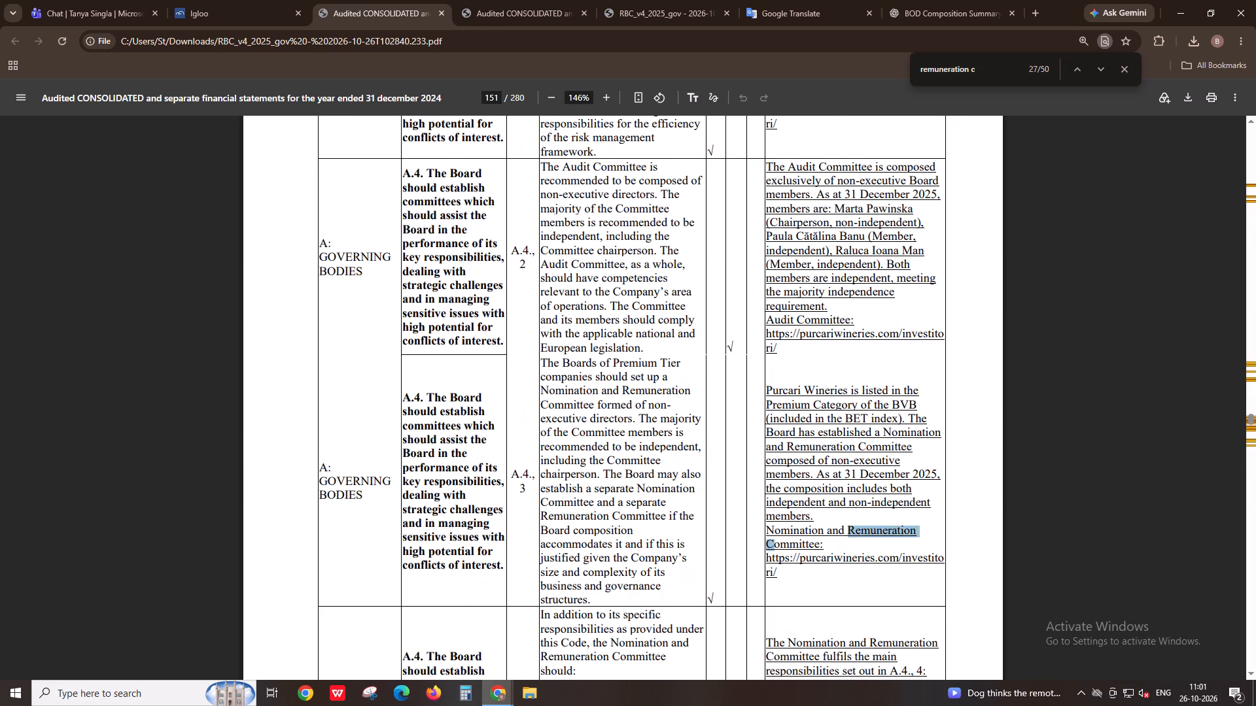
{"action": "key", "text": "Return"}
{"action": "key", "text": "Return"}
{"action": "key", "text": "Return"}
{"action": "key", "text": "Return"}
{"action": "key", "text": "Return"}
{"action": "key", "text": "Return"}
{"action": "key", "text": "Return"}
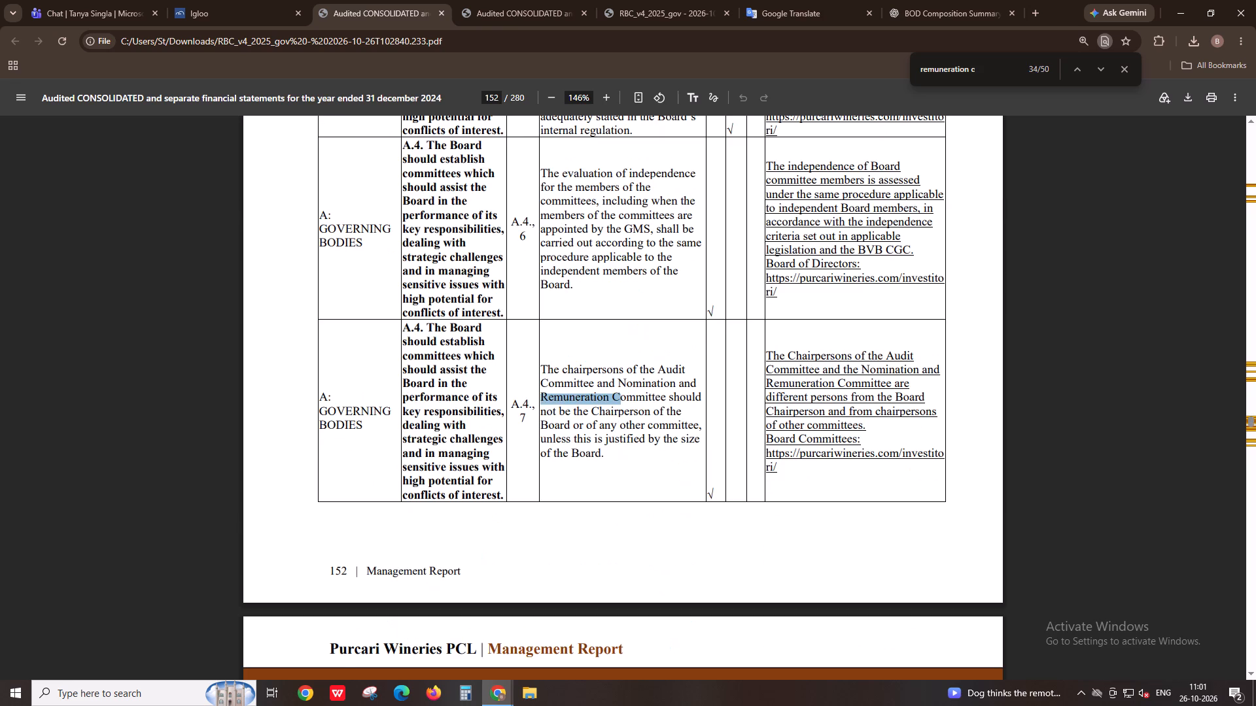
{"action": "key", "text": "Return"}
{"action": "key", "text": "Return"}
{"action": "key", "text": "Return"}
{"action": "key", "text": "Return"}
{"action": "key", "text": "Return"}
{"action": "key", "text": "Return"}
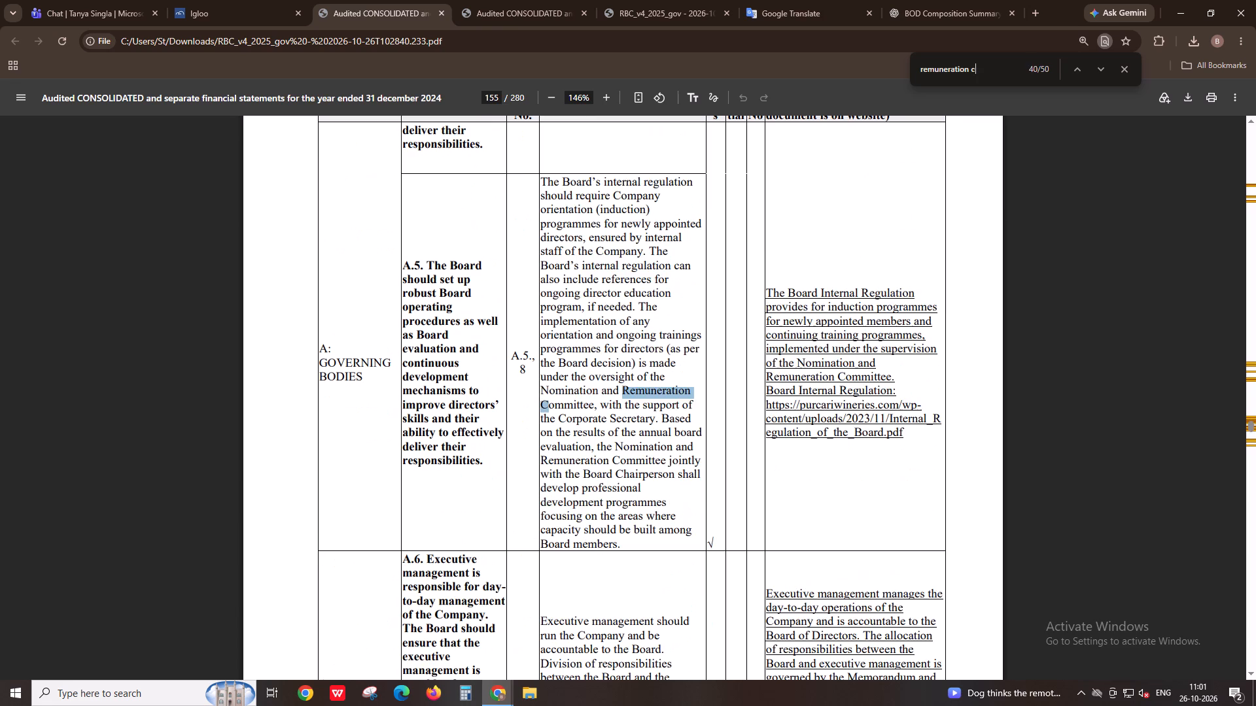
{"action": "key", "text": "Return"}
{"action": "key", "text": "Return"}
{"action": "key", "text": "Return"}
{"action": "key", "text": "Return"}
{"action": "key", "text": "Return"}
{"action": "key", "text": "Return"}
{"action": "key", "text": "Return"}
{"action": "key", "text": "Return"}
{"action": "key", "text": "Return"}
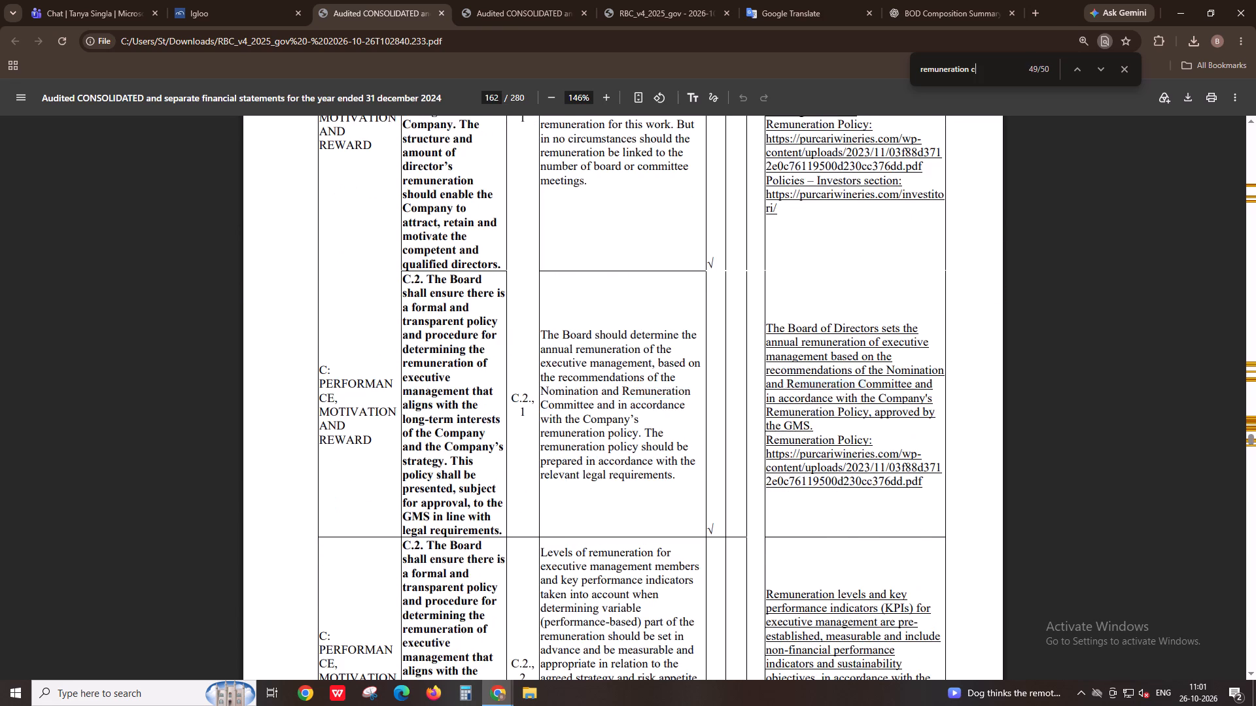
{"action": "key", "text": "Return"}
{"action": "key", "text": "Return"}
{"action": "key", "text": "Return"}
{"action": "key", "text": "Return"}
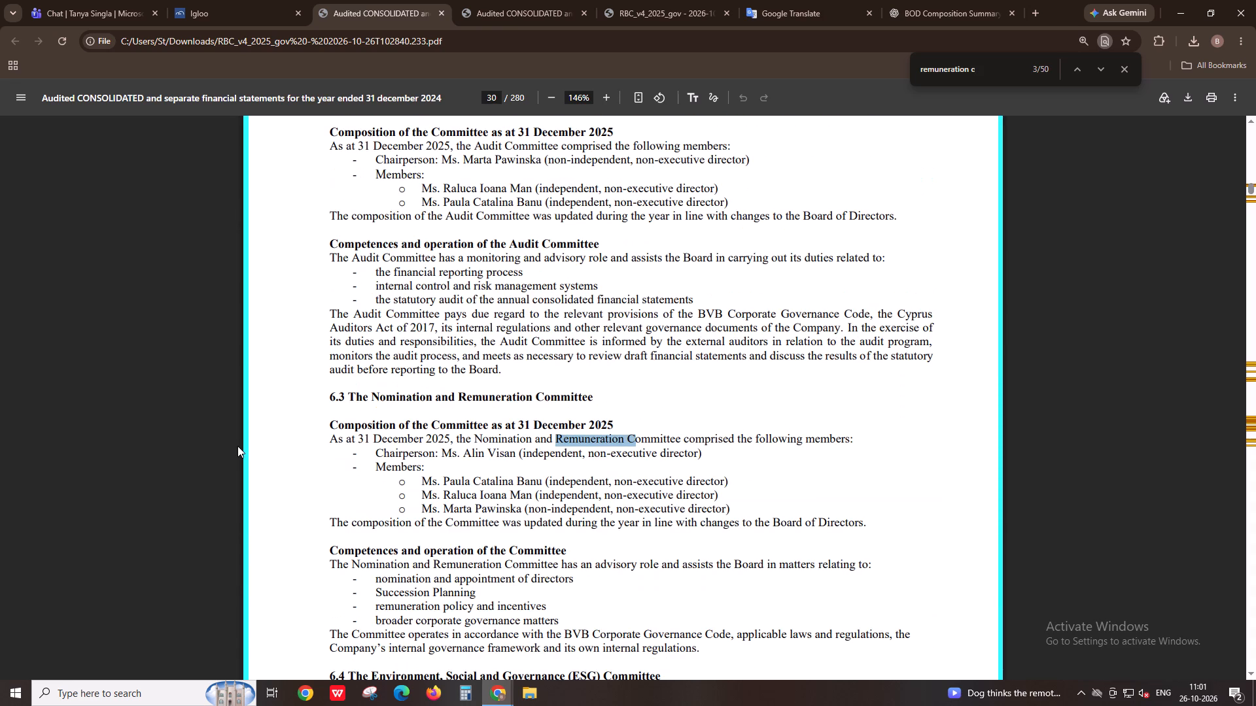
{"action": "key", "text": "shift+Return"}
{"action": "key", "text": "shift+Return"}
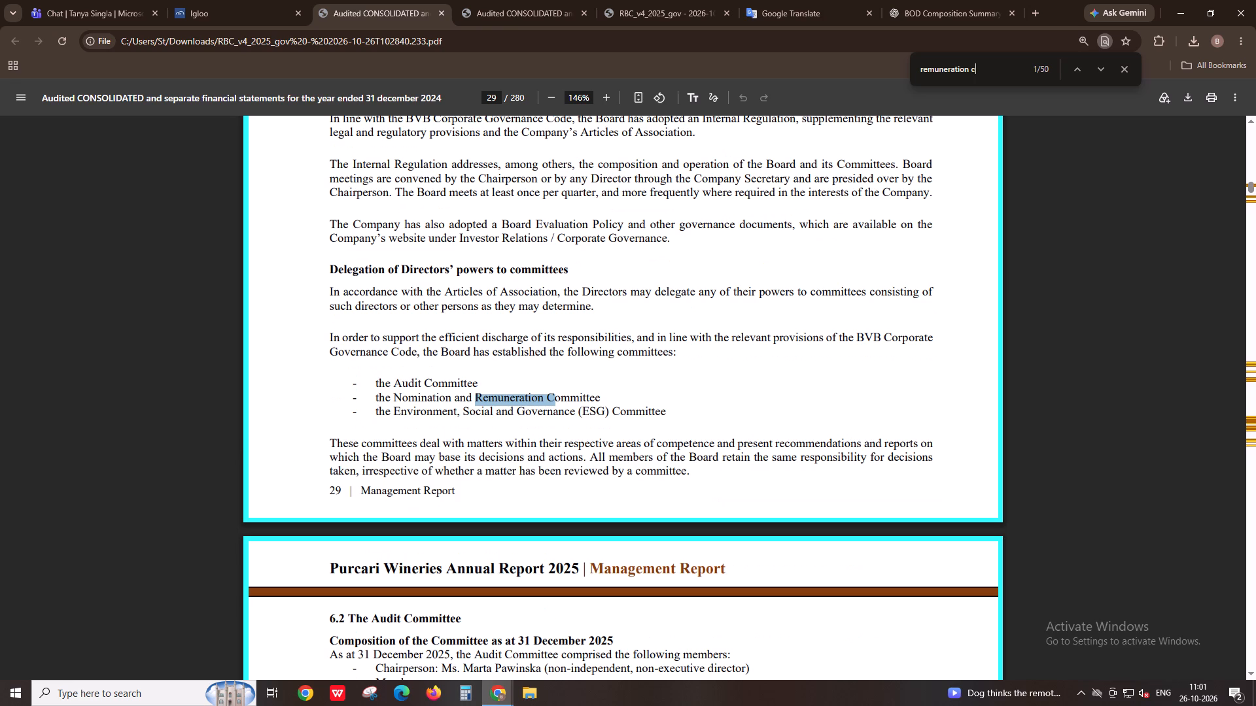
{"action": "left_click", "coordinate": [886, 0]}
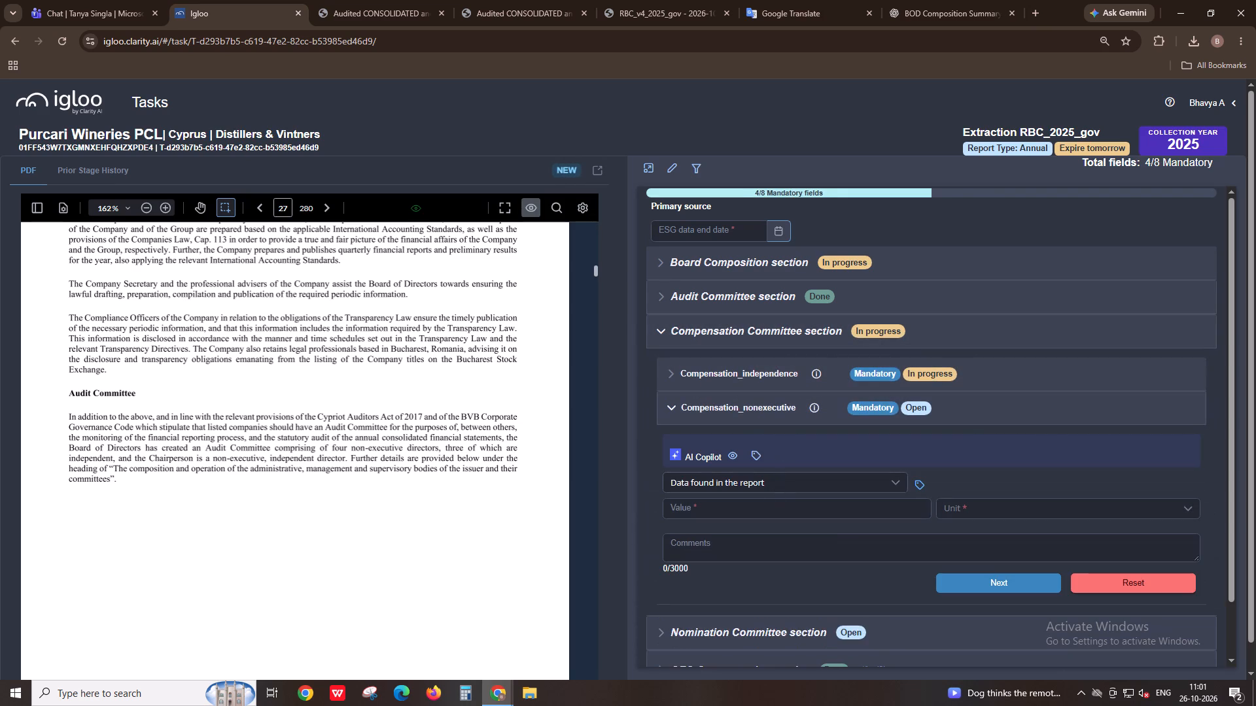
{"action": "left_click", "coordinate": [775, 514]}
{"action": "type", "text": "100"}
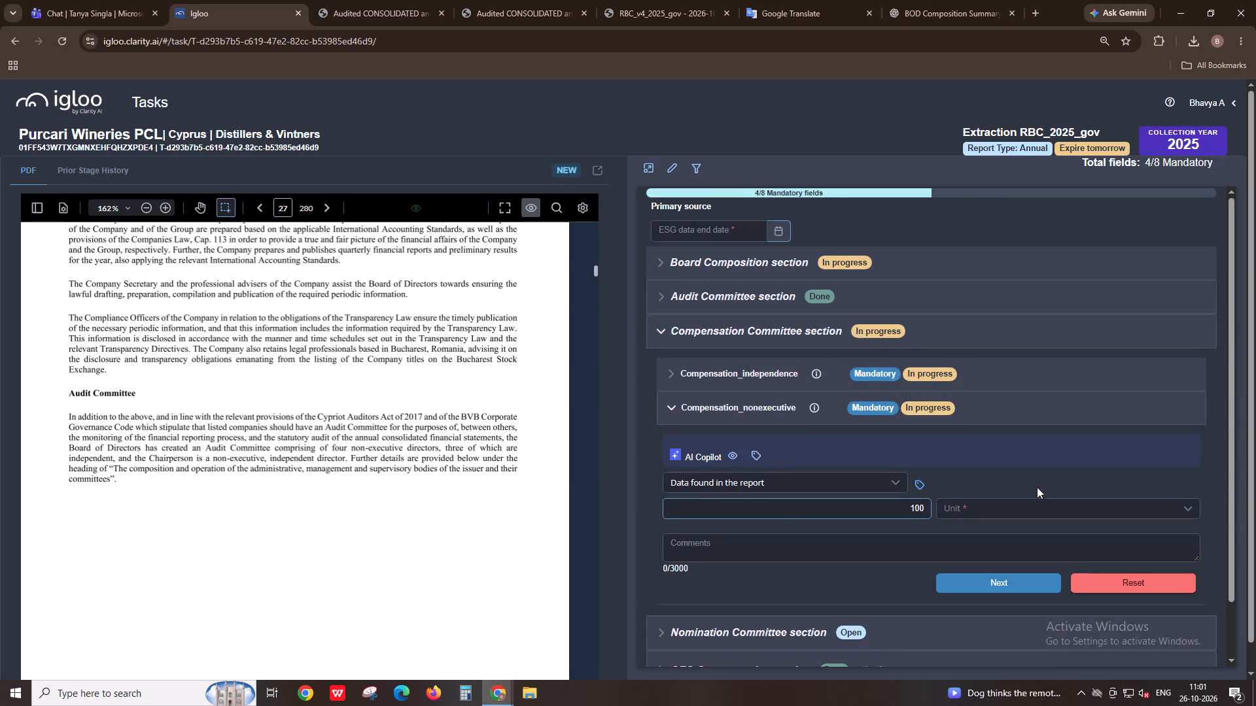
{"action": "left_click", "coordinate": [1024, 503]}
{"action": "left_click", "coordinate": [988, 524]}
Tag the page 30 heading "The Nomination and Remuneration Committee" in the report as evidence for Compensation_nonexecutive.
{"action": "left_click", "coordinate": [750, 452]}
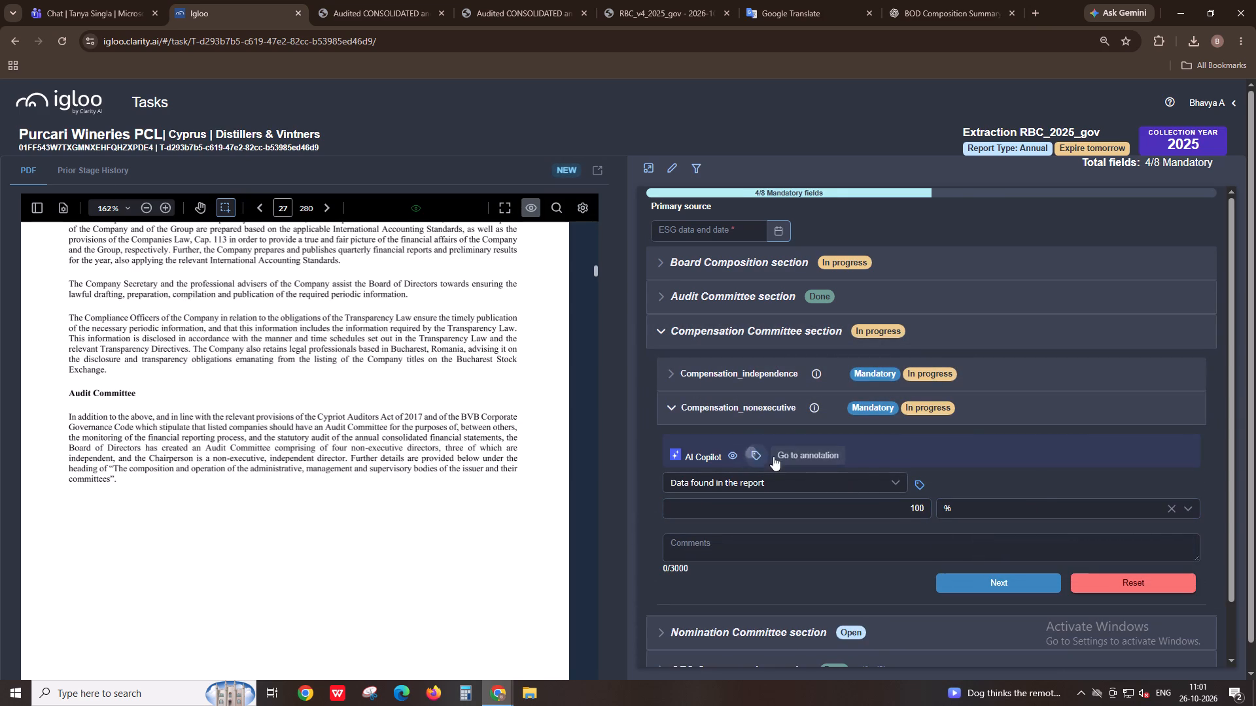
{"action": "left_click", "coordinate": [918, 483]}
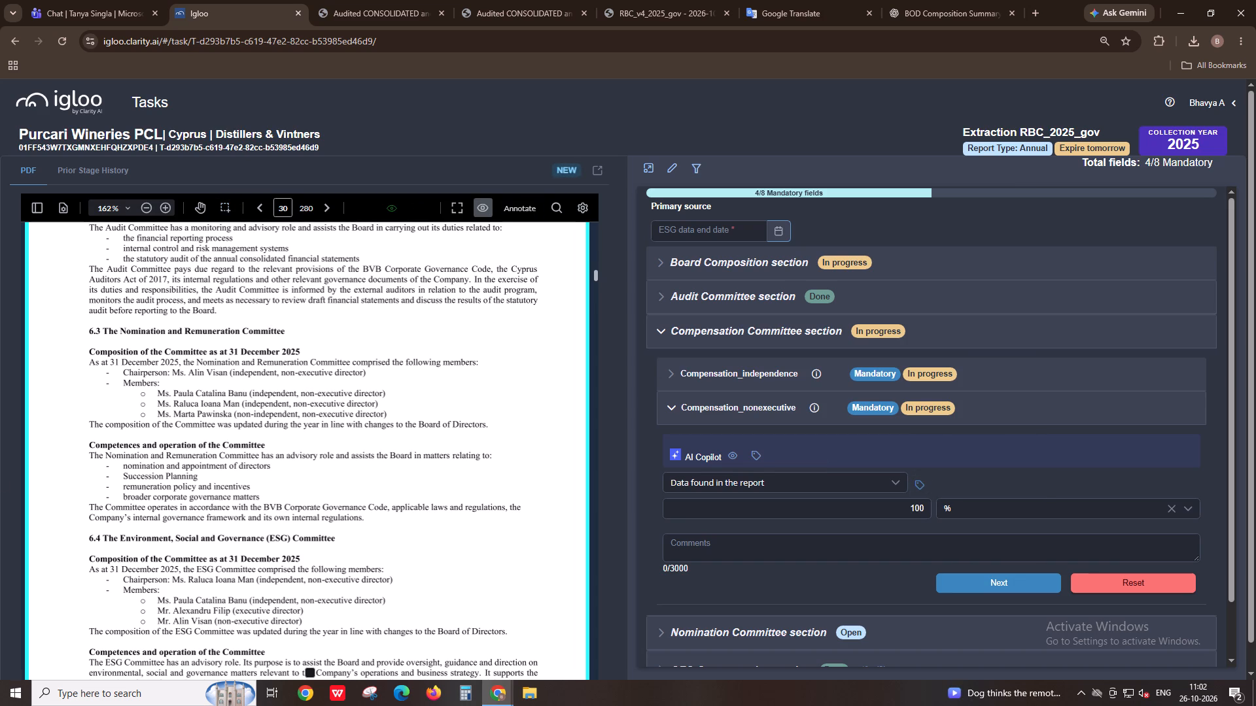
{"action": "scroll", "coordinate": [83, 473], "scroll_direction": "down", "scroll_amount": 2}
{"action": "scroll", "coordinate": [83, 473], "scroll_direction": "up", "scroll_amount": 2}
{"action": "left_click_drag", "start_coordinate": [101, 331], "coordinate": [145, 330]}
{"action": "left_click_drag", "start_coordinate": [145, 330], "coordinate": [281, 328]}
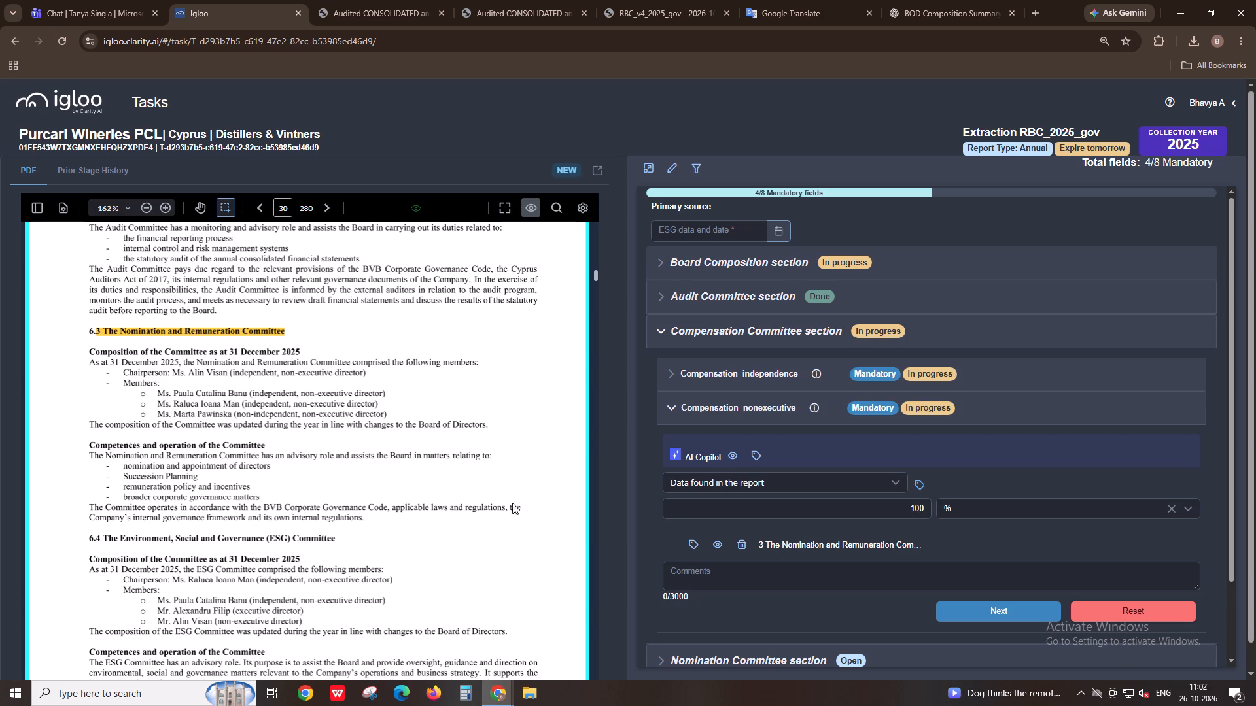
Add the comment "All the members in the Committee are Non-Executive." to Compensation_nonexecutive and advance to Nomination_independence.
{"action": "left_click", "coordinate": [910, 579]}
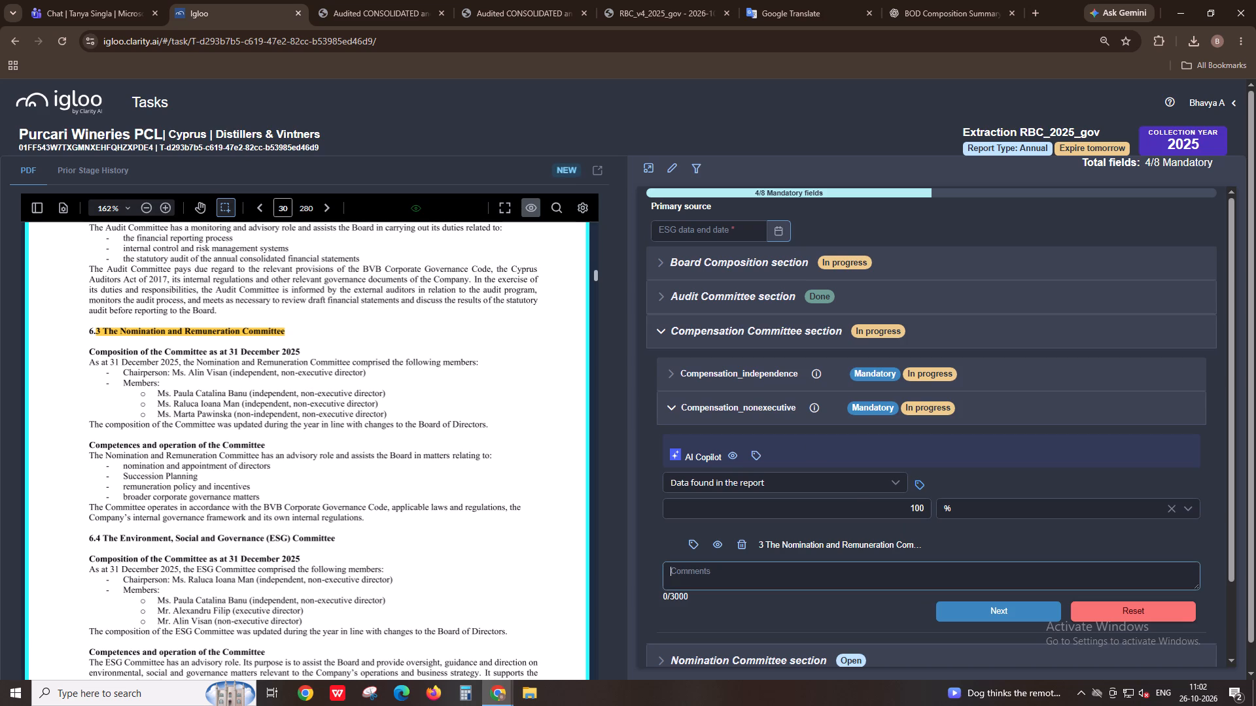
{"action": "type", "text": "All the members in the Committee ar"}
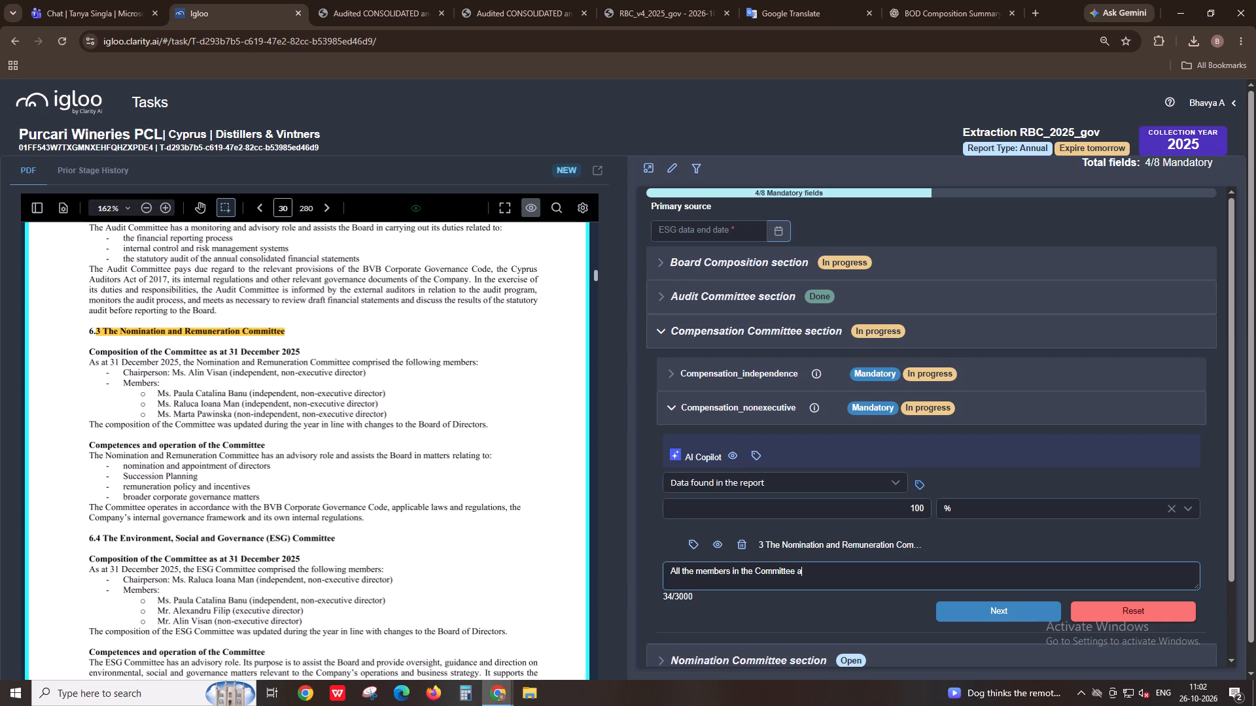
{"action": "type", "text": "e In"}
{"action": "key", "text": "BackSpace"}
{"action": "key", "text": "BackSpace"}
{"action": "type", "text": "Non0E"}
{"action": "key", "text": "BackSpace"}
{"action": "key", "text": "BackSpace"}
{"action": "type", "text": "-Exe"}
{"action": "type", "text": "cutv"}
{"action": "key", "text": "BackSpace"}
{"action": "type", "text": "ive."}
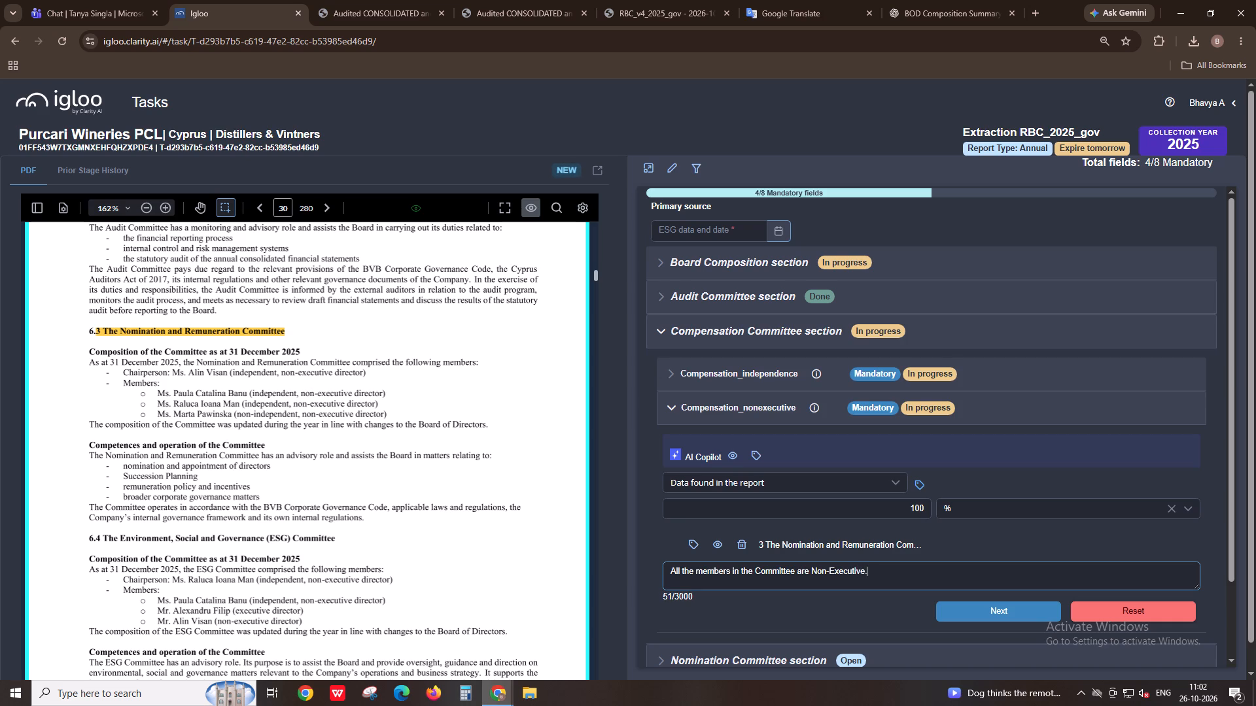
{"action": "left_click", "coordinate": [971, 623]}
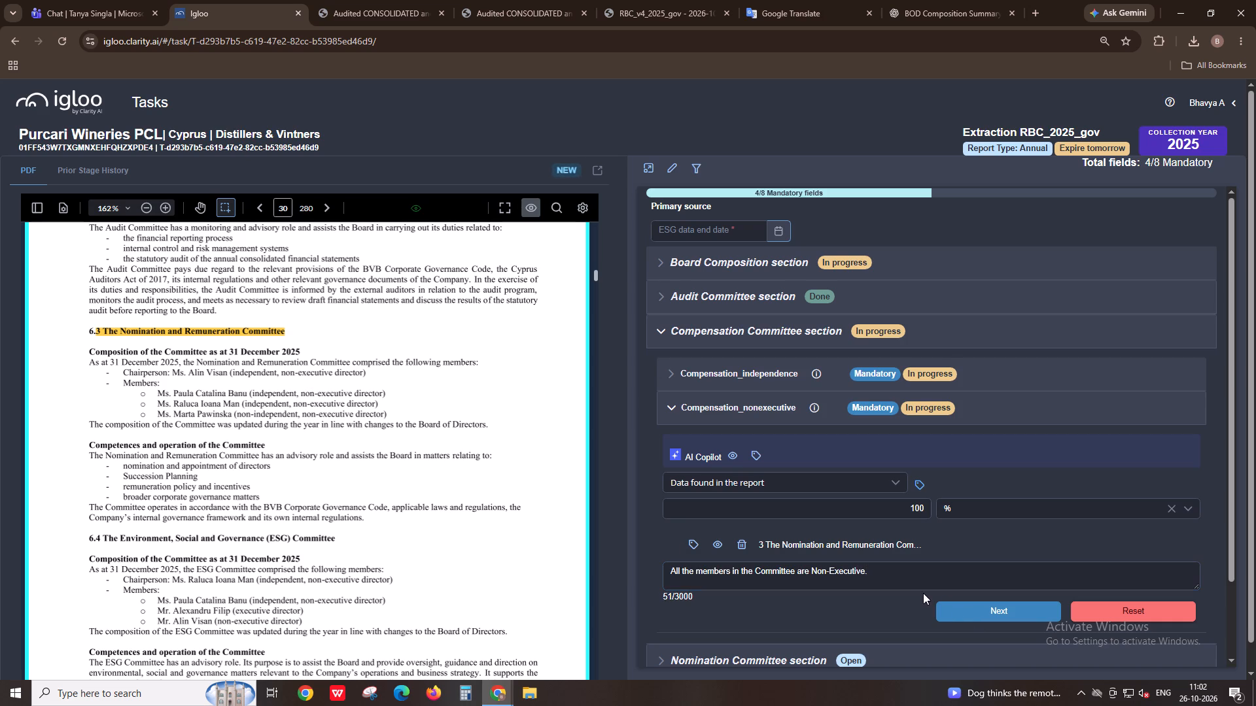
{"action": "left_click", "coordinate": [952, 606]}
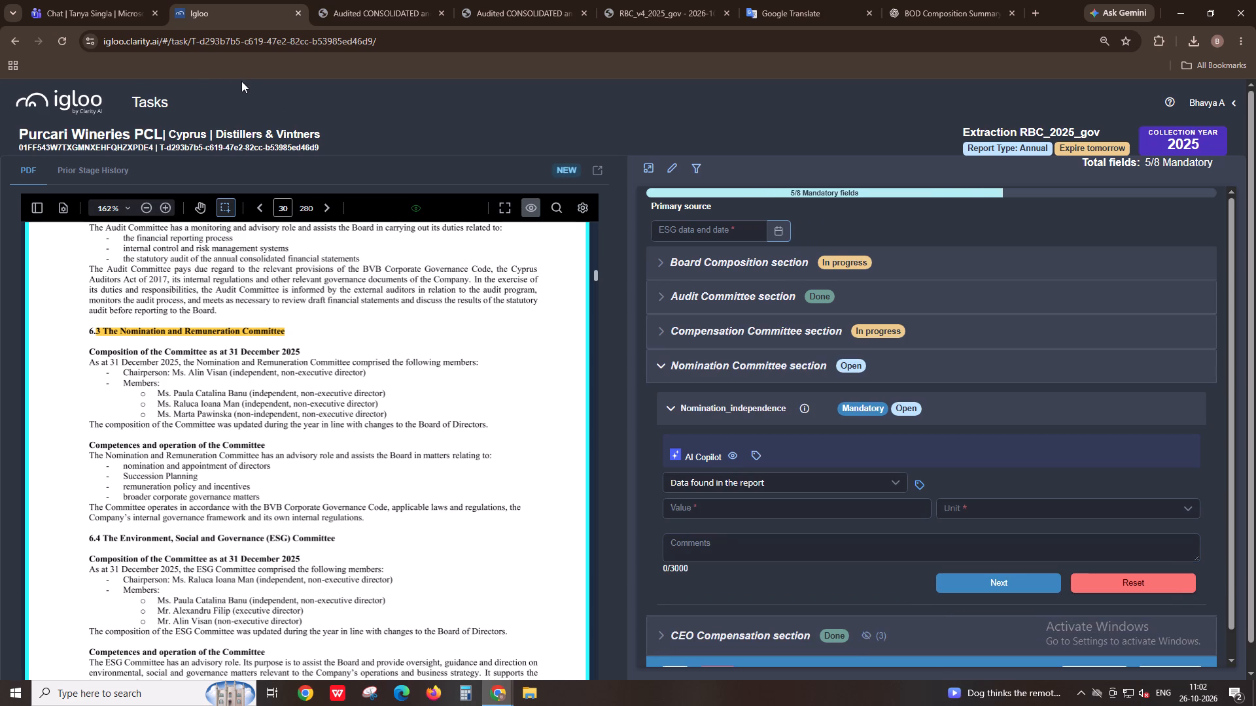
Search the web for Purcari Wineries PCL in a new browser tab and open the company's official website.
{"action": "left_click", "coordinate": [84, 127], "text": "alt"}
{"action": "left_click", "coordinate": [125, 136], "text": "alt"}
{"action": "left_click", "coordinate": [1038, 10]}
{"action": "key", "text": "ctrl+v"}
{"action": "key", "text": "Return"}
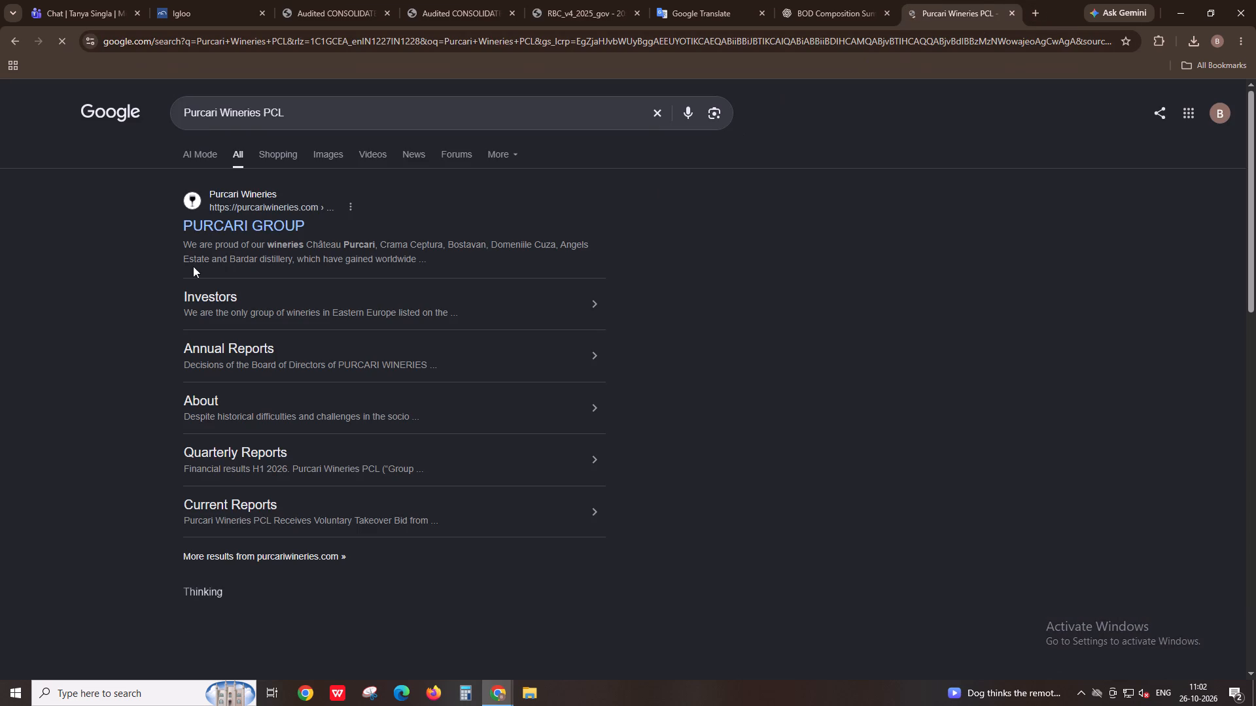
{"action": "left_click", "coordinate": [245, 231]}
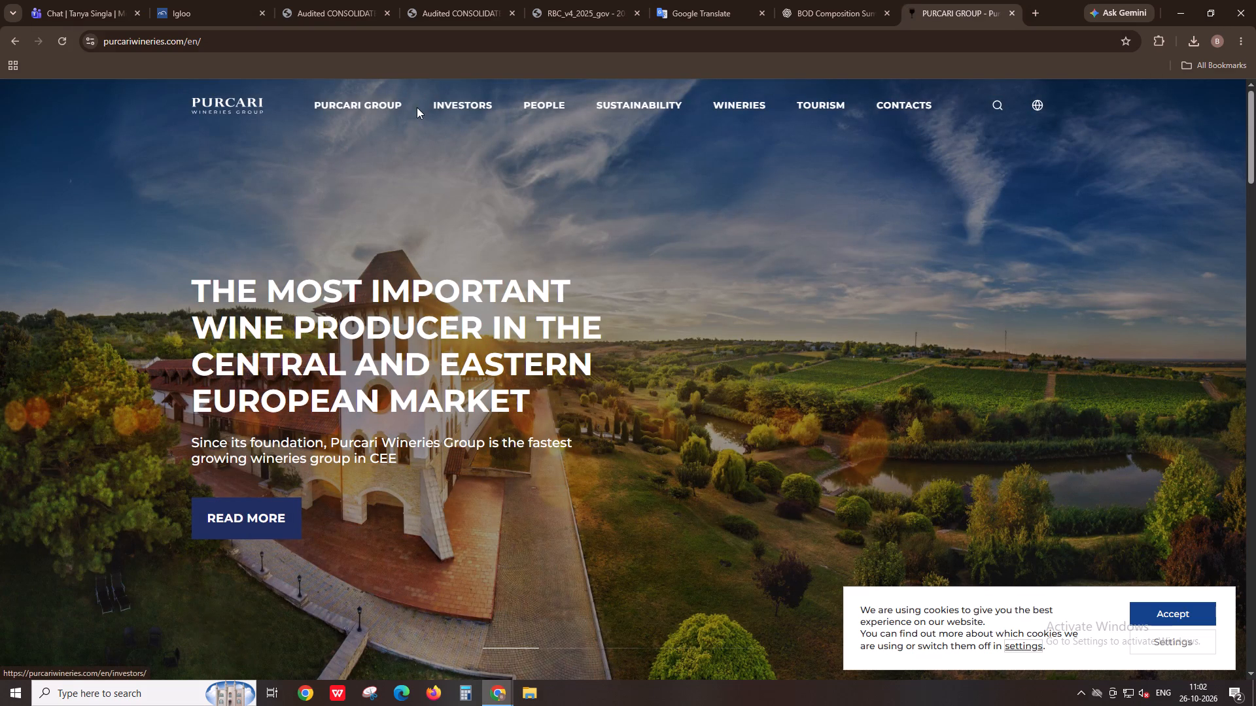
Look through the full Purcari Group homepage for board and governance information.
{"action": "left_click", "coordinate": [377, 107]}
{"action": "scroll", "coordinate": [296, 464], "scroll_direction": "down", "scroll_amount": 11}
{"action": "scroll", "coordinate": [296, 464], "scroll_direction": "up", "scroll_amount": 3}
{"action": "scroll", "coordinate": [296, 464], "scroll_direction": "down", "scroll_amount": 7}
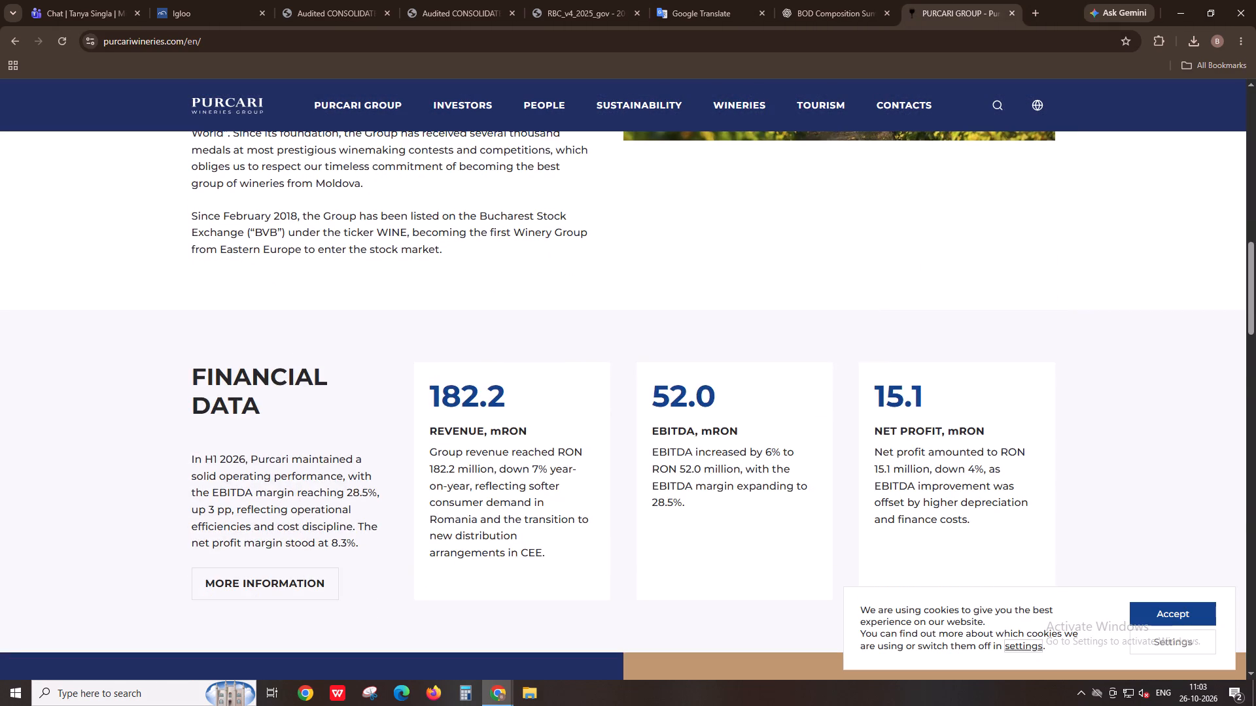
{"action": "scroll", "coordinate": [296, 464], "scroll_direction": "down", "scroll_amount": 16}
{"action": "scroll", "coordinate": [296, 464], "scroll_direction": "down", "scroll_amount": 7}
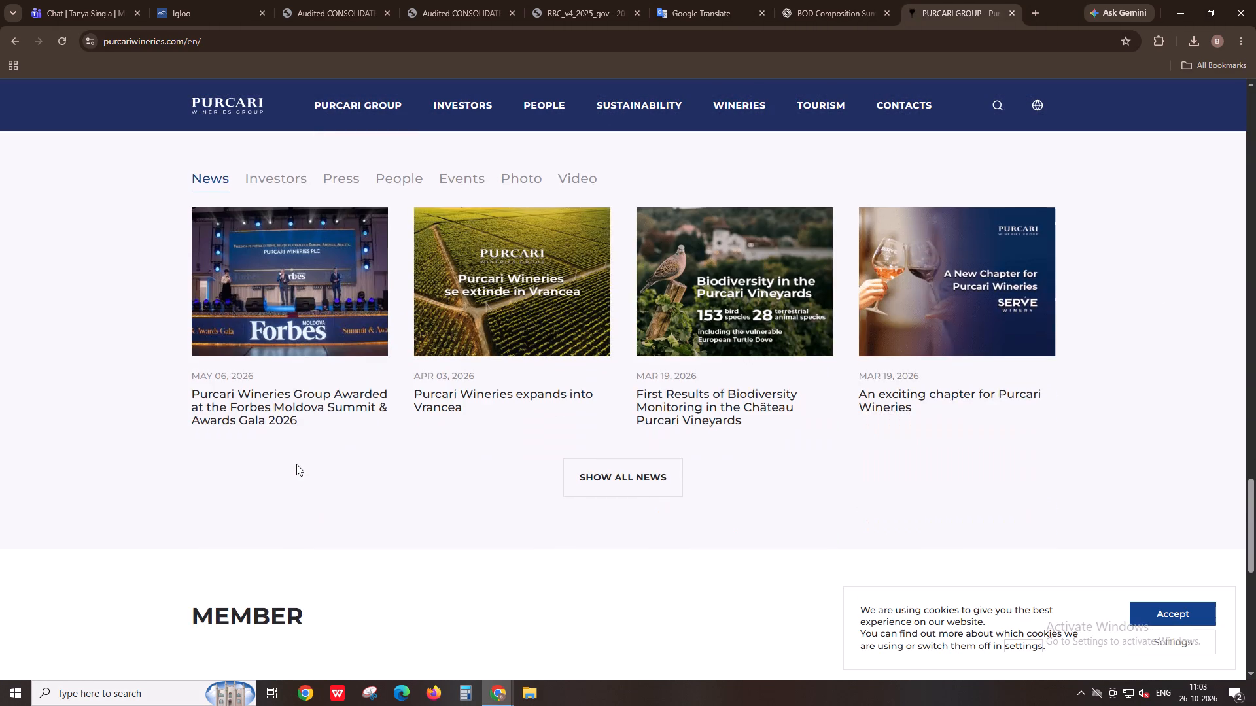
{"action": "scroll", "coordinate": [296, 464], "scroll_direction": "down", "scroll_amount": 7}
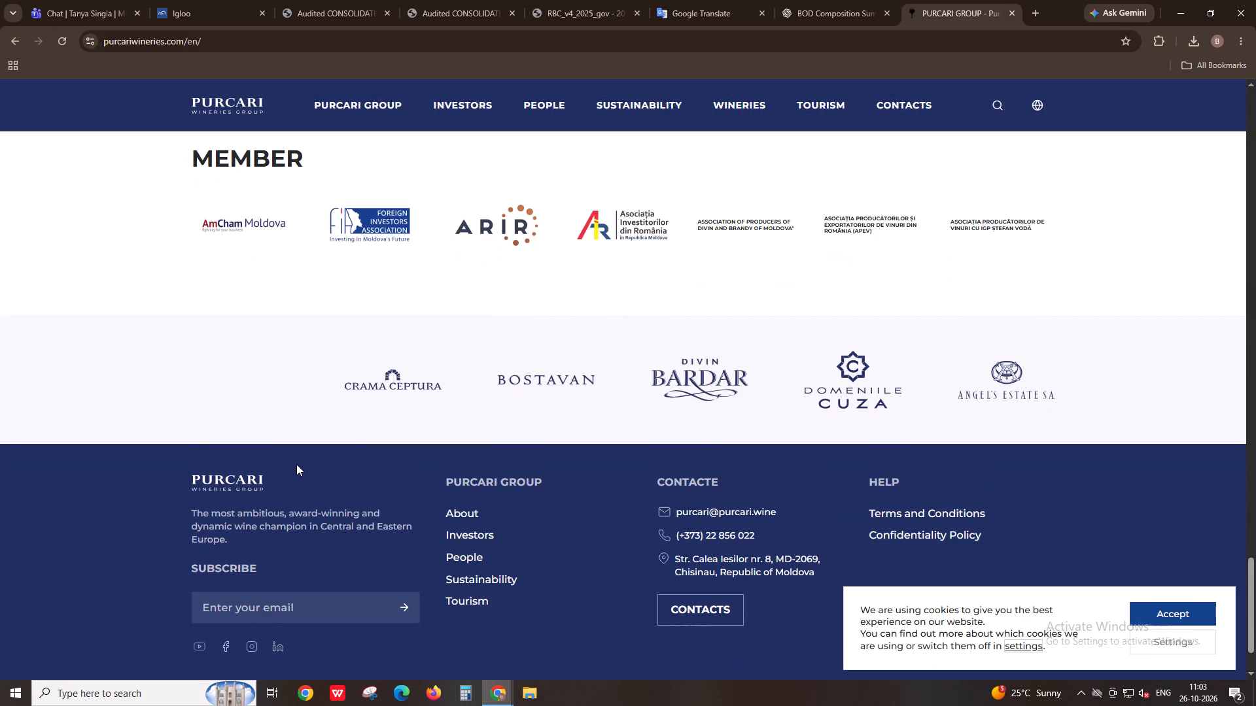
{"action": "scroll", "coordinate": [296, 464], "scroll_direction": "down", "scroll_amount": 6}
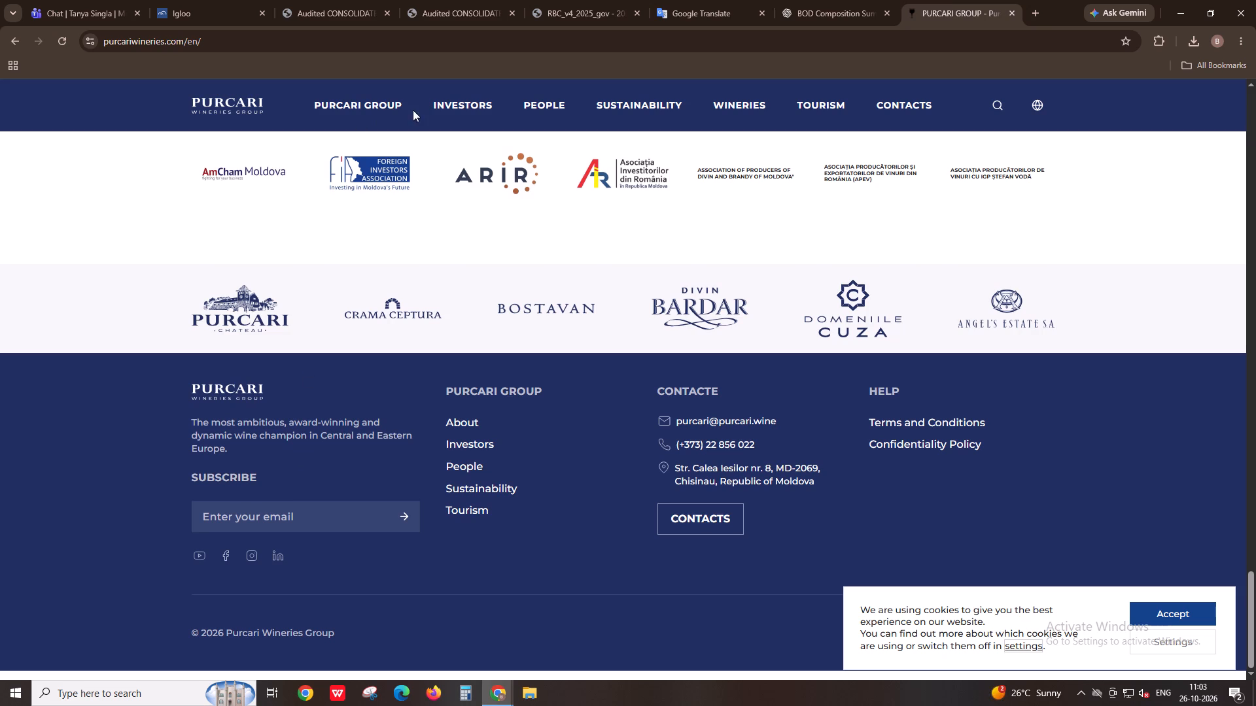
Open the website's Investors page and examine the board of directors list in its Corporate Governance section.
{"action": "left_click", "coordinate": [455, 103]}
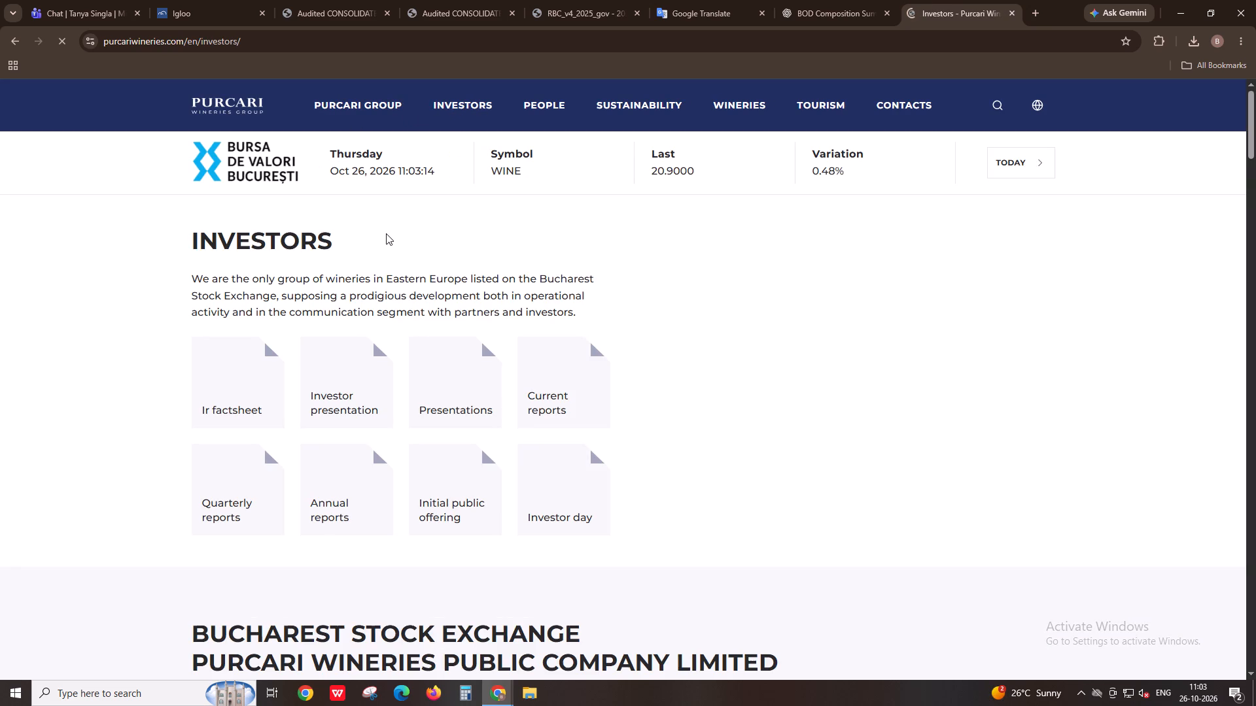
{"action": "scroll", "coordinate": [386, 235], "scroll_direction": "down", "scroll_amount": 6}
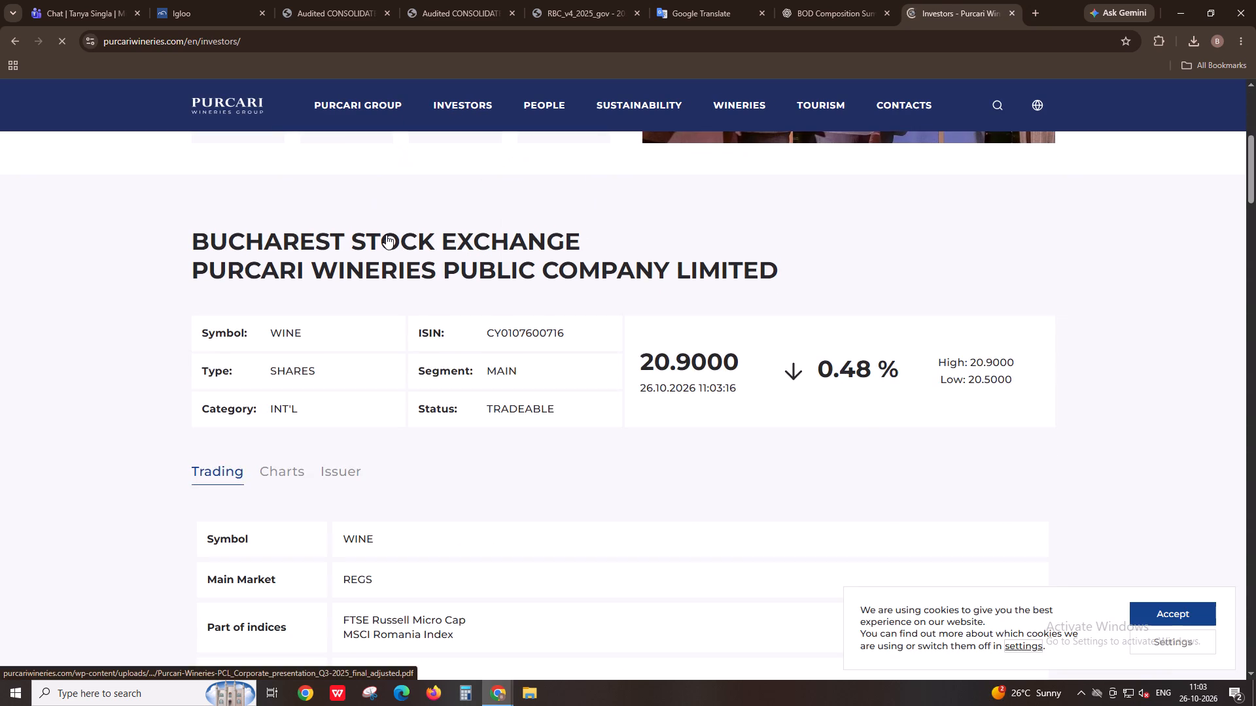
{"action": "scroll", "coordinate": [386, 235], "scroll_direction": "down", "scroll_amount": 6}
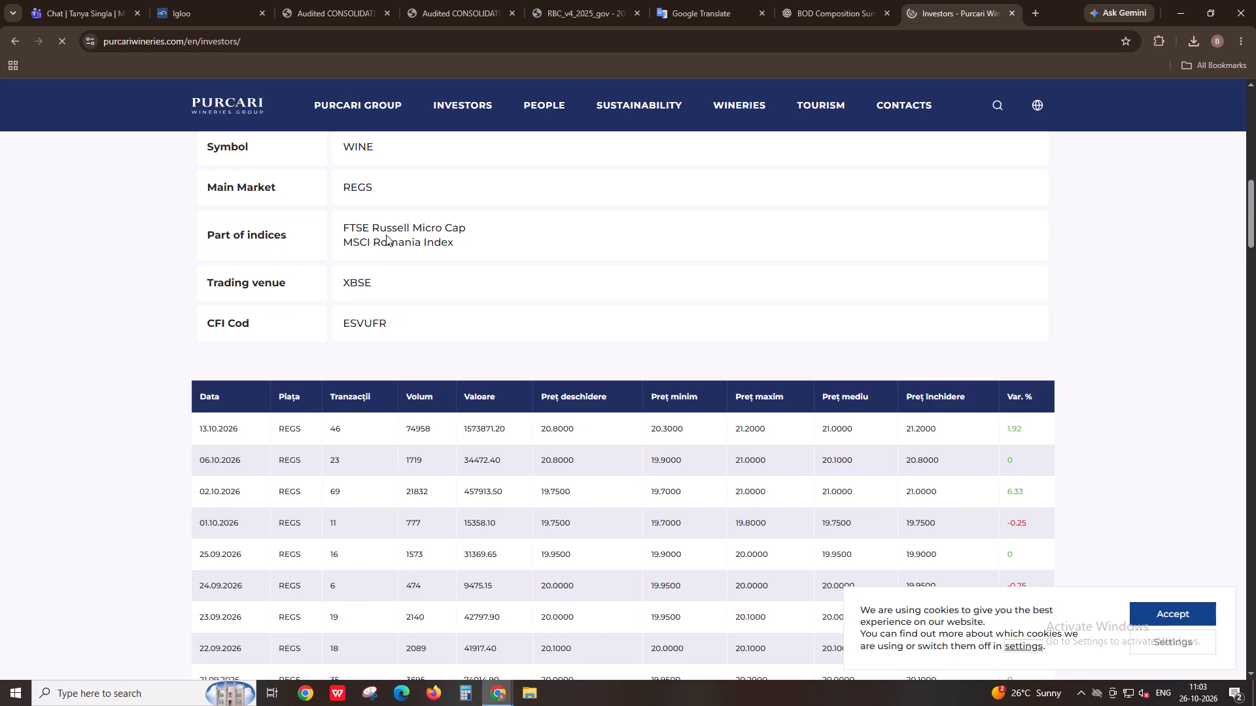
{"action": "scroll", "coordinate": [386, 235], "scroll_direction": "down", "scroll_amount": 10}
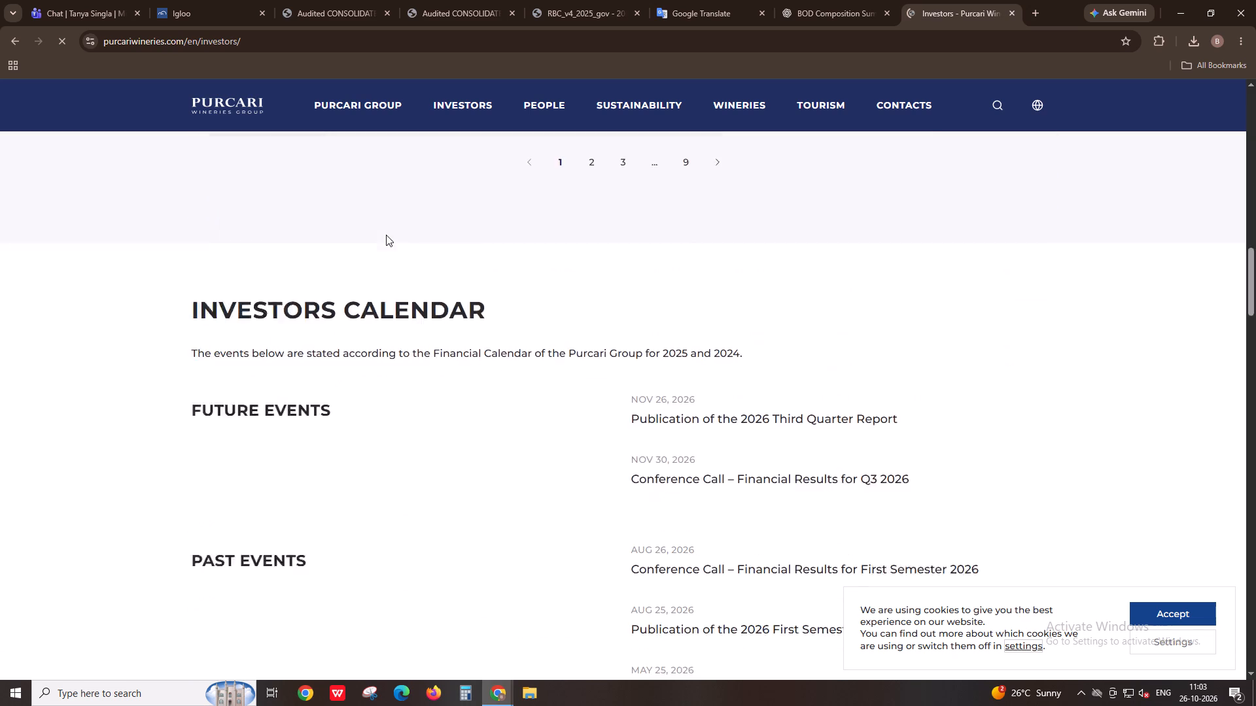
{"action": "scroll", "coordinate": [386, 235], "scroll_direction": "down", "scroll_amount": 16}
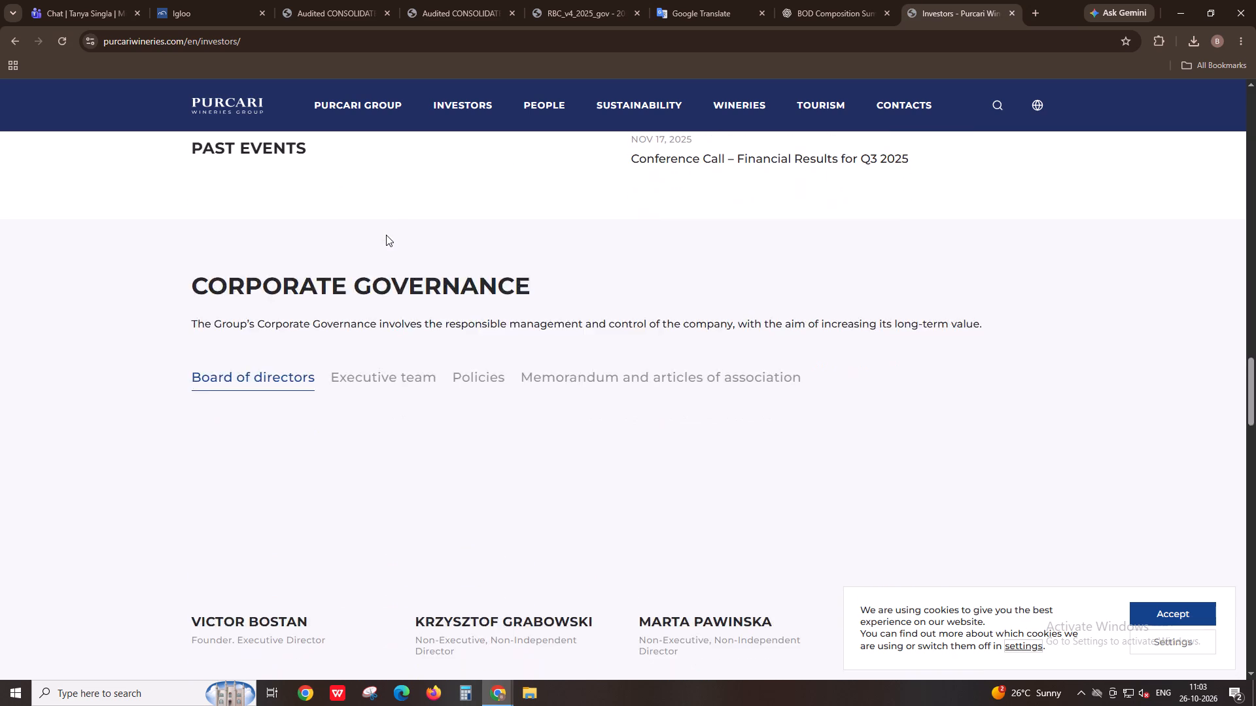
{"action": "scroll", "coordinate": [386, 235], "scroll_direction": "down", "scroll_amount": 3}
{"action": "scroll", "coordinate": [386, 235], "scroll_direction": "up", "scroll_amount": 12}
{"action": "scroll", "coordinate": [386, 235], "scroll_direction": "down", "scroll_amount": 3}
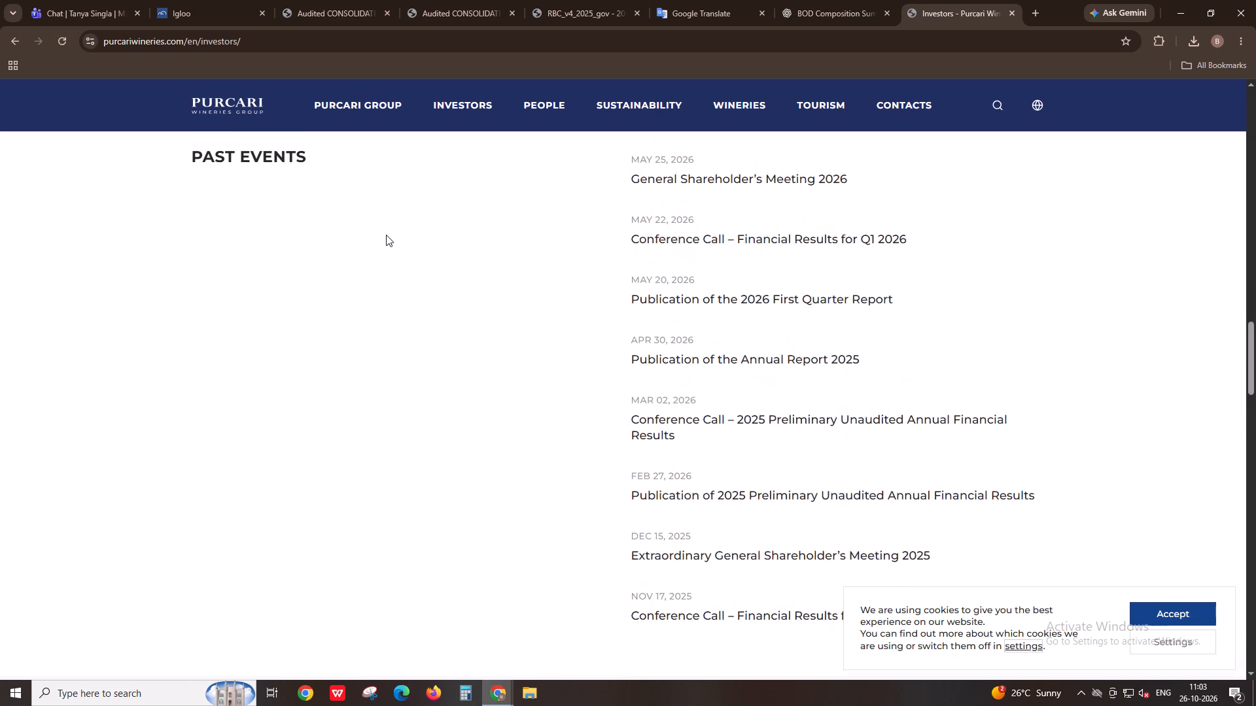
{"action": "scroll", "coordinate": [386, 235], "scroll_direction": "down", "scroll_amount": 4}
{"action": "scroll", "coordinate": [364, 337], "scroll_direction": "down", "scroll_amount": 1}
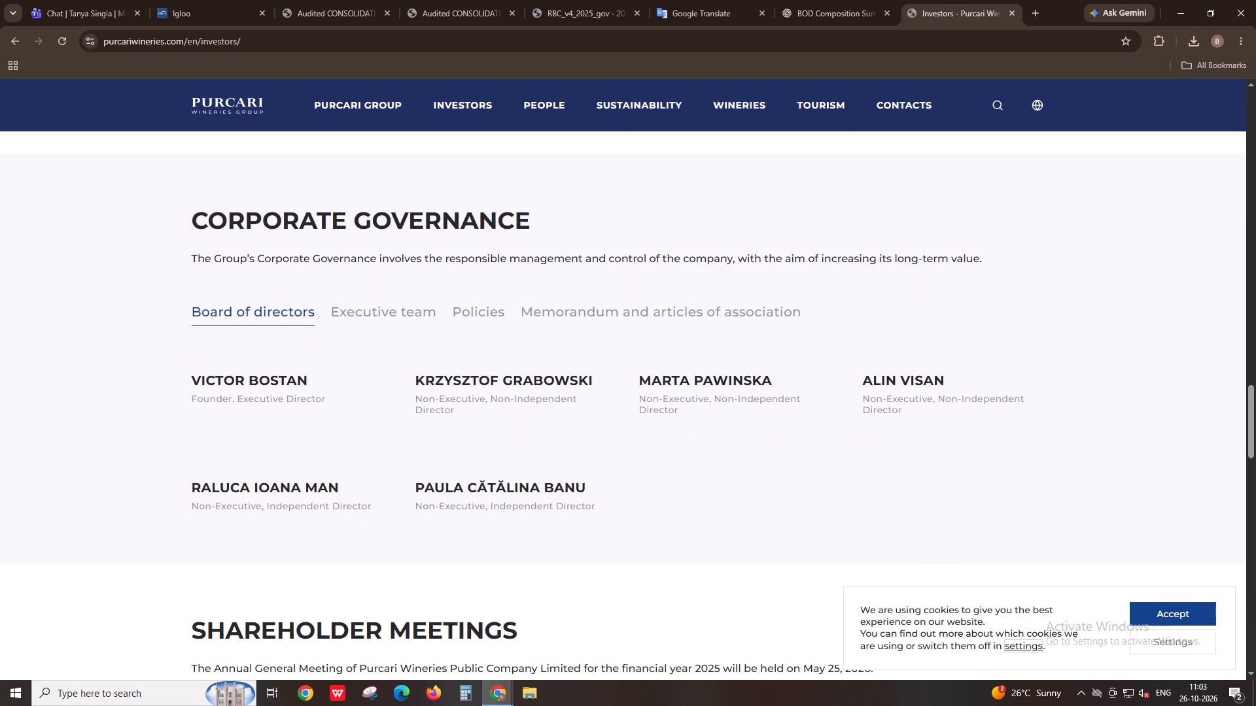
{"action": "scroll", "coordinate": [298, 505], "scroll_direction": "down", "scroll_amount": 6}
{"action": "scroll", "coordinate": [298, 505], "scroll_direction": "up", "scroll_amount": 6}
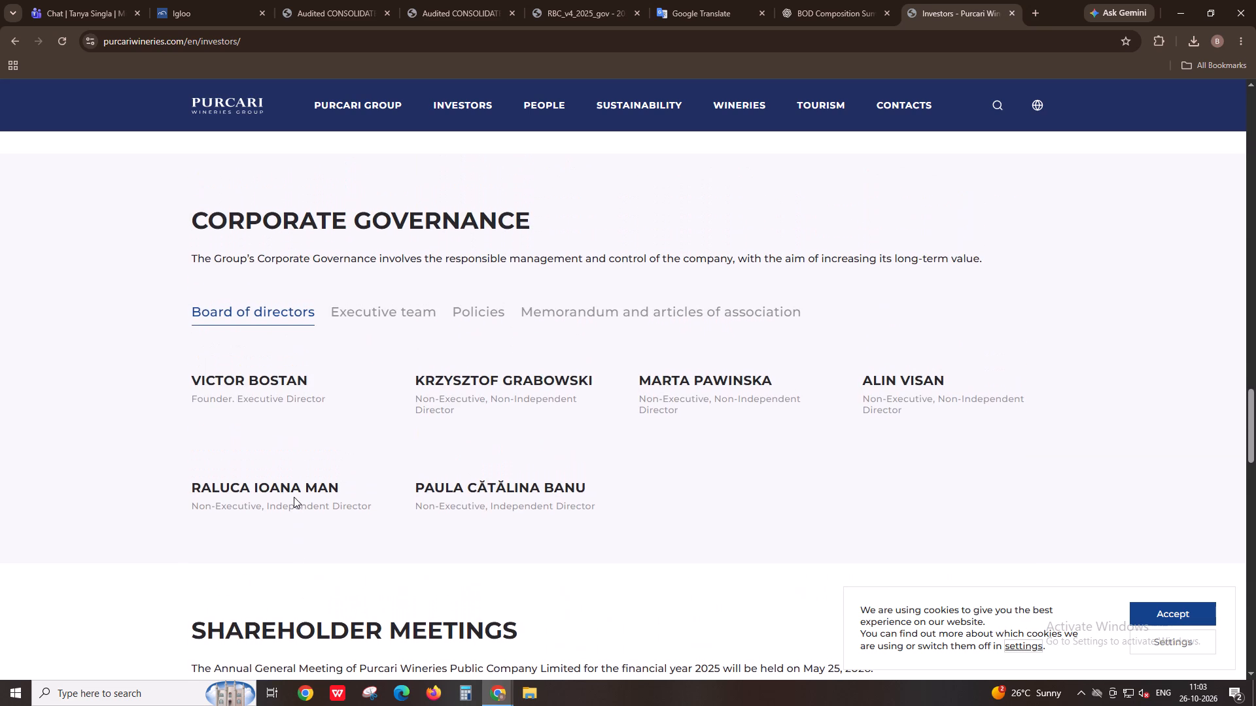
Examine the profiles of the three non-executive, non-independent directors for their committee roles and appointment dates.
{"action": "left_click_drag", "start_coordinate": [906, 416], "coordinate": [890, 410]}
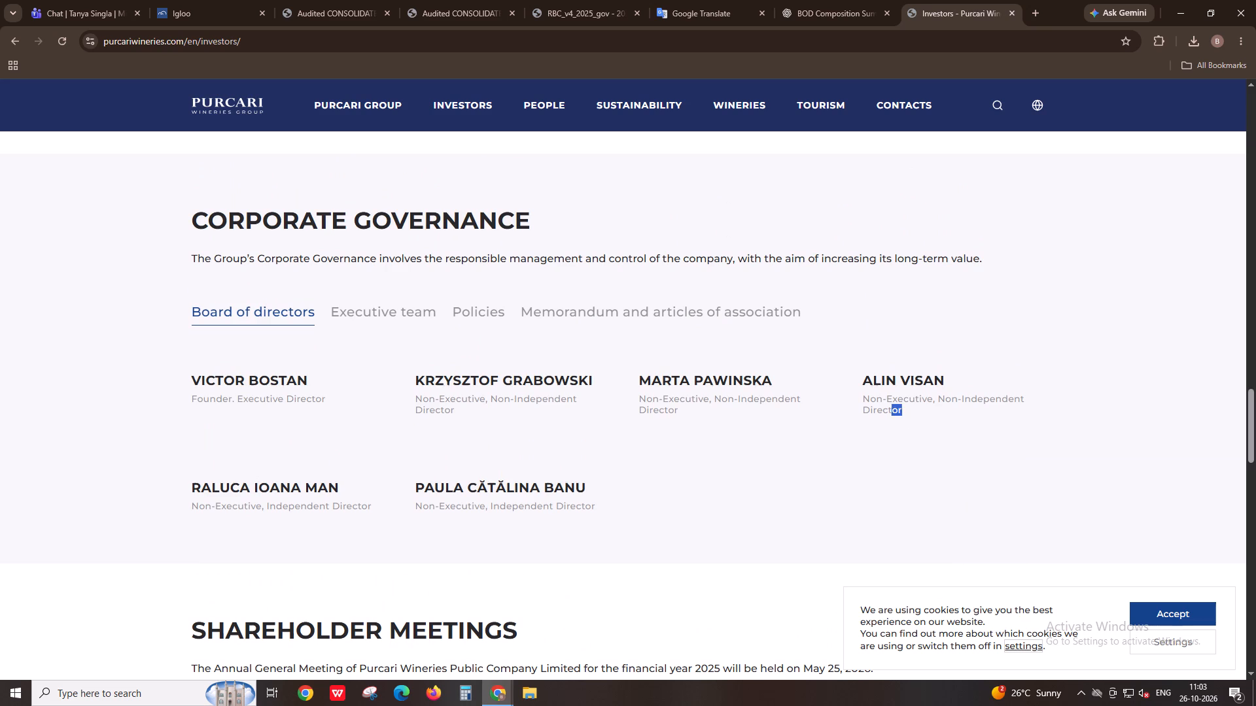
{"action": "left_click_drag", "start_coordinate": [890, 410], "coordinate": [870, 401]}
{"action": "left_click", "coordinate": [870, 401]}
{"action": "left_click", "coordinate": [870, 401]}
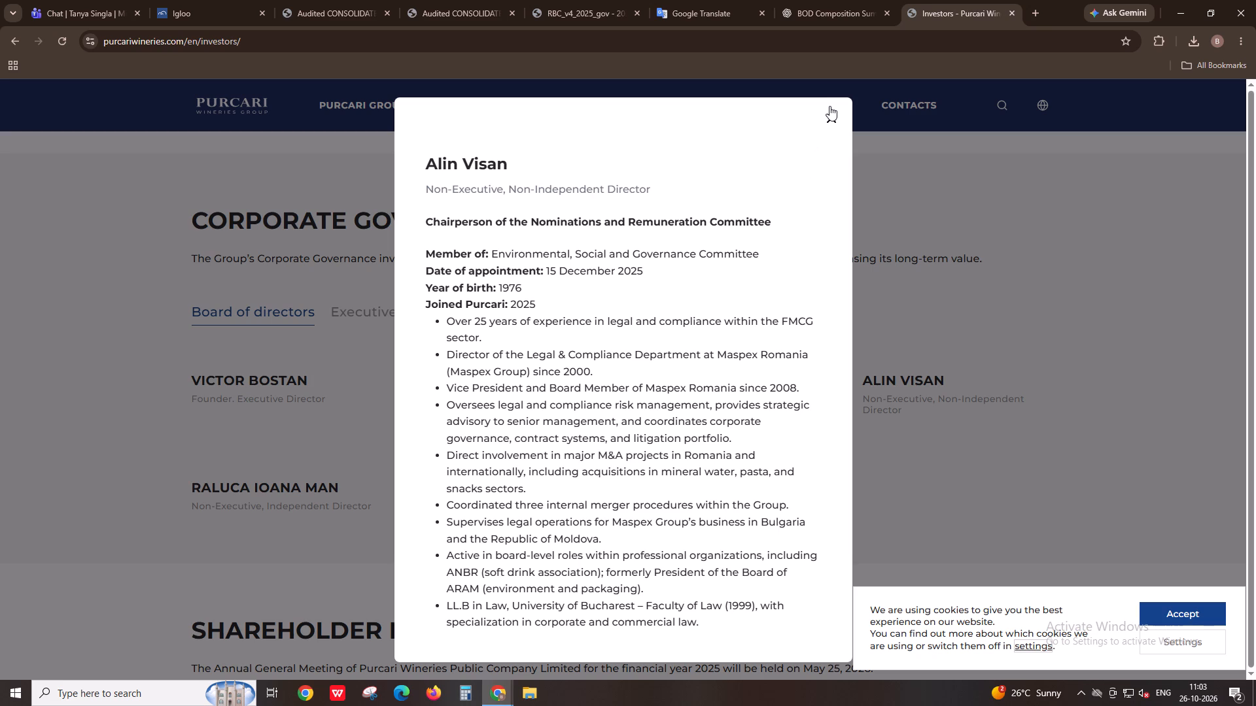
{"action": "scroll", "coordinate": [720, 401], "scroll_direction": "down", "scroll_amount": 3}
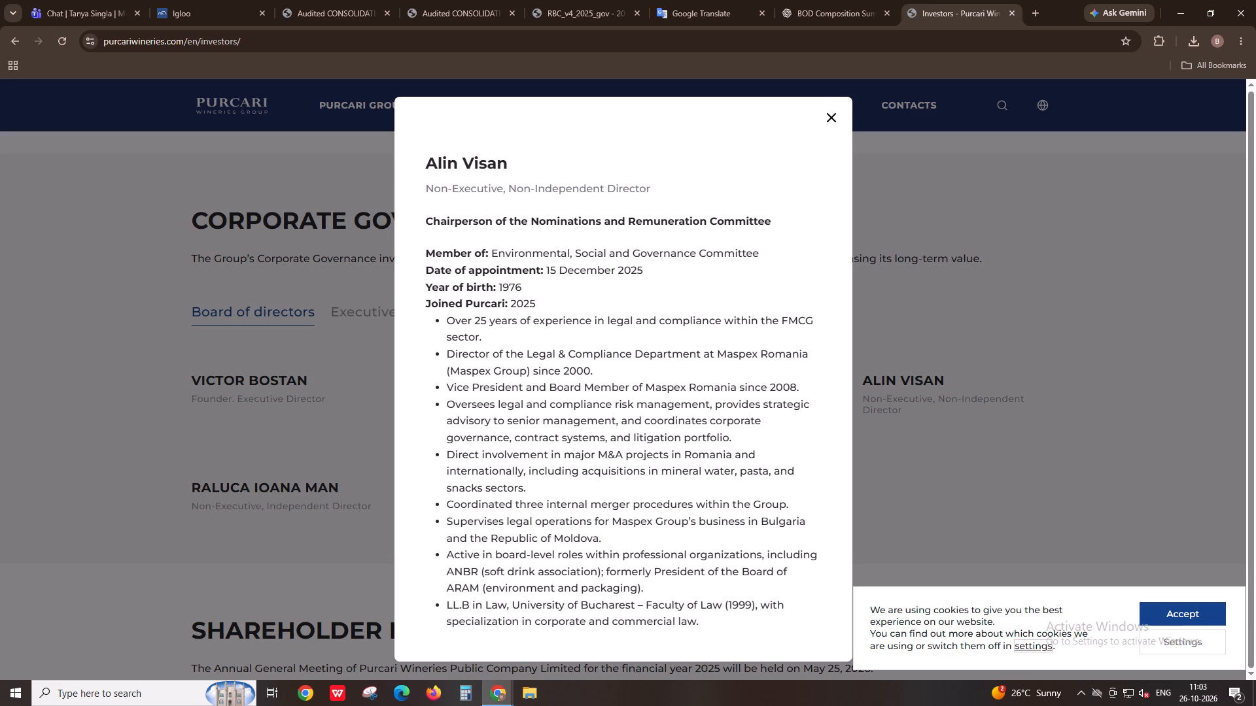
{"action": "left_click", "coordinate": [826, 114]}
{"action": "left_click", "coordinate": [661, 402]}
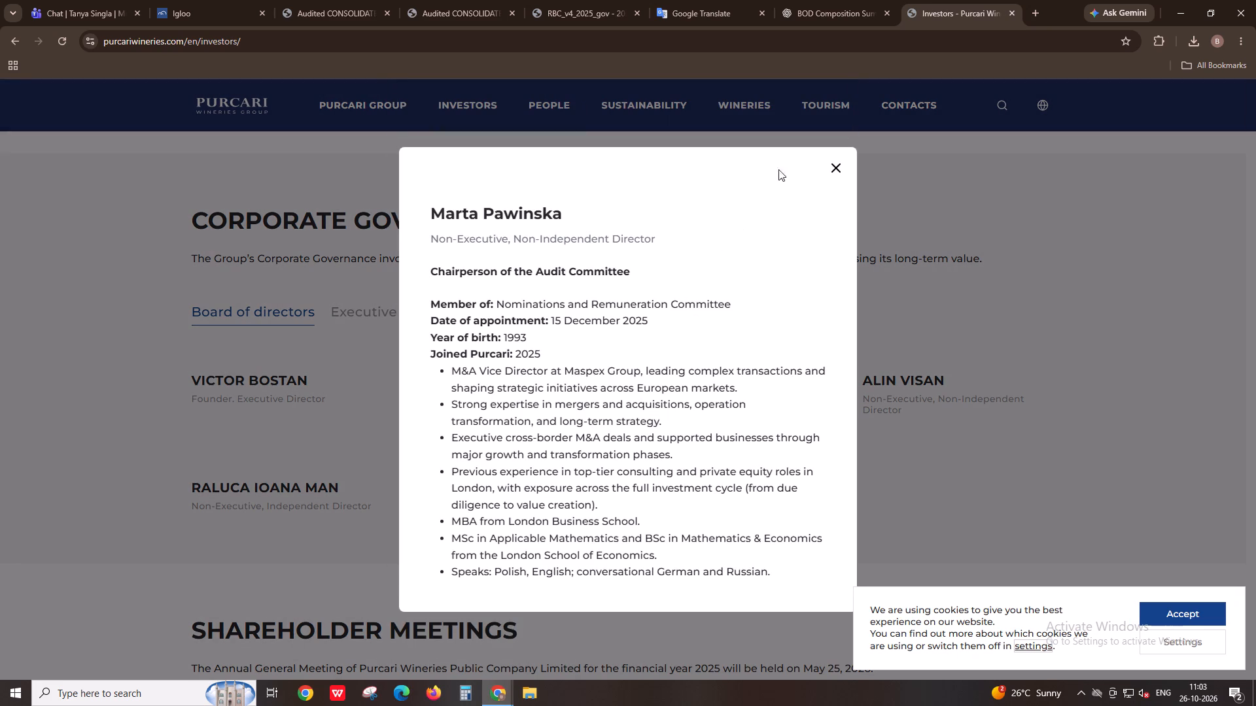
{"action": "left_click", "coordinate": [837, 169]}
{"action": "left_click", "coordinate": [550, 407]}
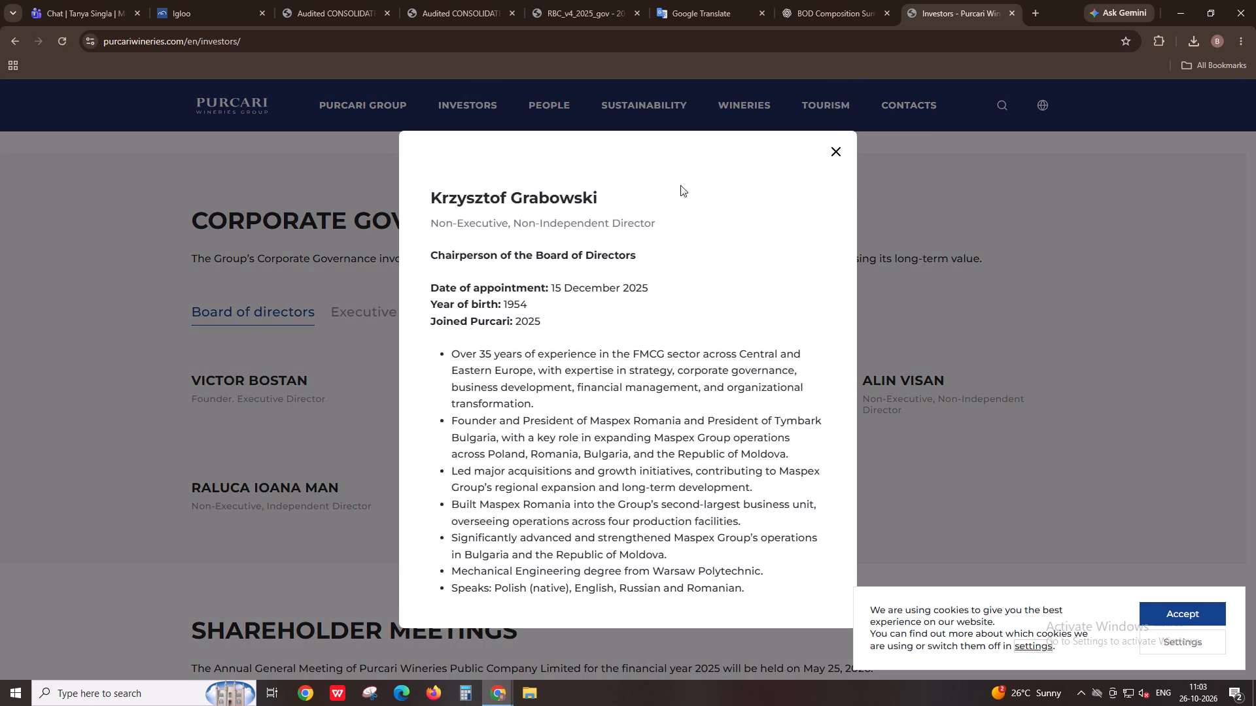
{"action": "left_click", "coordinate": [841, 147]}
Examine the profiles of the founder executive director and the two independent directors for appointment and committee details.
{"action": "left_click", "coordinate": [260, 396]}
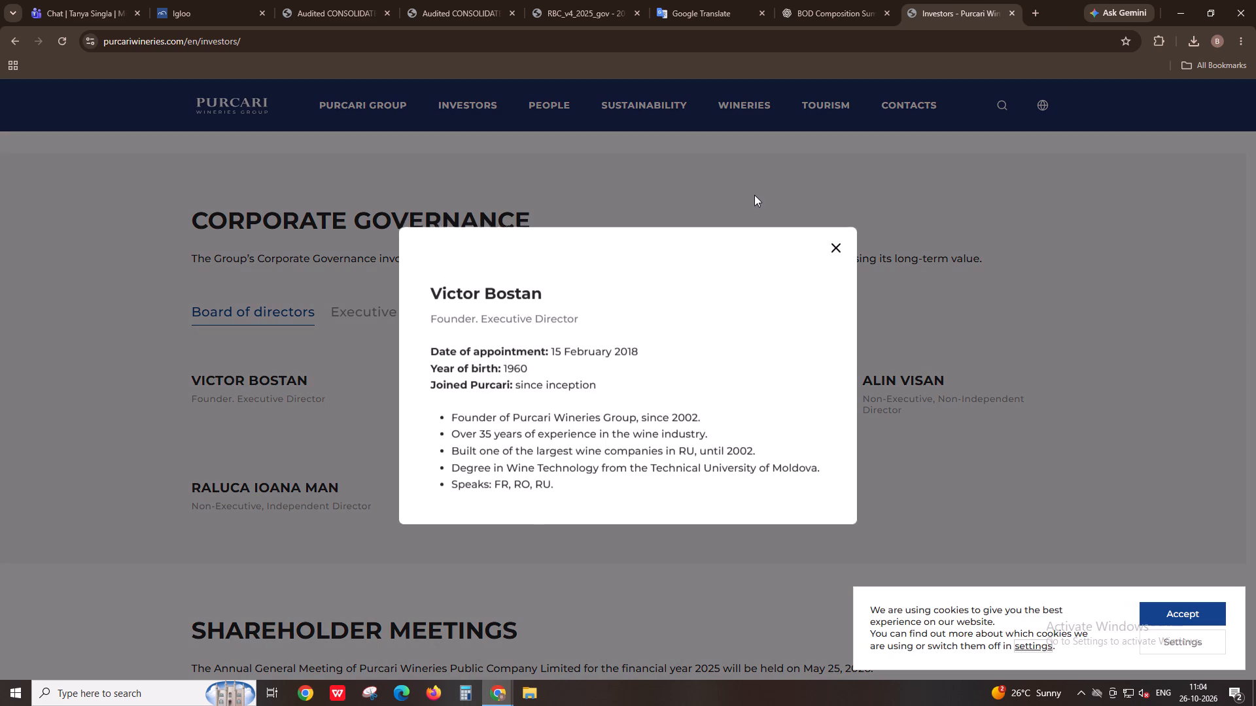
{"action": "left_click", "coordinate": [838, 246]}
{"action": "left_click", "coordinate": [380, 486]}
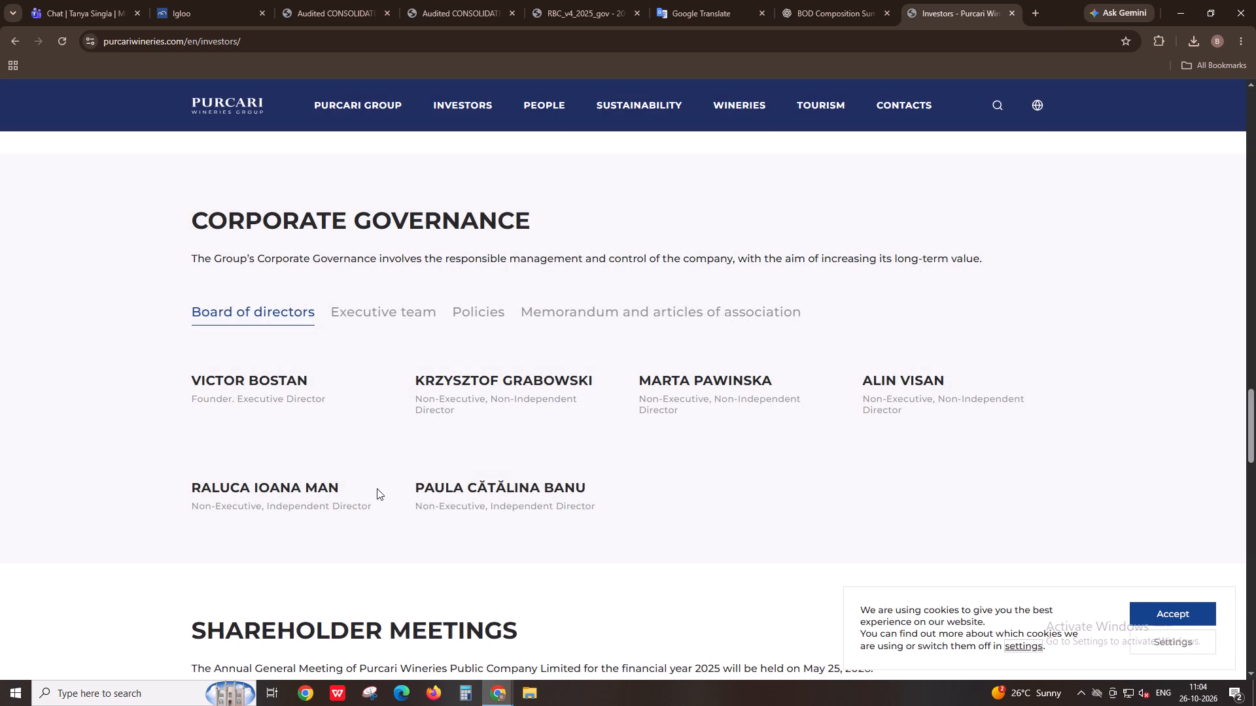
{"action": "left_click", "coordinate": [342, 505]}
{"action": "left_click", "coordinate": [840, 233]}
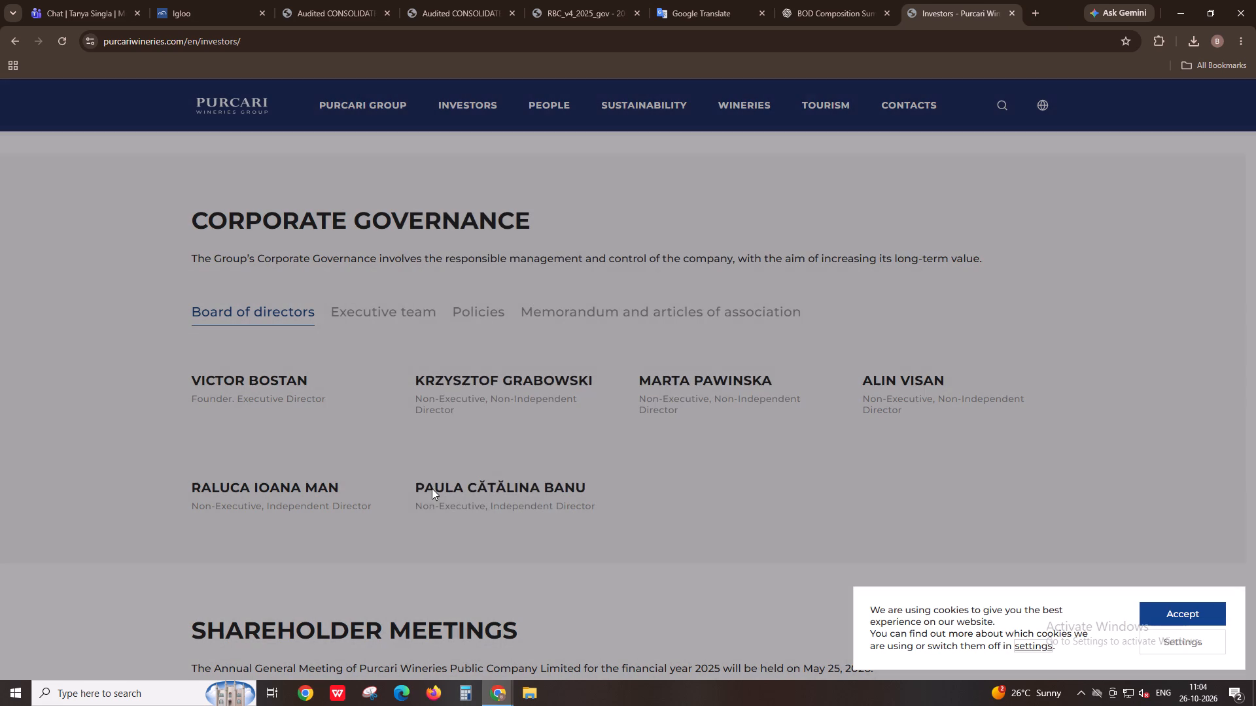
{"action": "left_click", "coordinate": [427, 516]}
{"action": "left_click", "coordinate": [430, 507]}
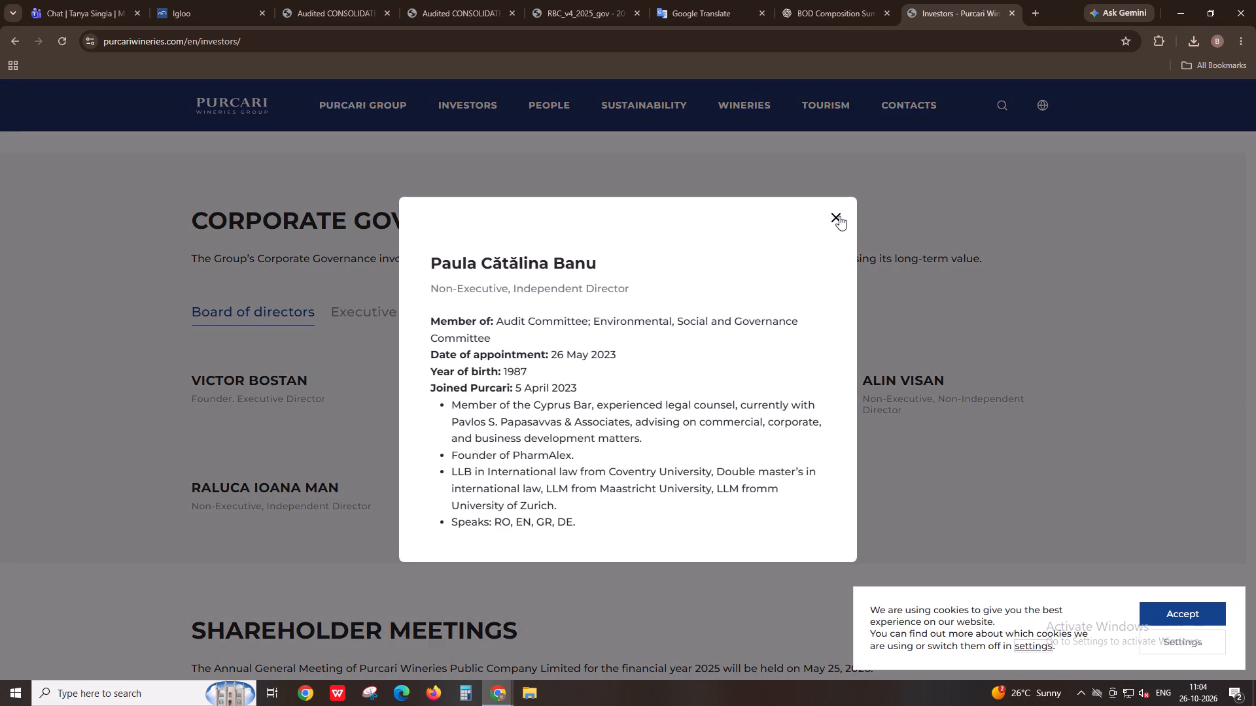
{"action": "left_click", "coordinate": [839, 216]}
Return to the annual report PDF and search it for the name of the Chief Executive Officer listed in section 6.1.
{"action": "left_click", "coordinate": [457, 0]}
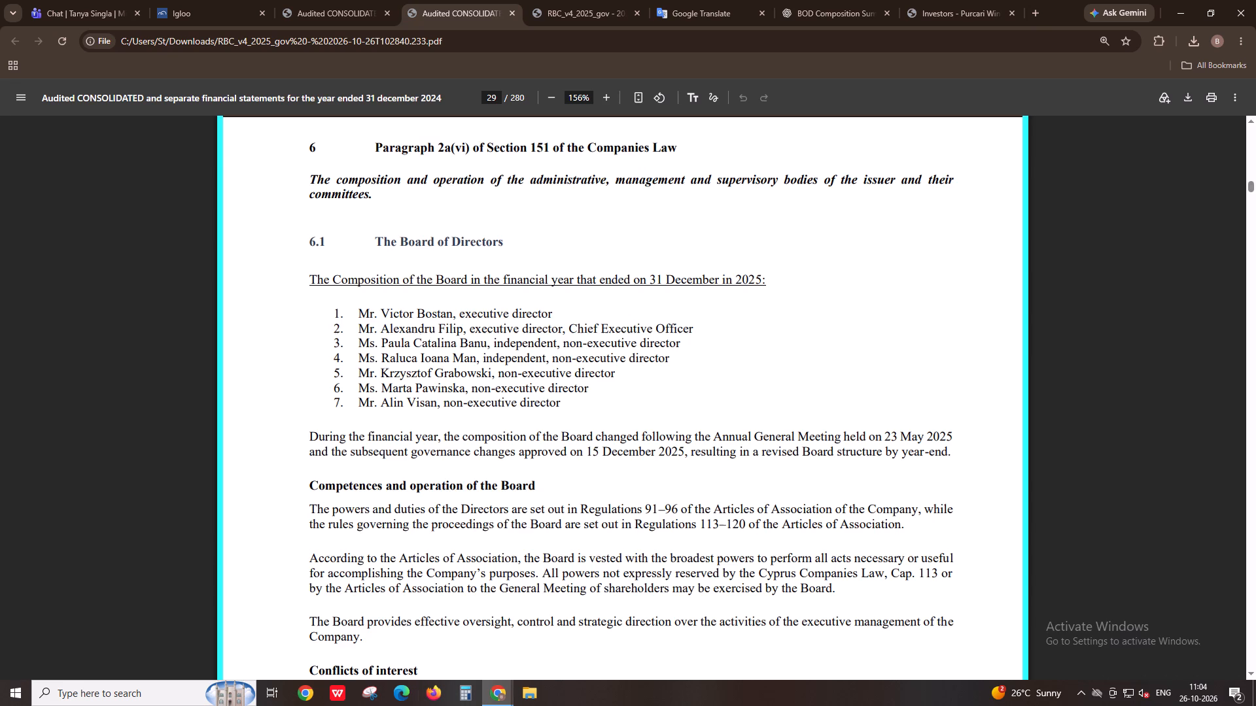
{"action": "left_click_drag", "start_coordinate": [380, 329], "coordinate": [398, 329]}
{"action": "left_click_drag", "start_coordinate": [398, 329], "coordinate": [463, 329]}
{"action": "key", "text": "ctrl+c"}
{"action": "key", "text": "ctrl+f"}
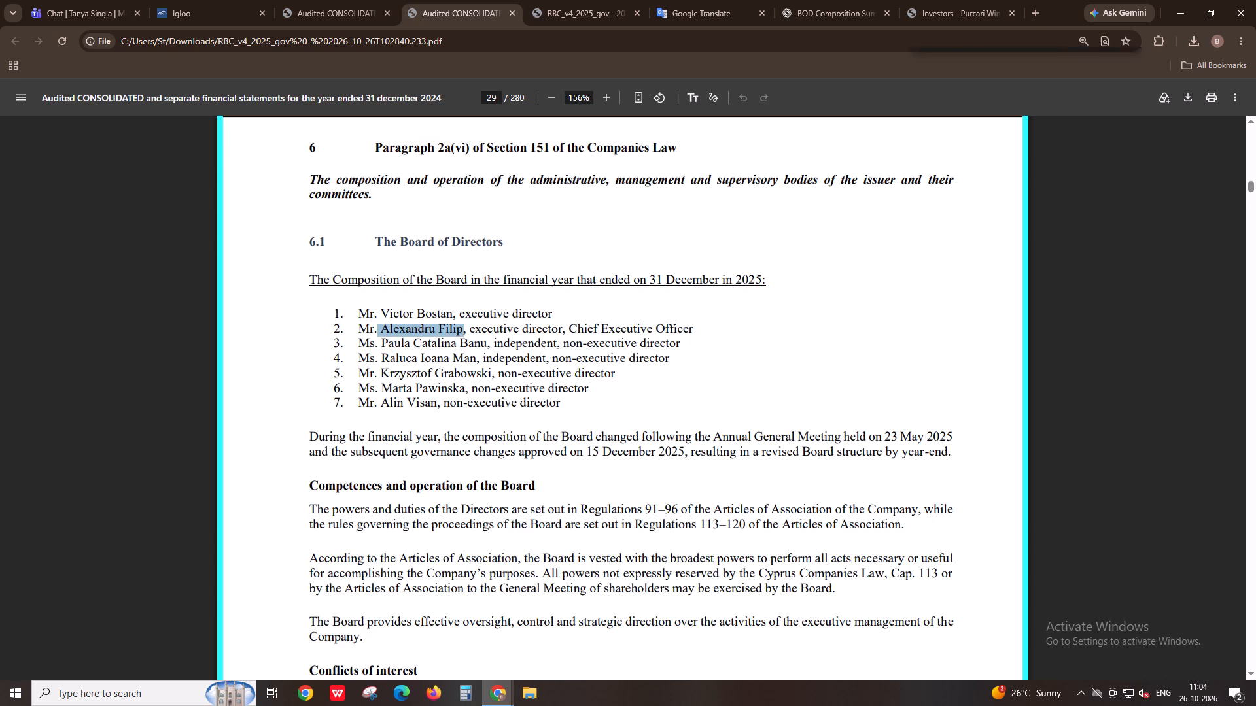
{"action": "key", "text": "v"}
{"action": "key", "text": "ctrl+f"}
{"action": "key", "text": "ctrl+v"}
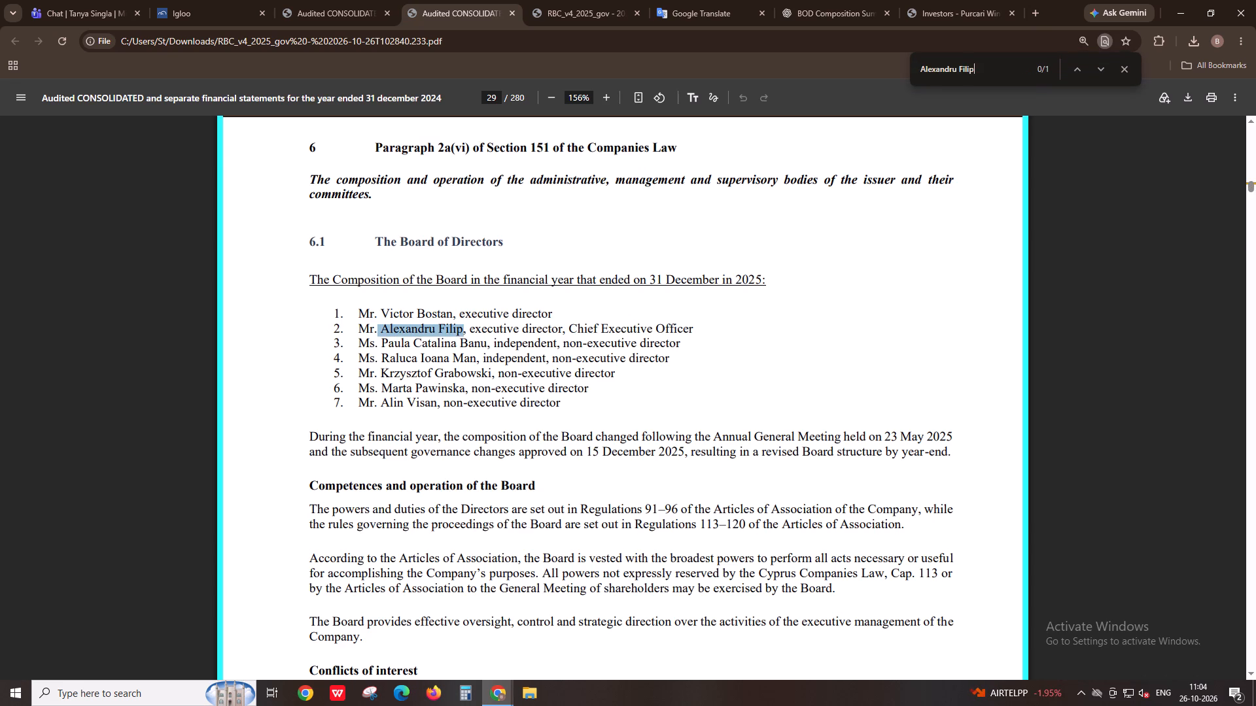
{"action": "key", "text": "Return"}
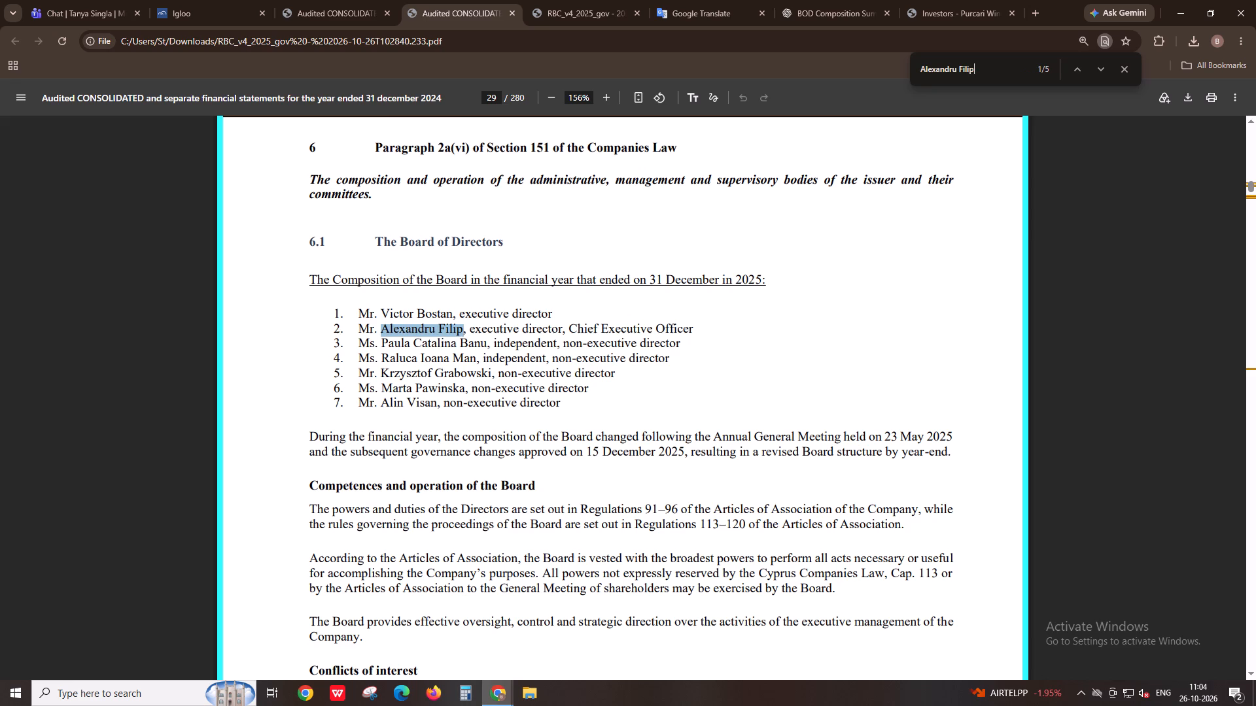
Go through the Chief Executive Officer's mentions in the Management Report, checking board status, committee membership and any resignation date.
{"action": "key", "text": "Return"}
{"action": "key", "text": "Return"}
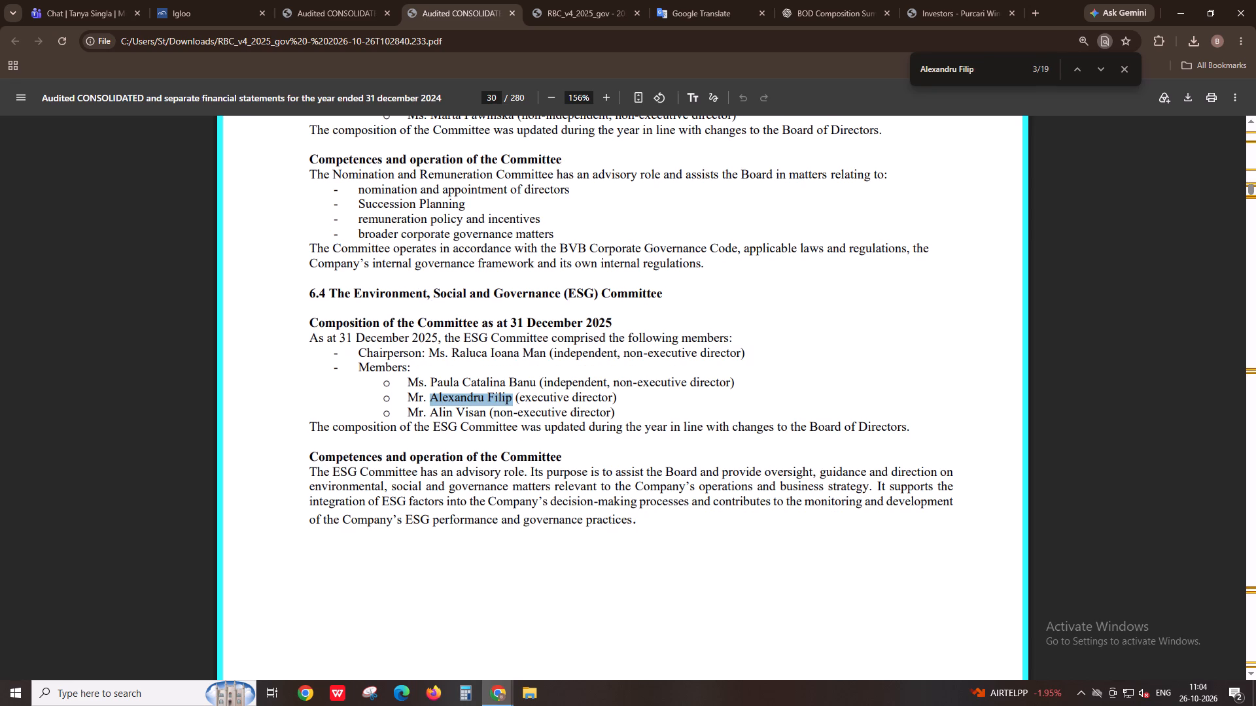
{"action": "key", "text": "Return"}
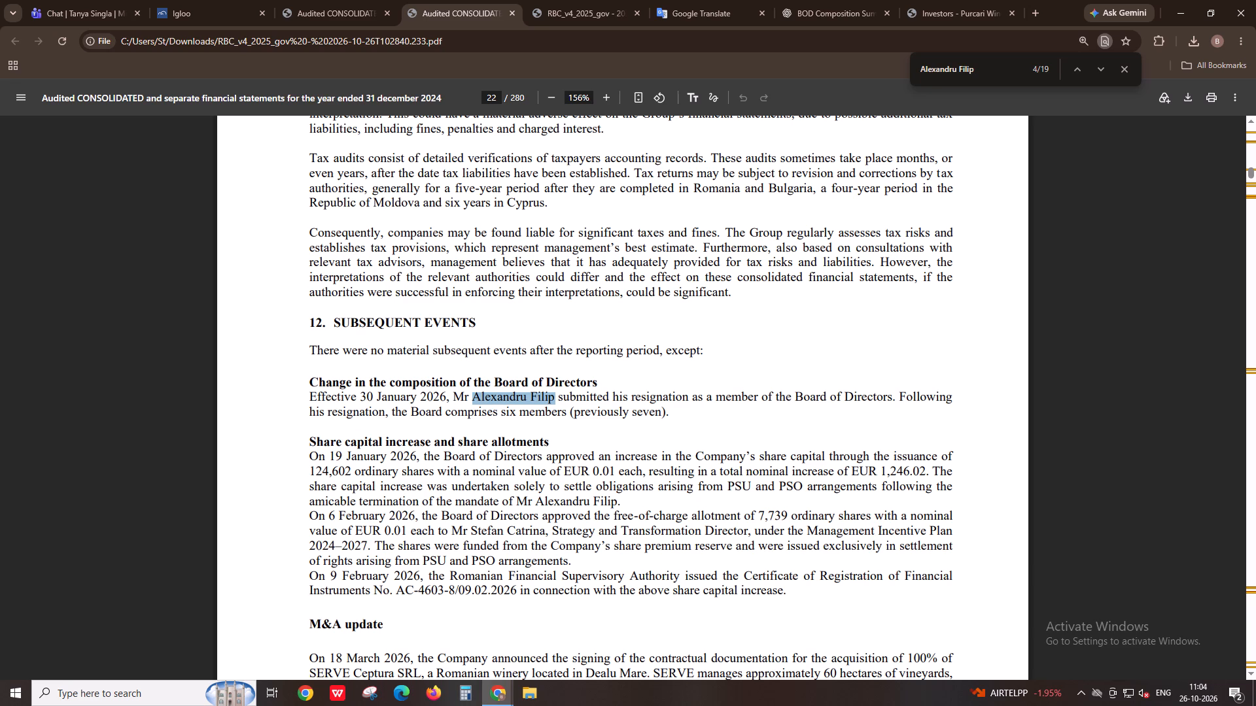
{"action": "key", "text": "Return"}
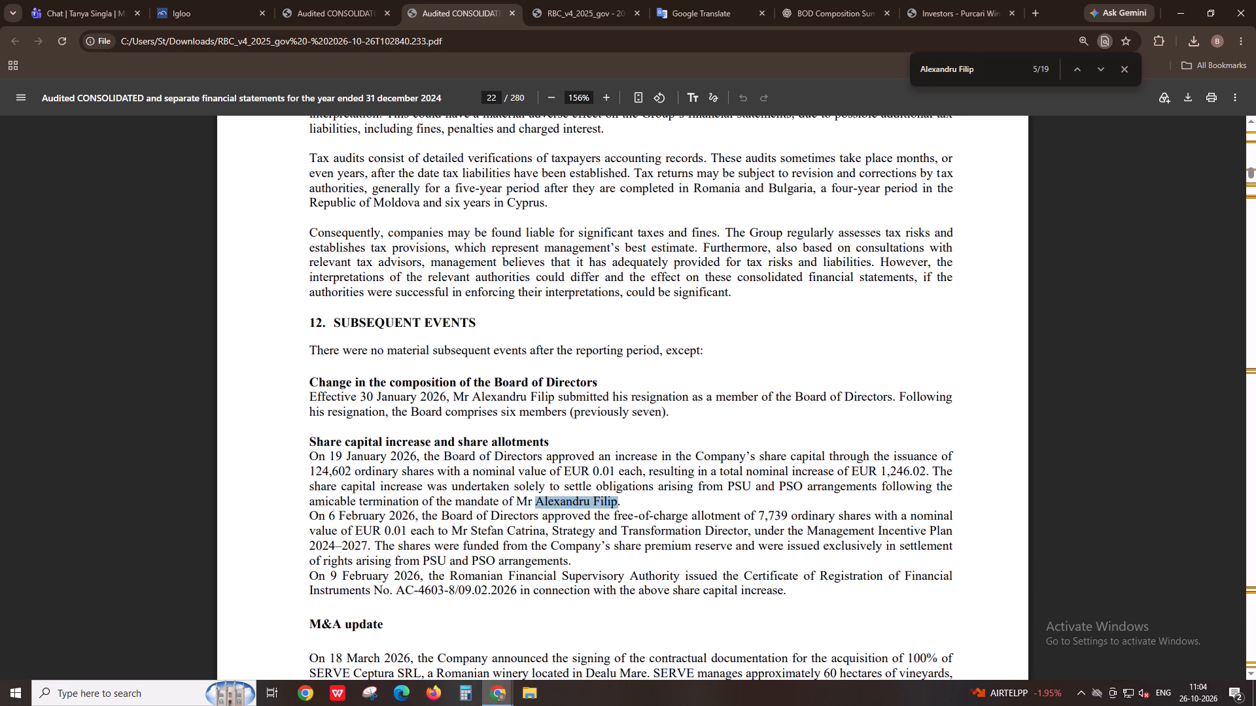
{"action": "key", "text": "Return"}
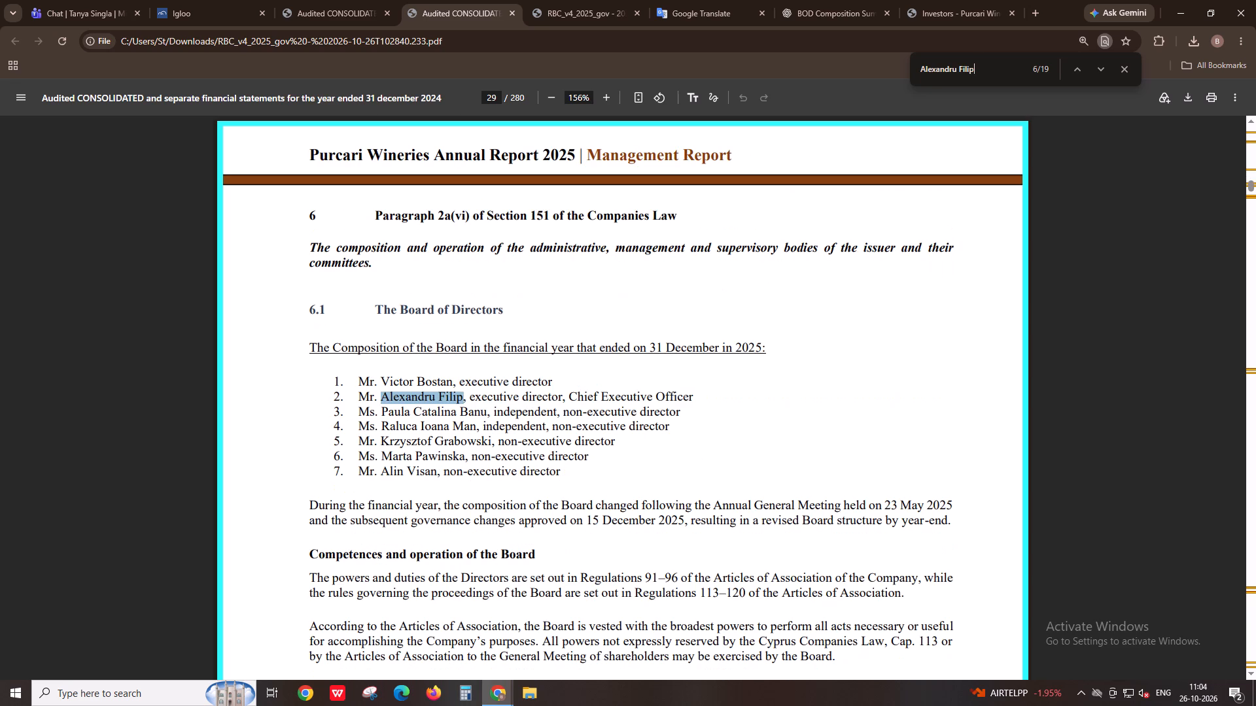
{"action": "key", "text": "Return"}
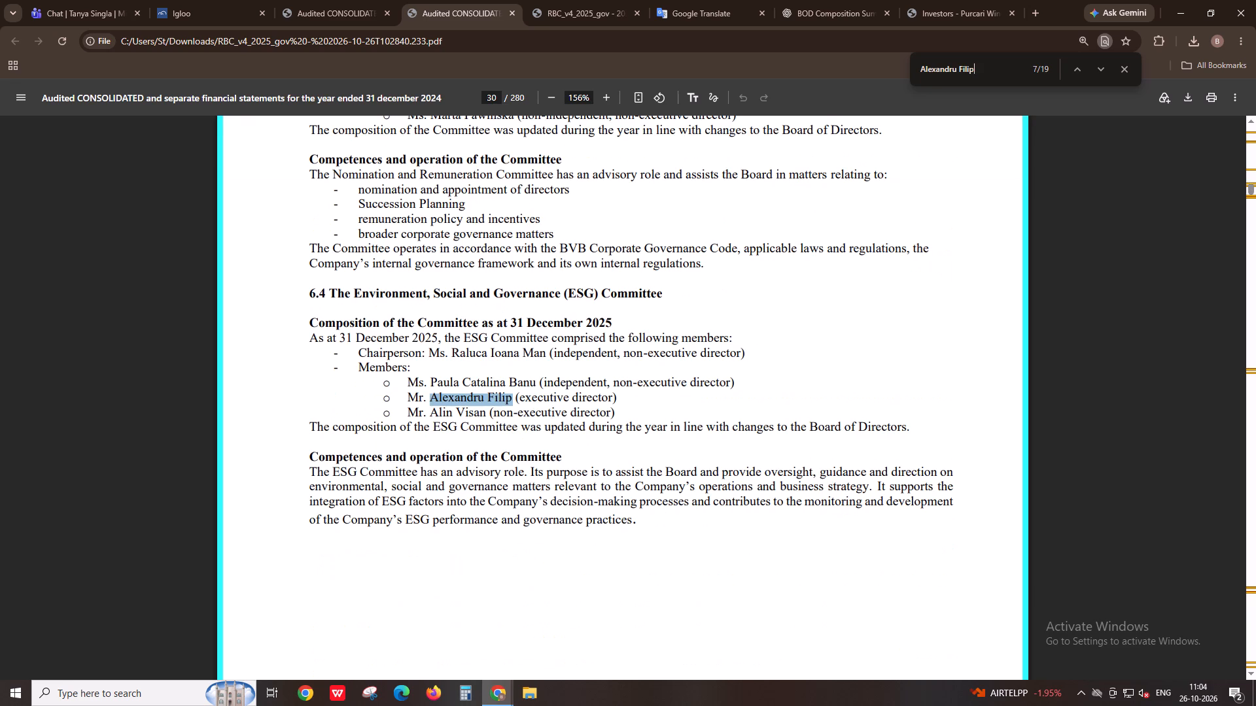
{"action": "key", "text": "Return"}
{"action": "key", "text": "Return"}
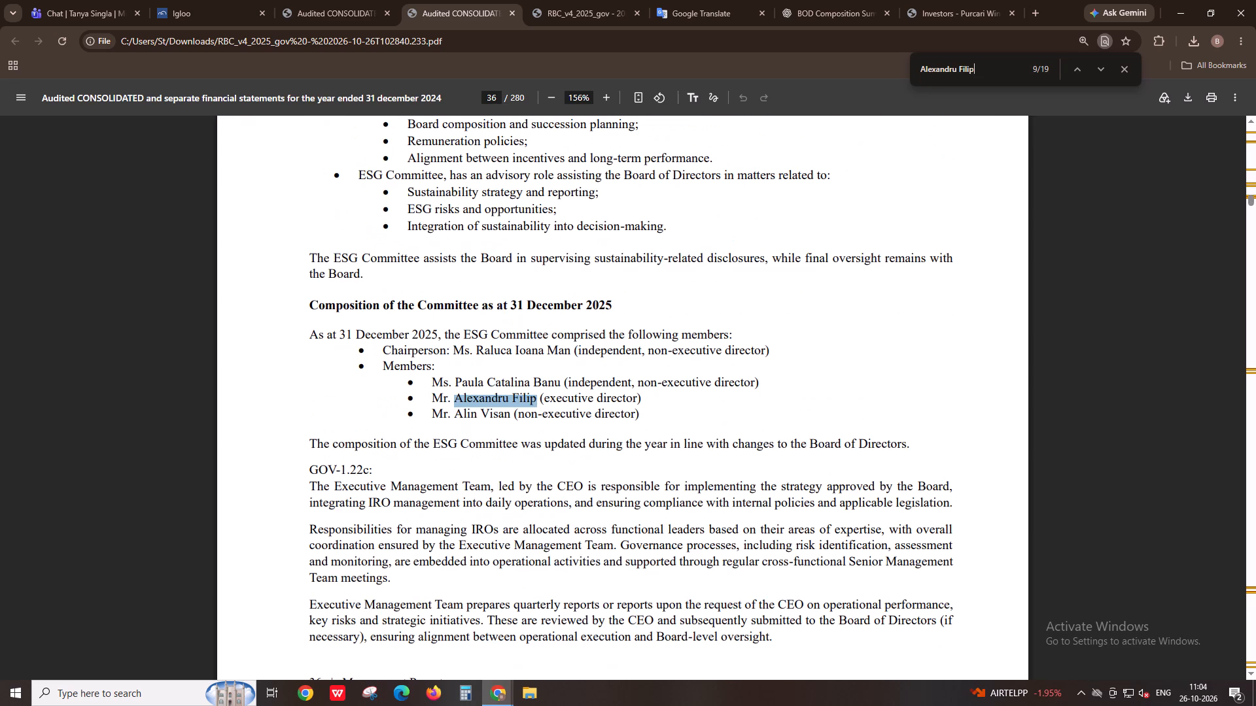
{"action": "key", "text": "Return"}
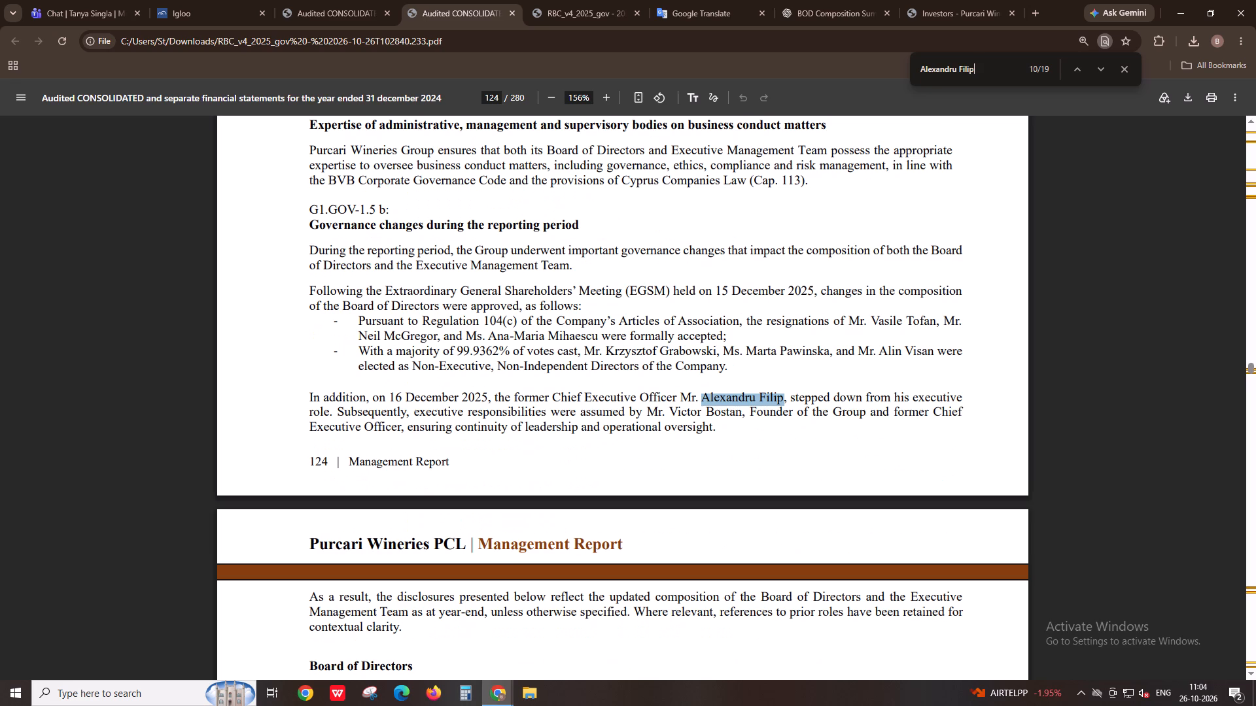
{"action": "key", "text": "Return"}
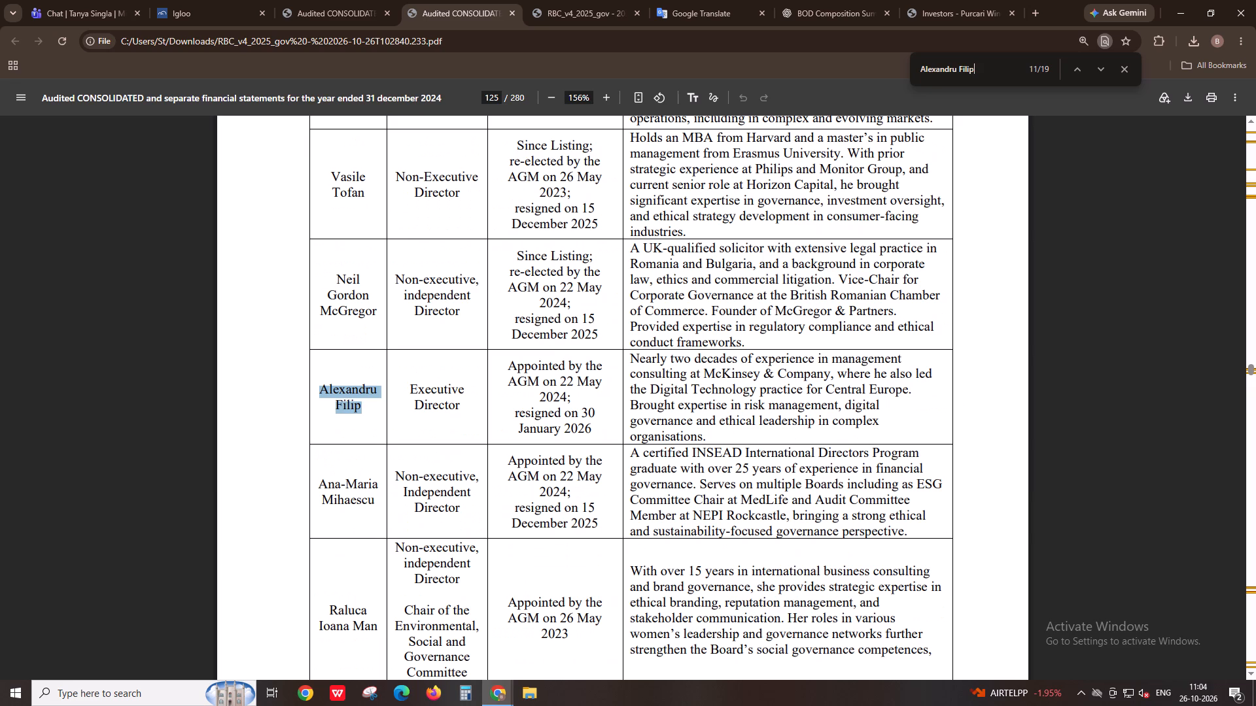
{"action": "key", "text": "Return"}
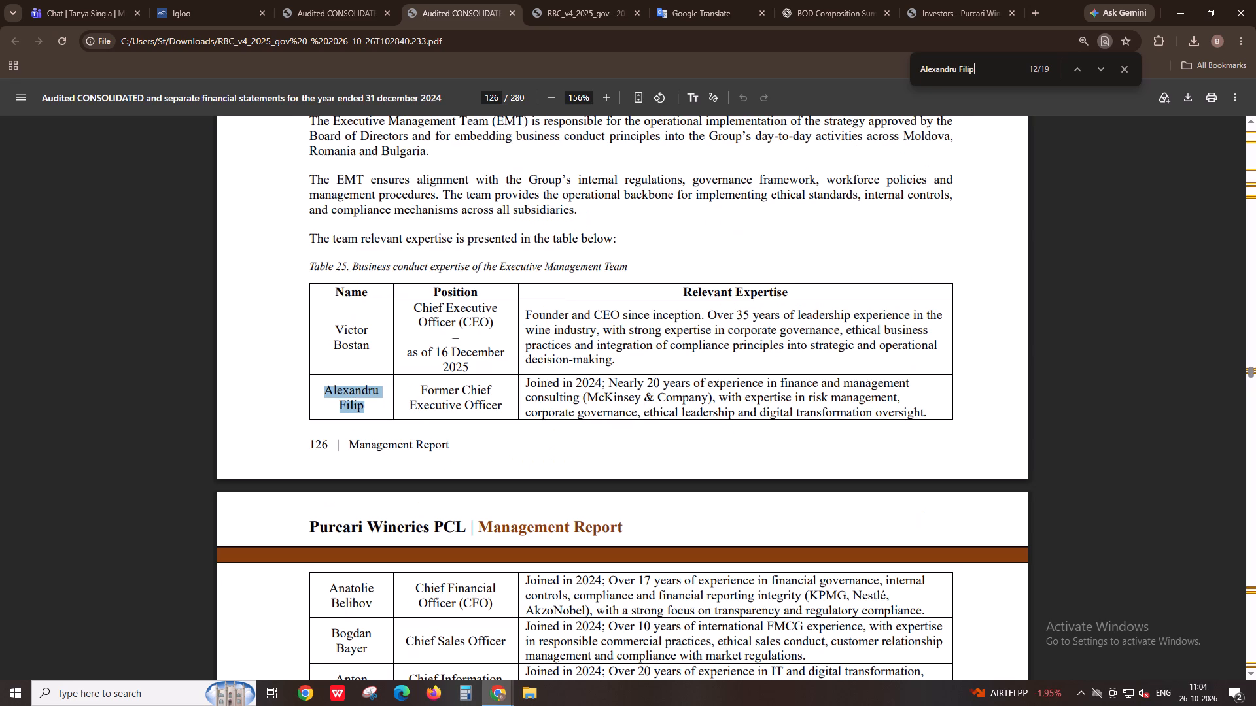
{"action": "key", "text": "shift+Return"}
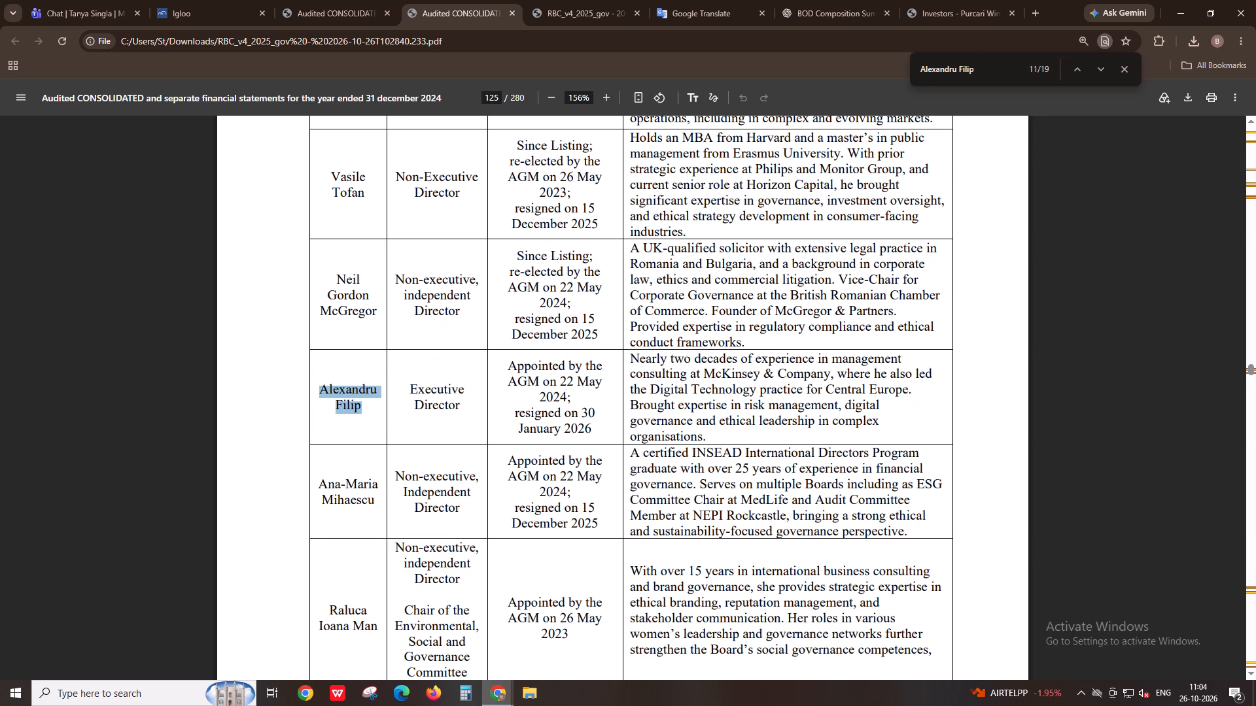
{"action": "key", "text": "Return"}
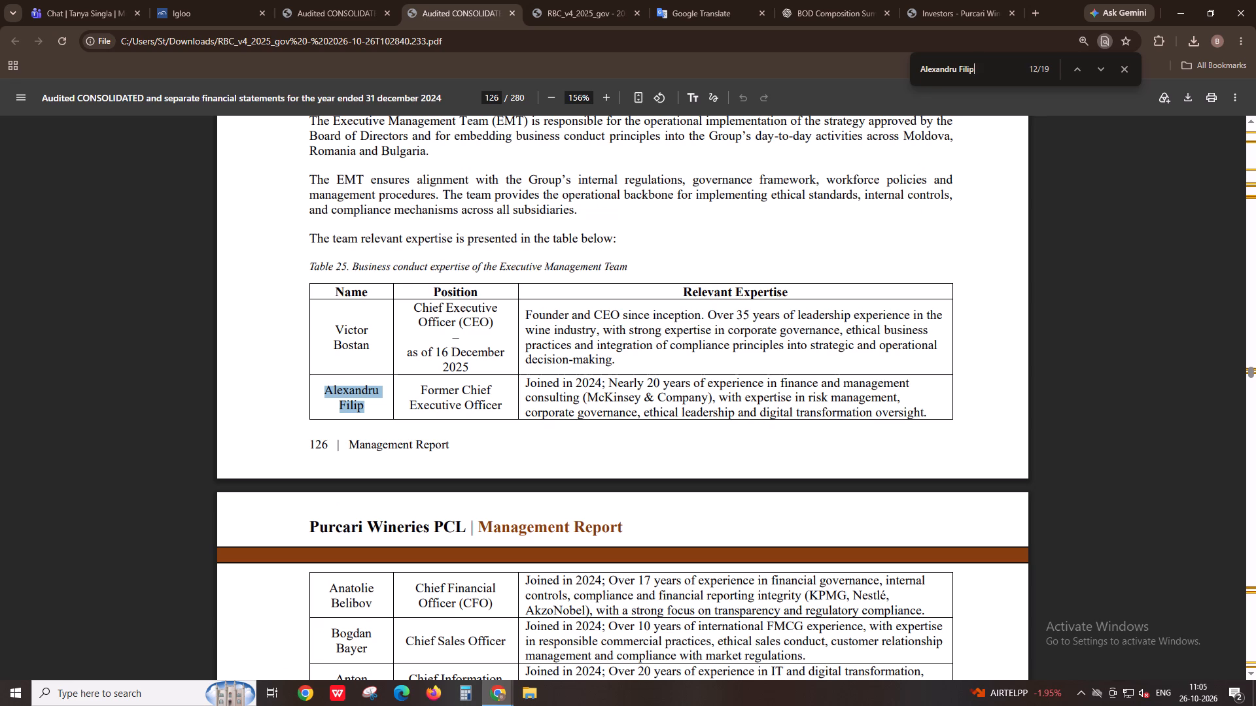
Check the remaining mentions of the same executive in the consolidated and separate financial statements, through page 280.
{"action": "key", "text": "Return"}
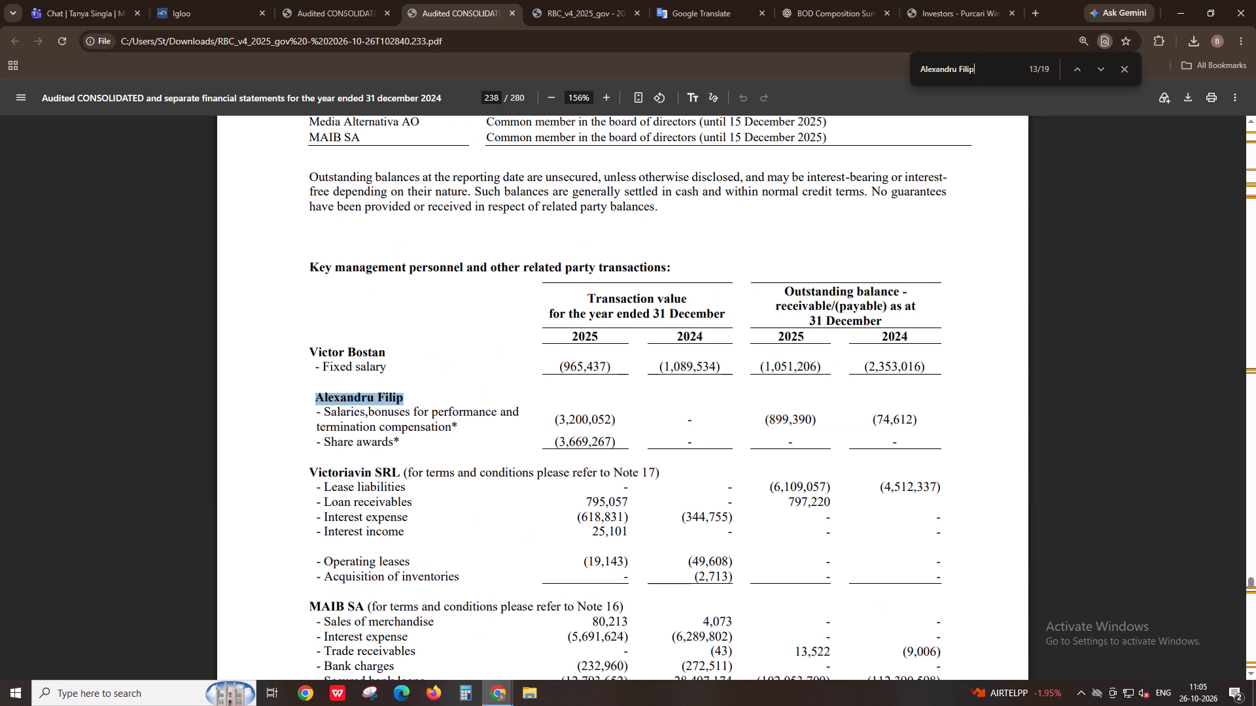
{"action": "key", "text": "Return"}
{"action": "key", "text": "shift+Return"}
{"action": "key", "text": "Return"}
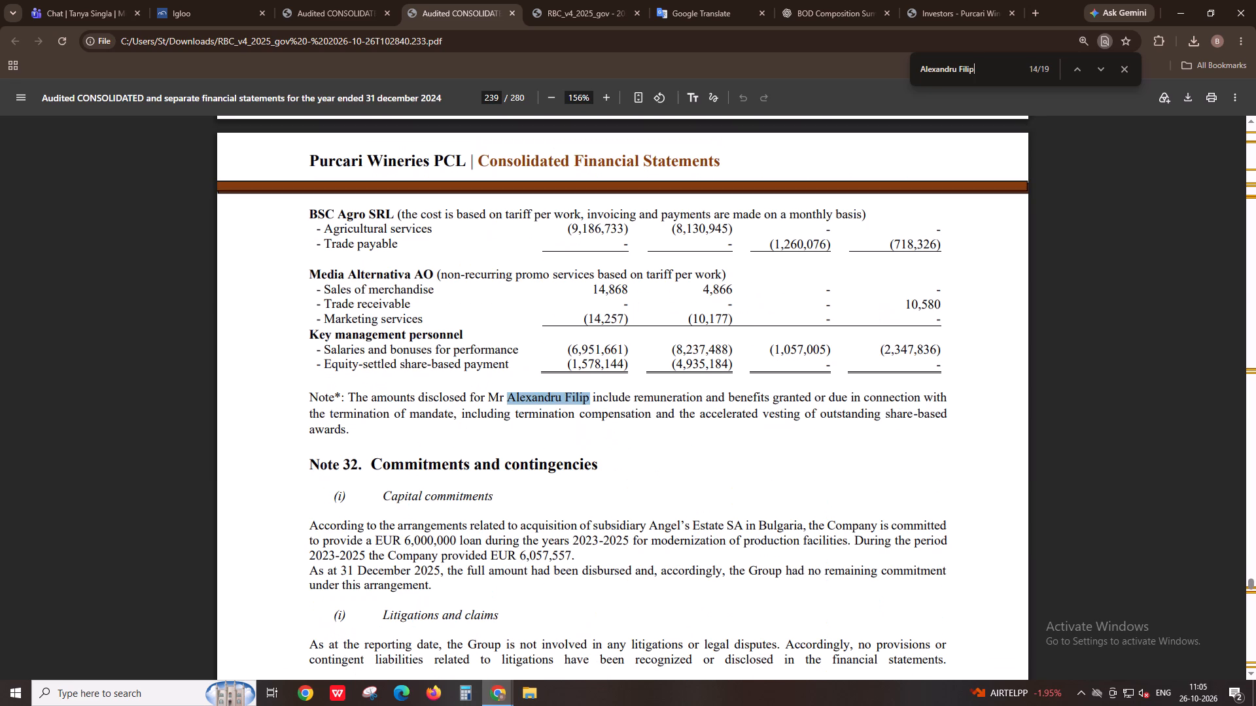
{"action": "key", "text": "Return"}
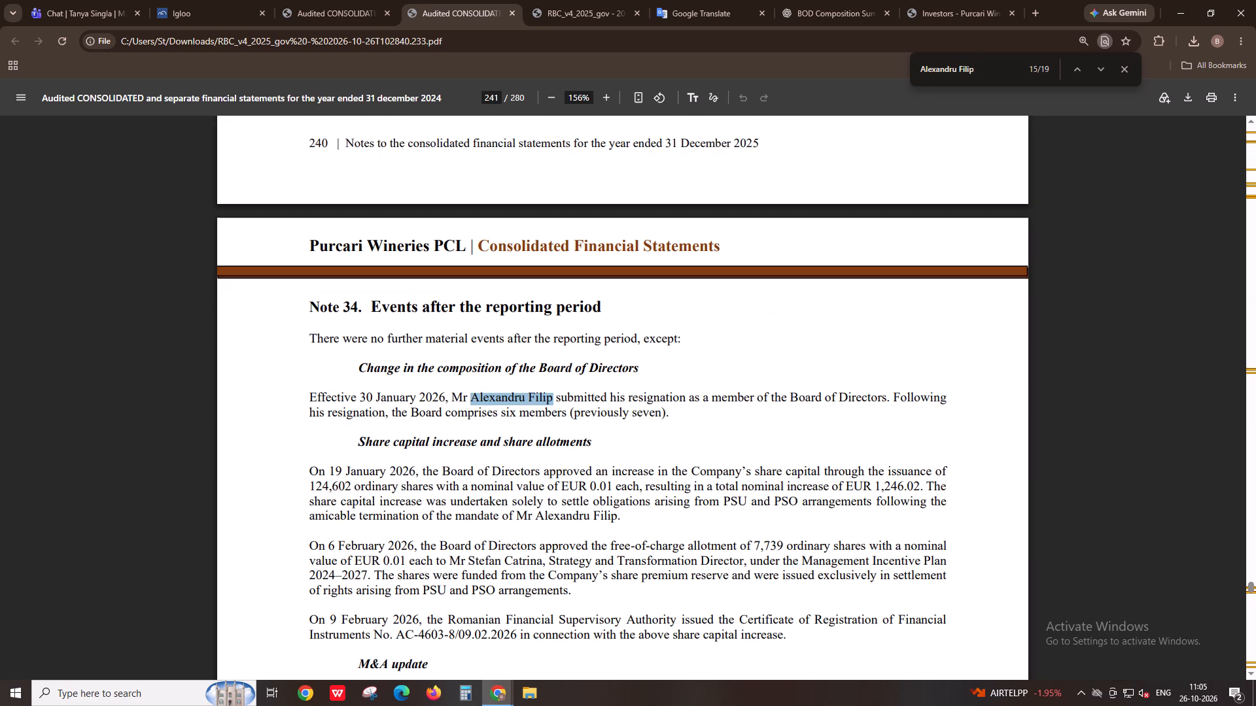
{"action": "key", "text": "Return"}
{"action": "key", "text": "Return"}
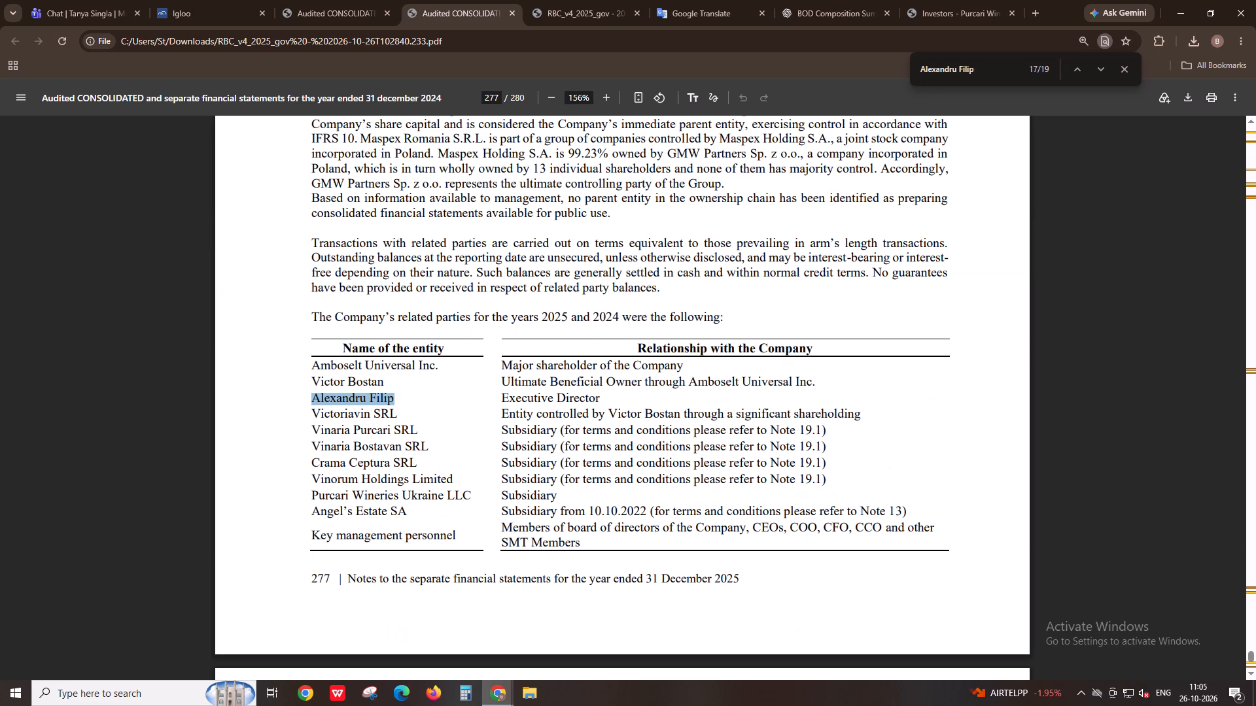
{"action": "key", "text": "Return"}
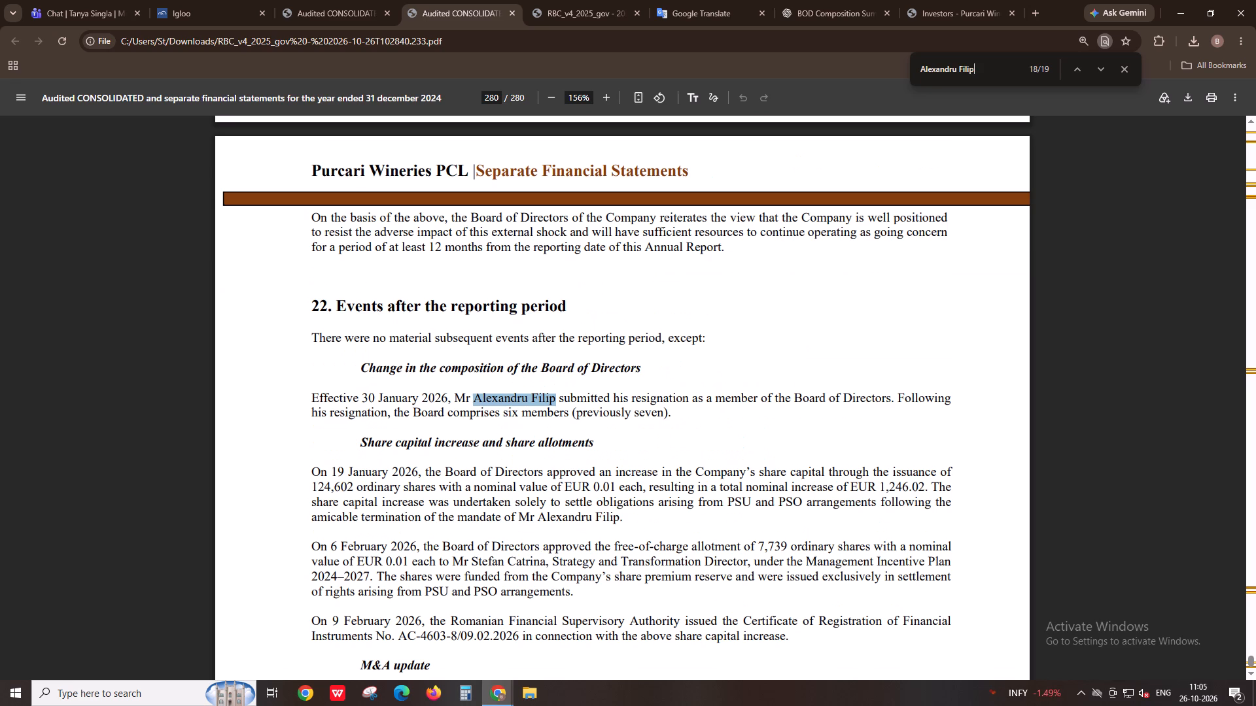
{"action": "key", "text": "Return"}
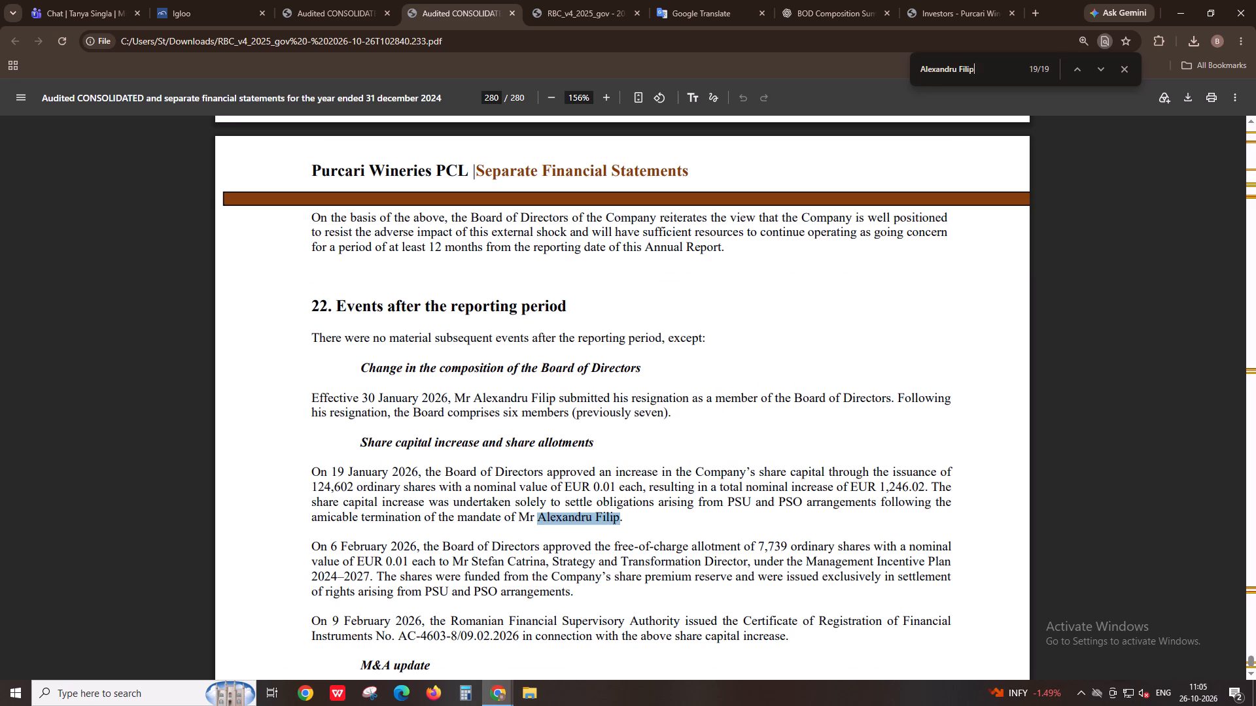
Recheck the executive's mentions from the start of the report through the Subsequent Events section on page 22.
{"action": "key", "text": "Return"}
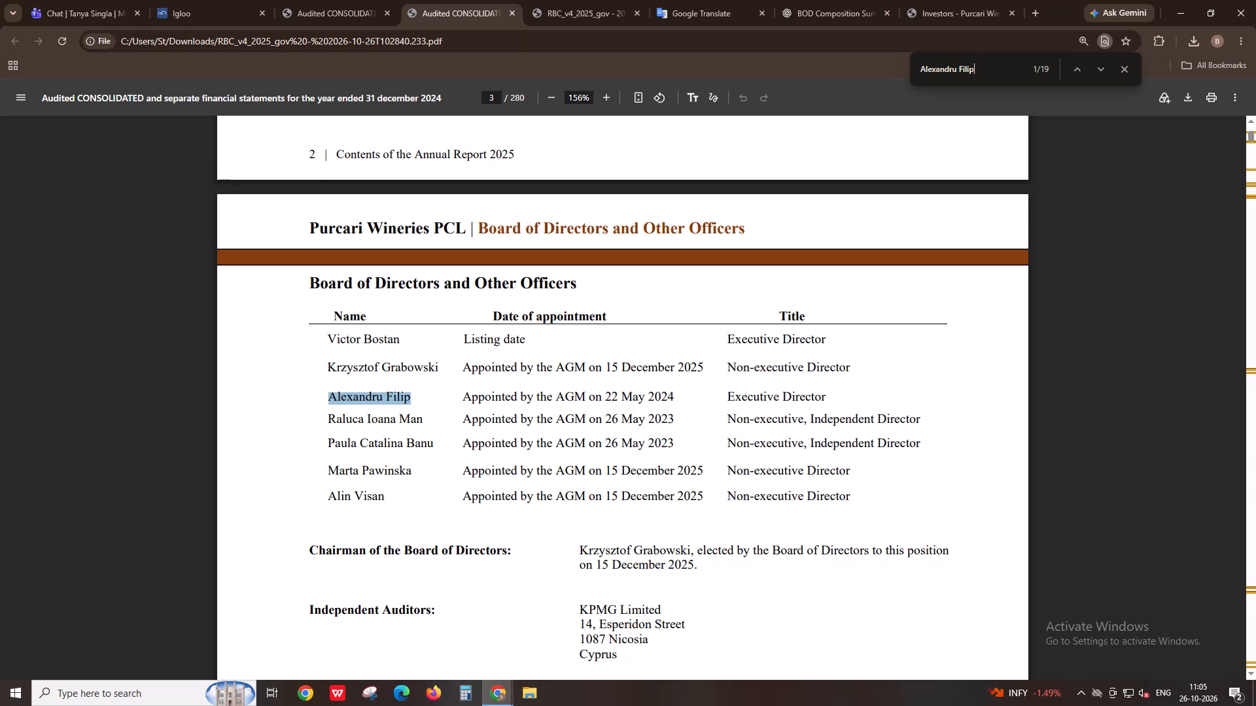
{"action": "key", "text": "Return"}
{"action": "key", "text": "Return"}
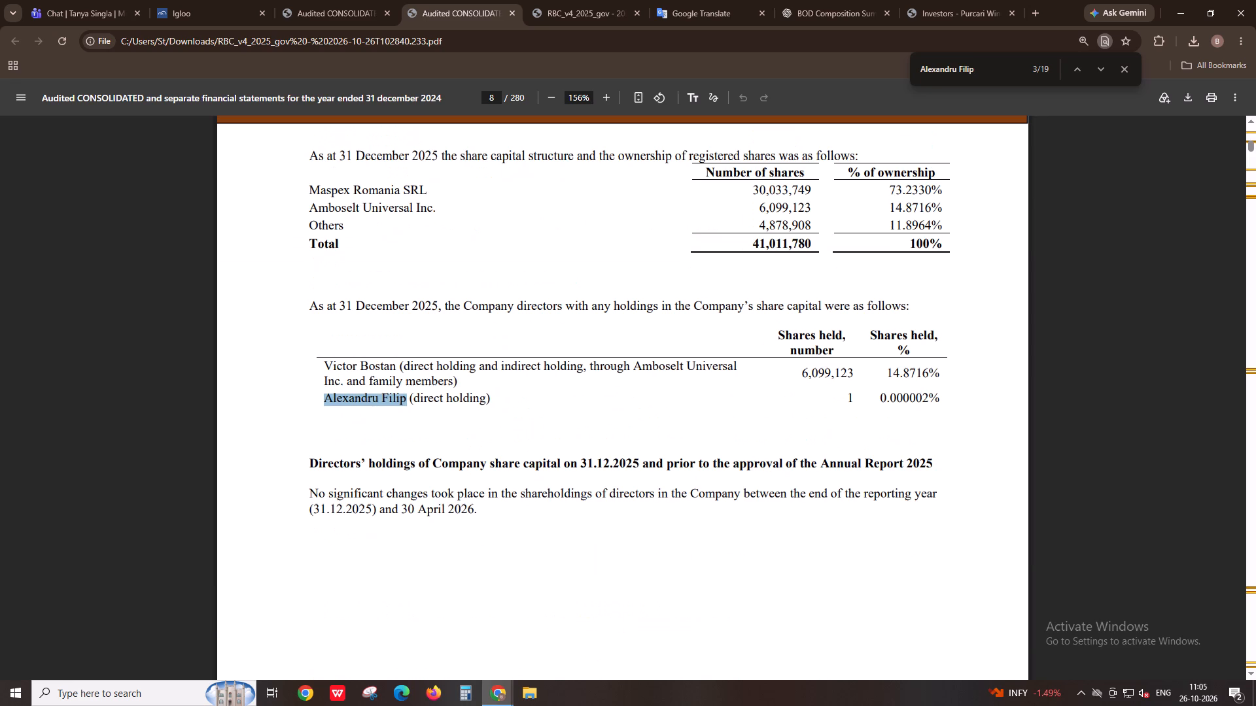
{"action": "key", "text": "Return"}
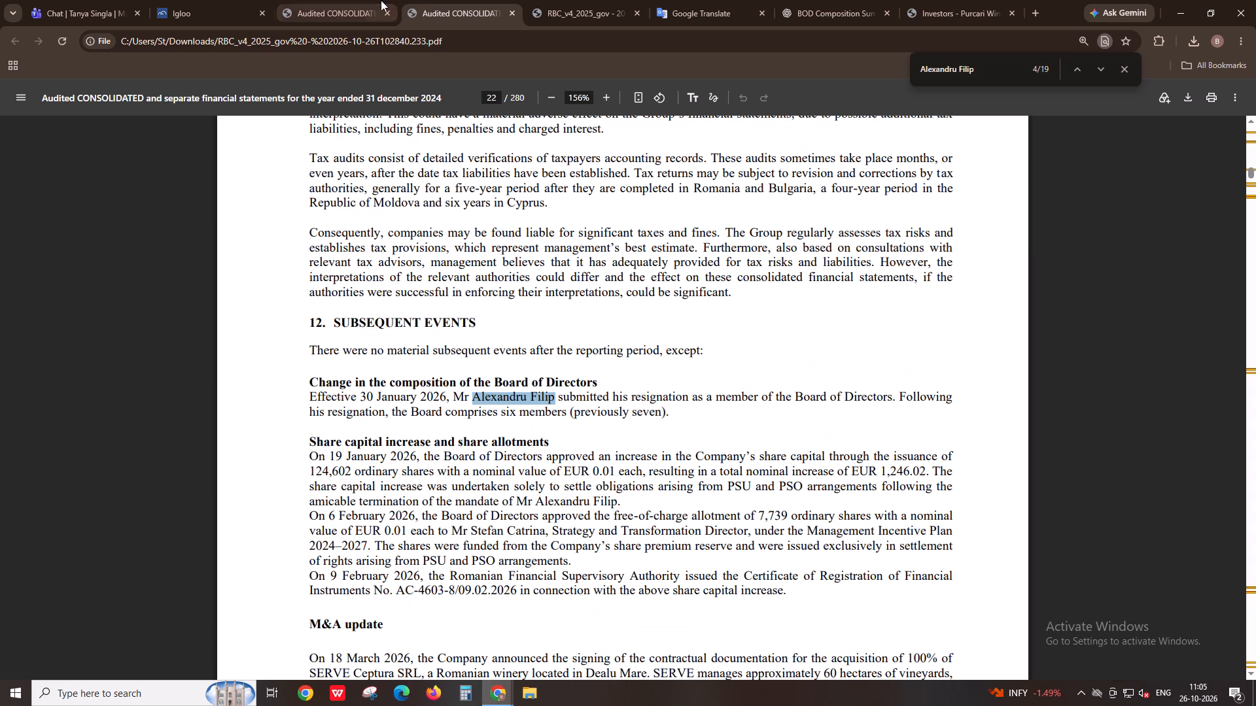
Return to the Igloo task and check the Nomination_independence field, the prior stage history and the report's tagged Nomination and Remuneration Committee passage.
{"action": "left_click", "coordinate": [220, 0]}
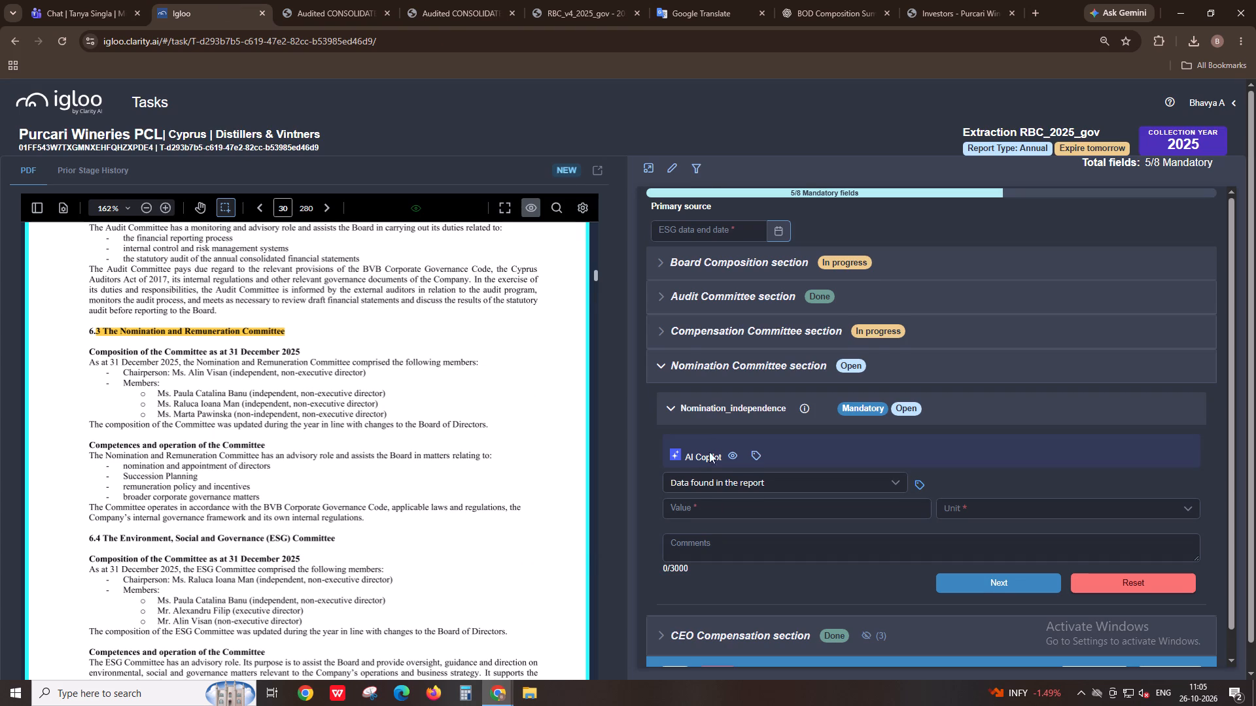
{"action": "scroll", "coordinate": [732, 554], "scroll_direction": "down", "scroll_amount": 3}
{"action": "scroll", "coordinate": [732, 554], "scroll_direction": "up", "scroll_amount": 1}
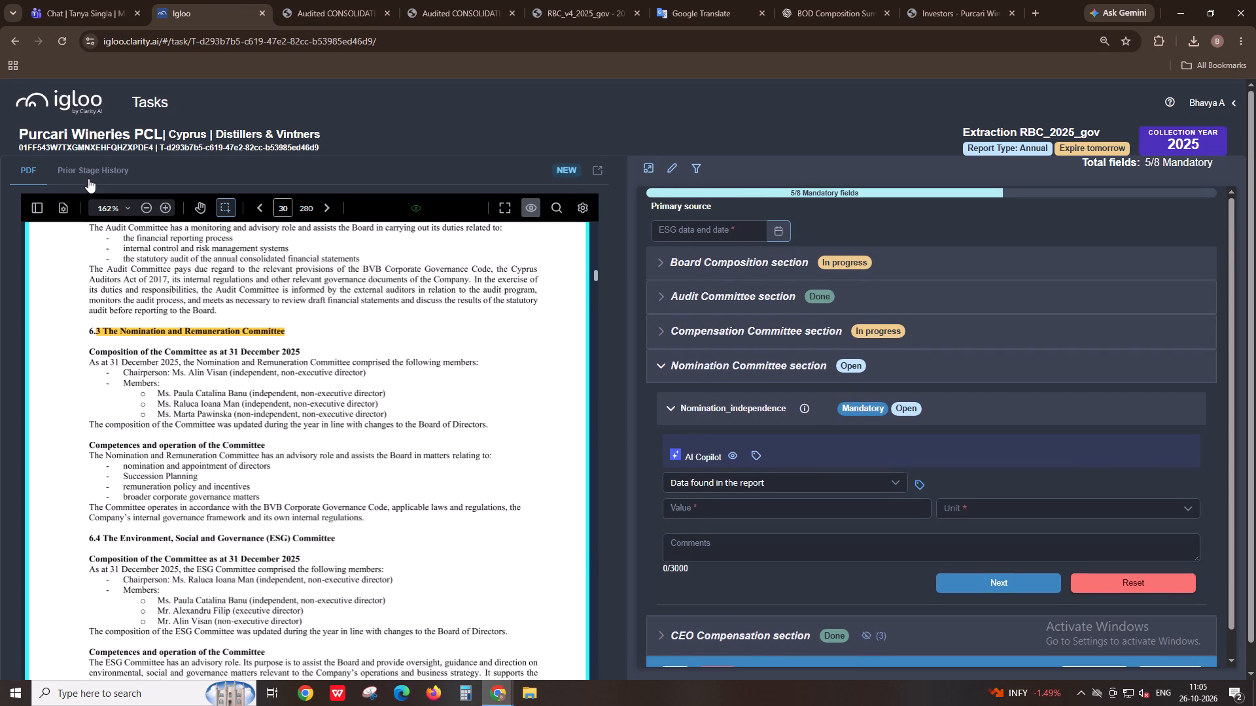
{"action": "left_click", "coordinate": [88, 176]}
{"action": "left_click", "coordinate": [37, 167]}
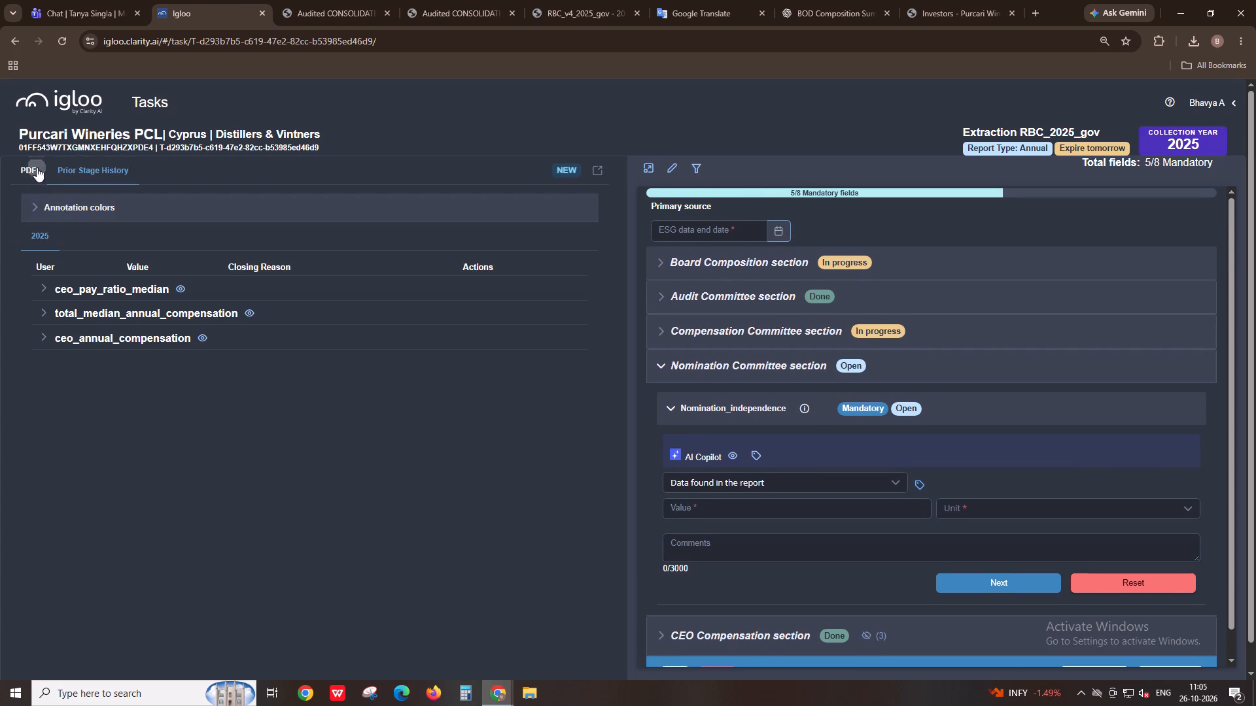
{"action": "left_click", "coordinate": [757, 457]}
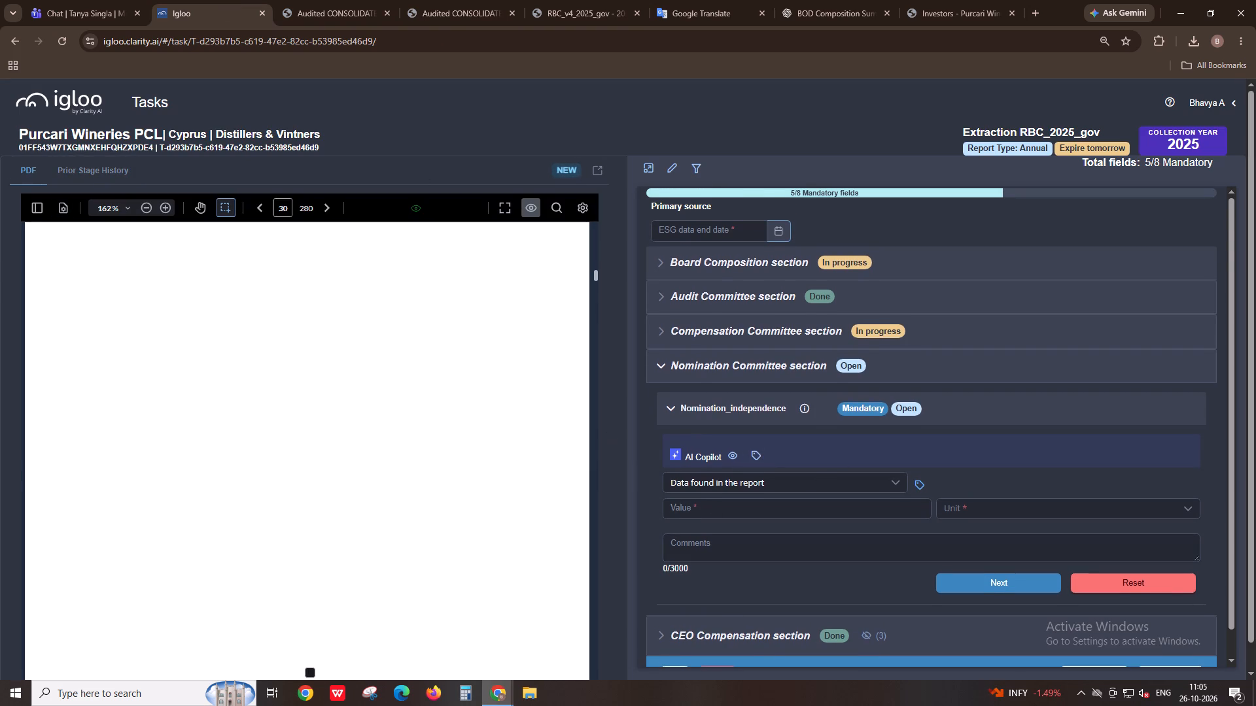
{"action": "scroll", "coordinate": [212, 426], "scroll_direction": "down", "scroll_amount": 2, "text": "ctrl"}
{"action": "scroll", "coordinate": [212, 426], "scroll_direction": "up", "scroll_amount": 2, "text": "ctrl"}
In the first annual report PDF copy, review the committee compositions on page 30, focusing on section 6.3 and its chairperson's independence status.
{"action": "left_click", "coordinate": [362, 0]}
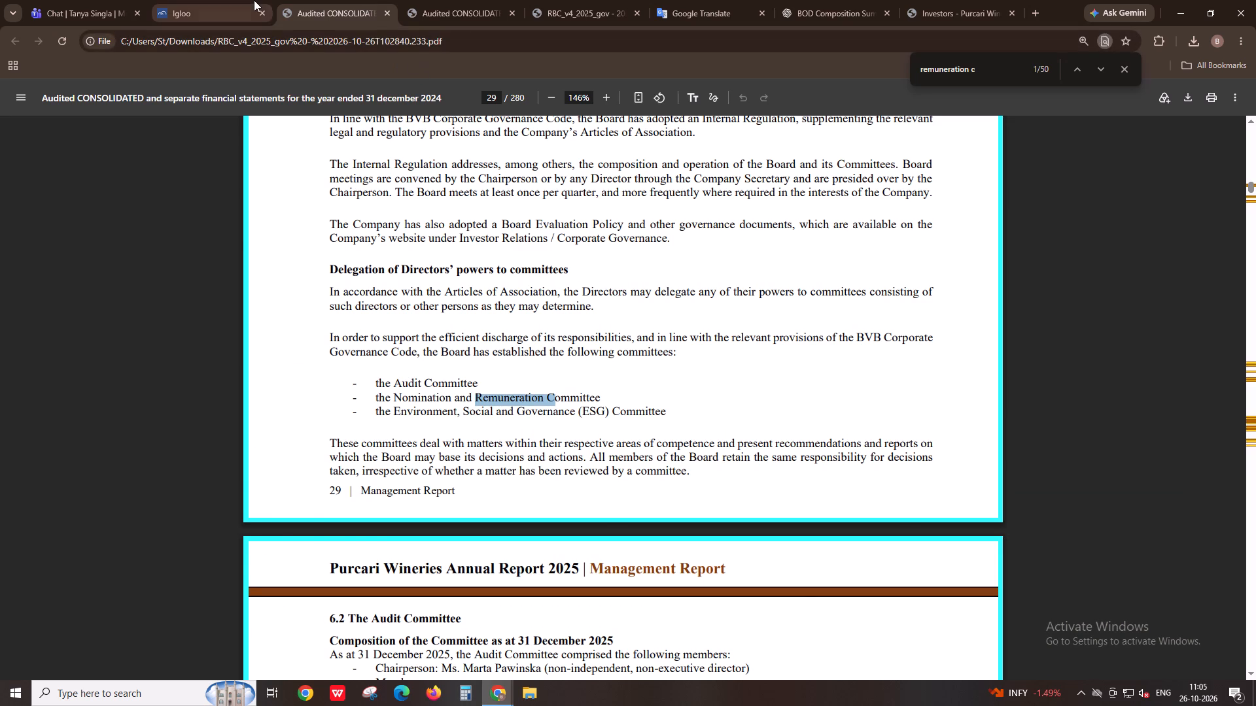
{"action": "left_click", "coordinate": [254, 0]}
{"action": "left_click", "coordinate": [346, 0]}
{"action": "scroll", "coordinate": [497, 505], "scroll_direction": "down", "scroll_amount": 2}
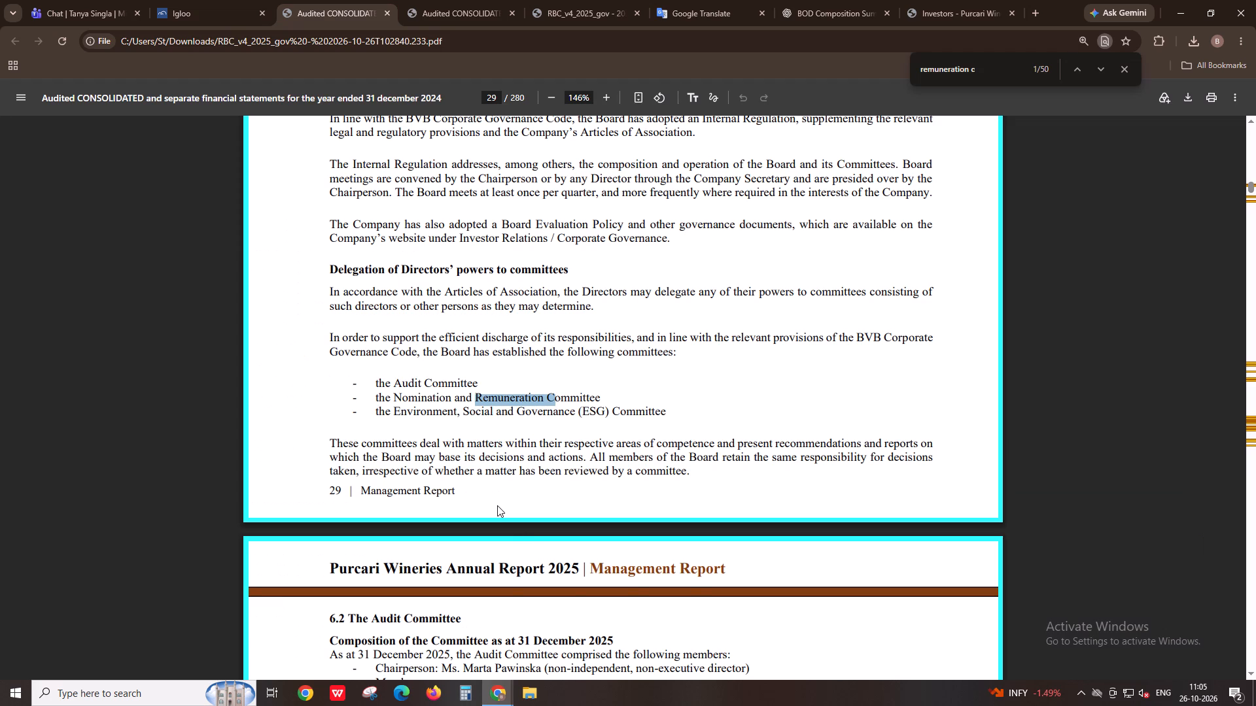
{"action": "scroll", "coordinate": [497, 505], "scroll_direction": "down", "scroll_amount": 5}
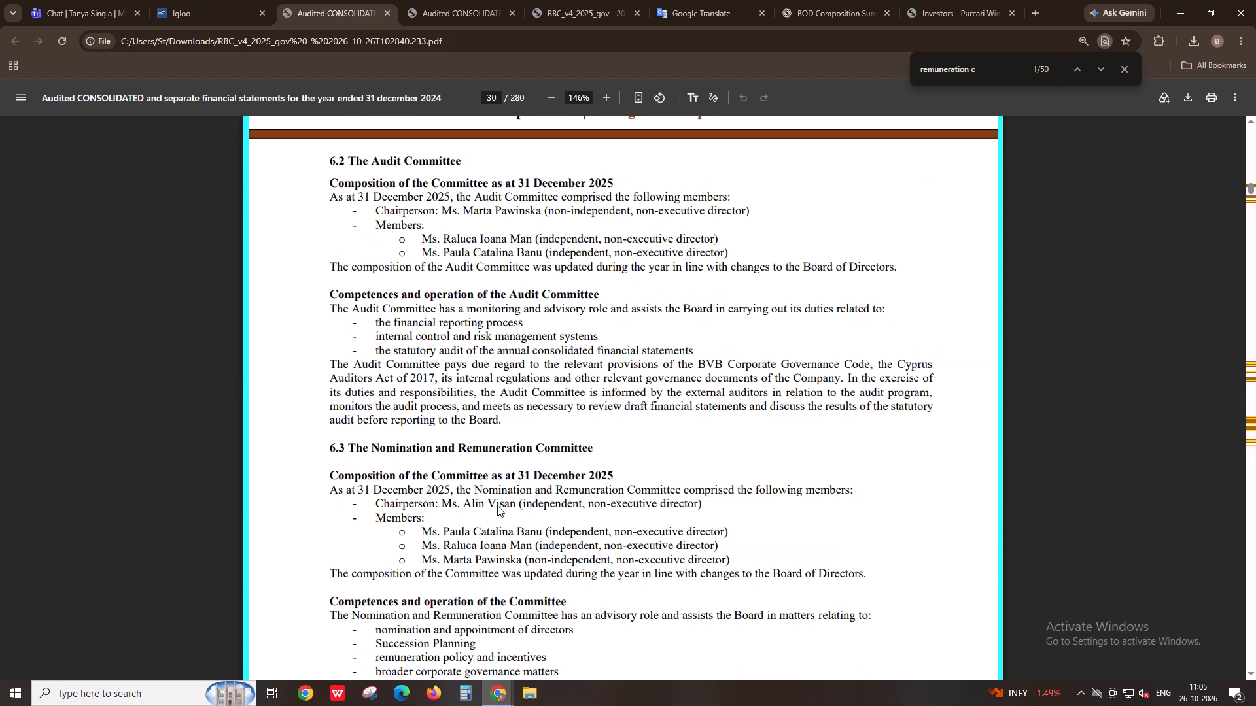
{"action": "scroll", "coordinate": [452, 484], "scroll_direction": "down", "scroll_amount": 4}
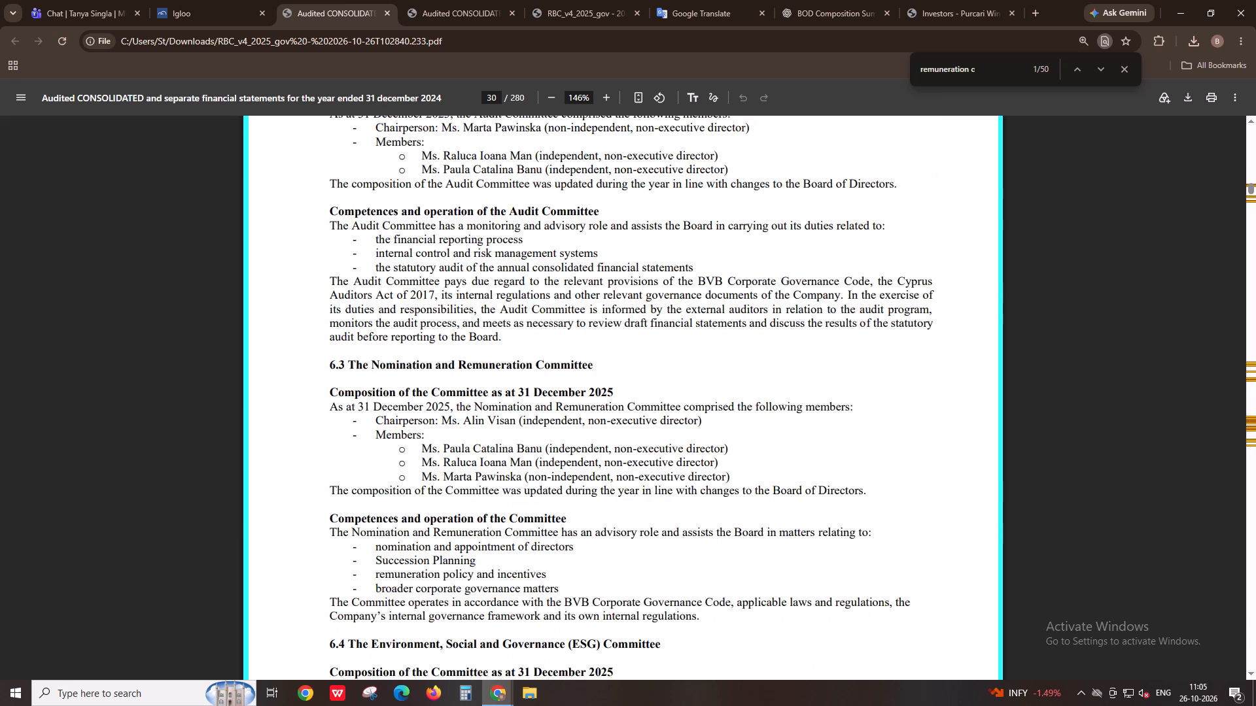
{"action": "scroll", "coordinate": [452, 484], "scroll_direction": "up", "scroll_amount": 3}
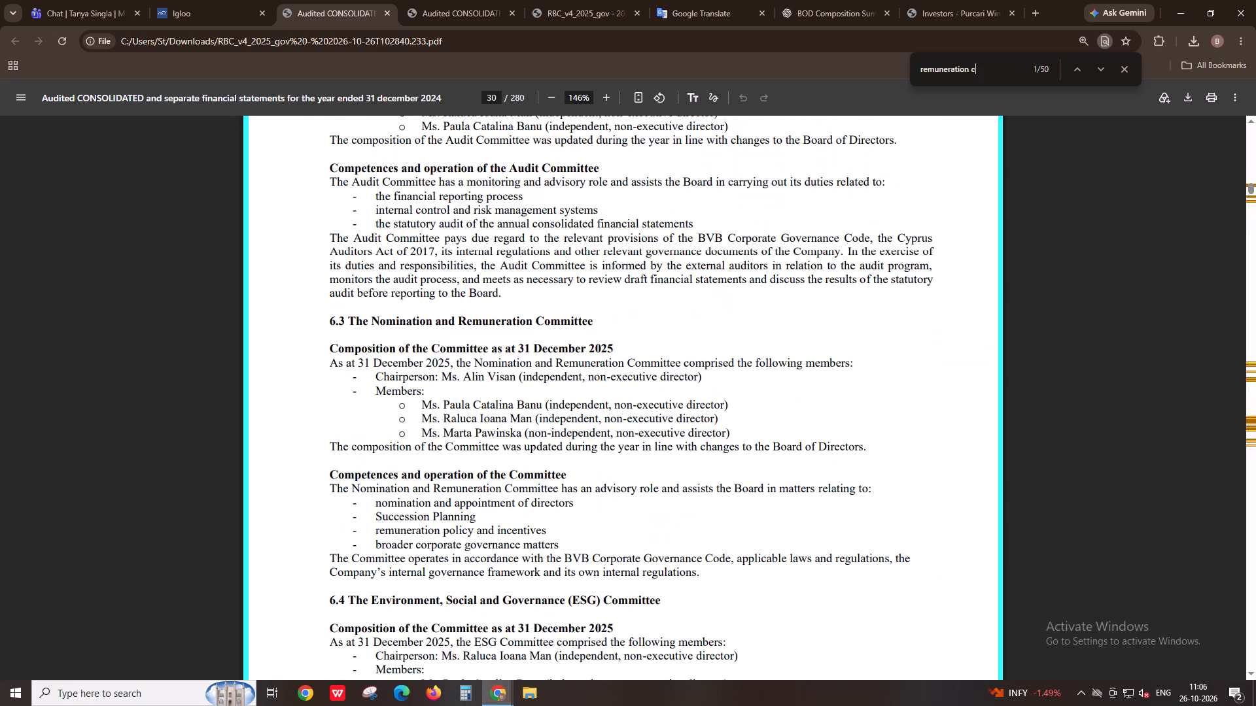
{"action": "scroll", "coordinate": [452, 484], "scroll_direction": "down", "scroll_amount": 4}
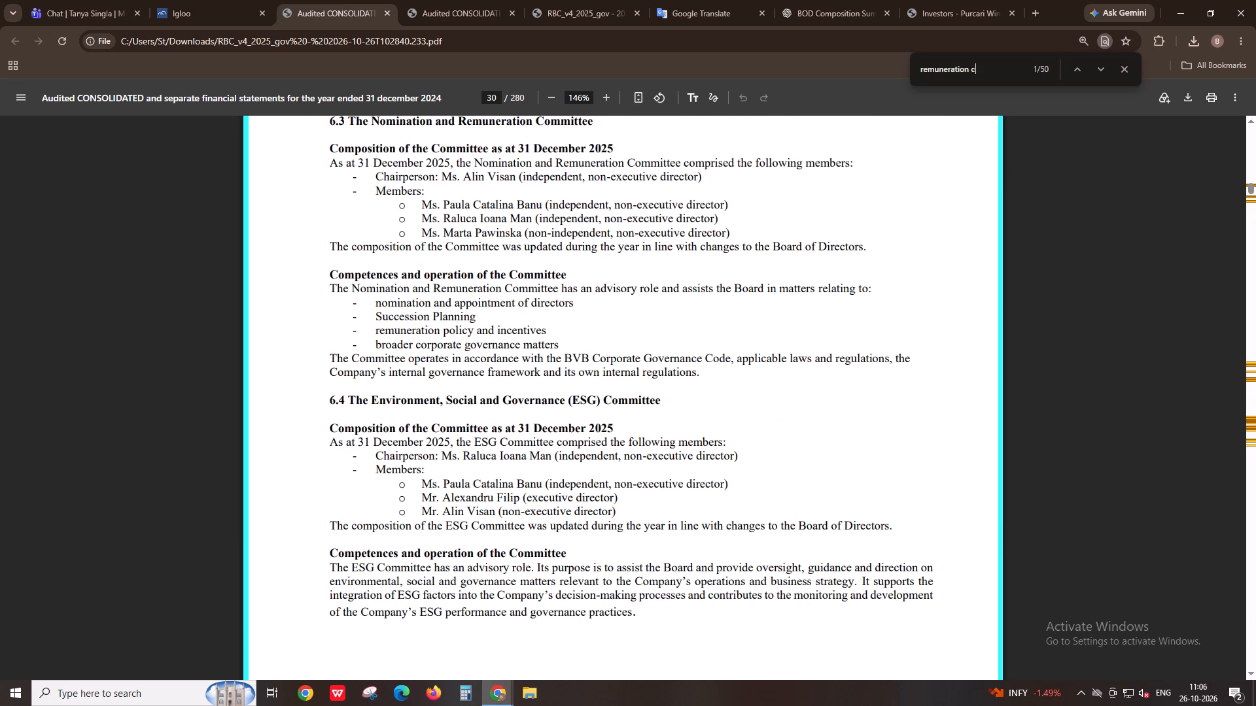
{"action": "scroll", "coordinate": [452, 484], "scroll_direction": "up", "scroll_amount": 3}
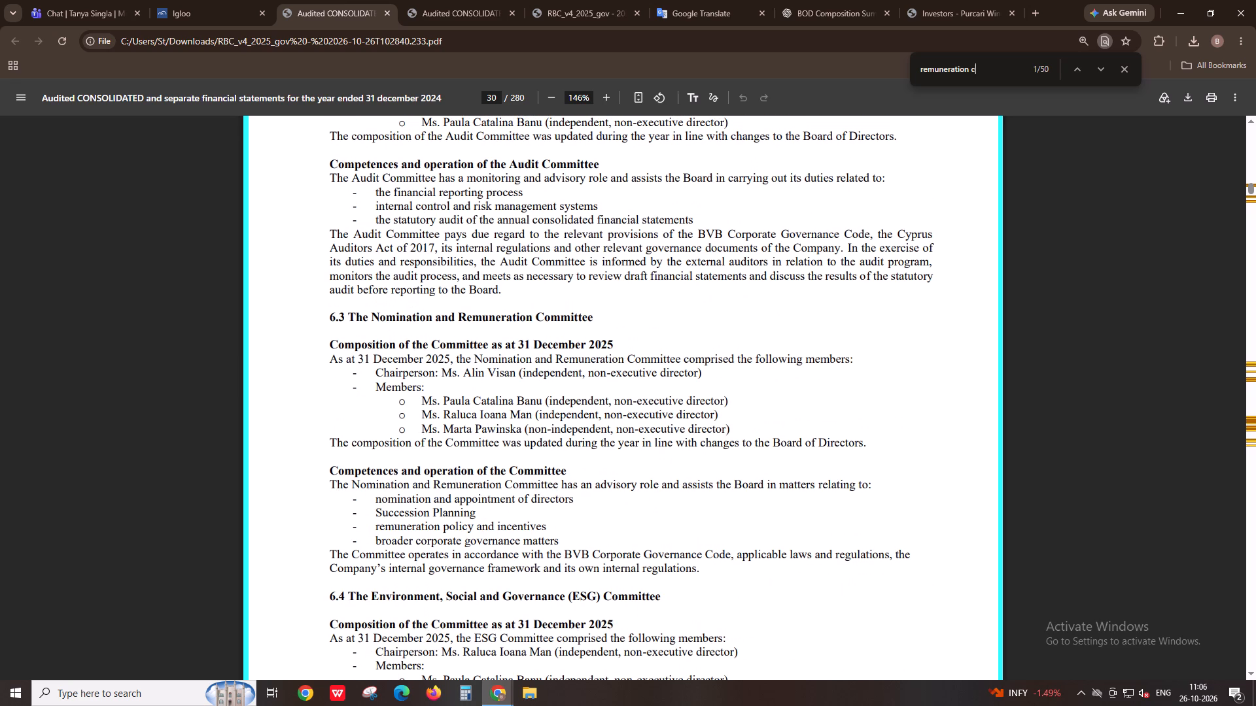
{"action": "left_click_drag", "start_coordinate": [523, 371], "coordinate": [677, 373]}
{"action": "left_click", "coordinate": [677, 373]}
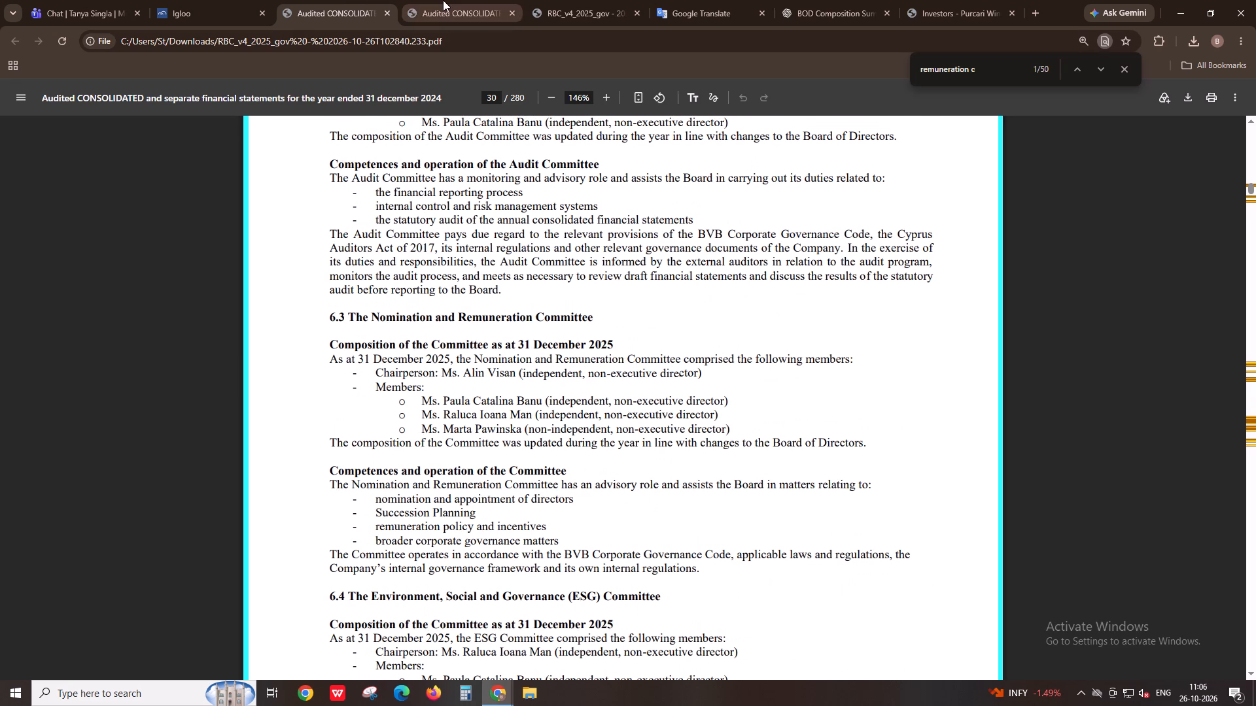
Search the second annual report PDF copy for "nomination" and check the mentions through page 35.
{"action": "left_click", "coordinate": [443, 0]}
{"action": "key", "text": "ctrl+f"}
{"action": "type", "text": "nomination"}
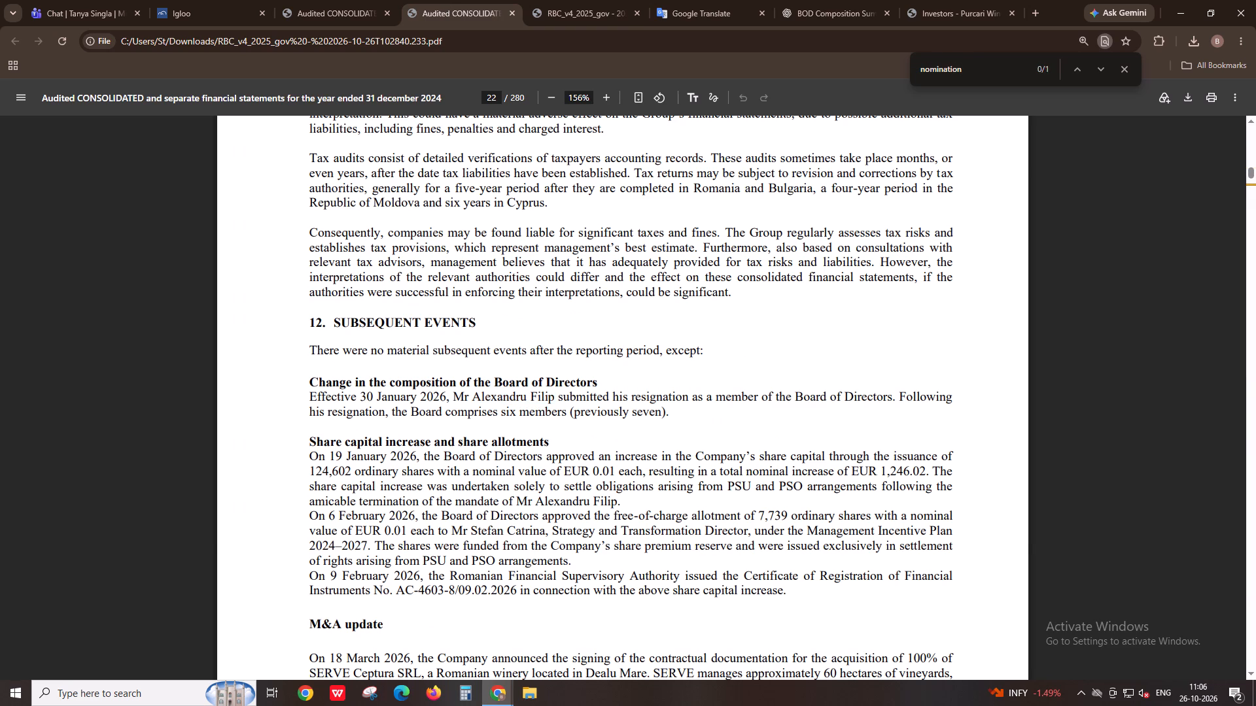
{"action": "key", "text": "Return"}
{"action": "key", "text": "Return"}
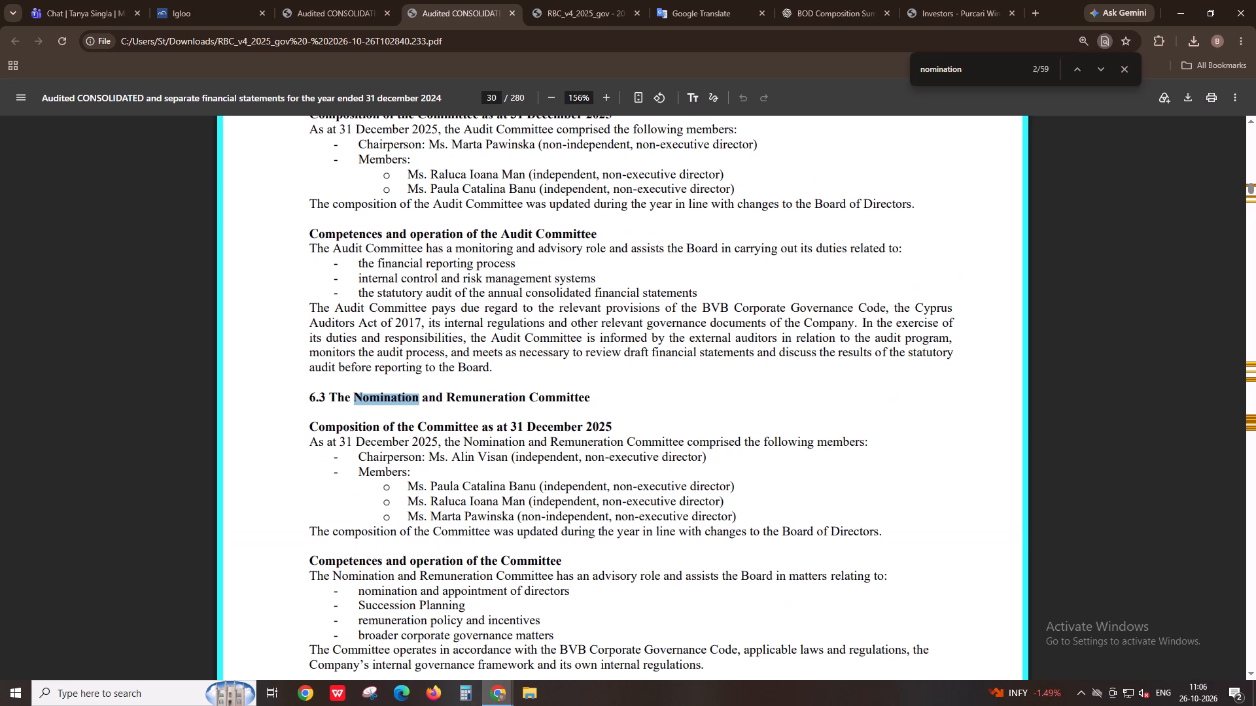
{"action": "key", "text": "Return"}
{"action": "key", "text": "Return"}
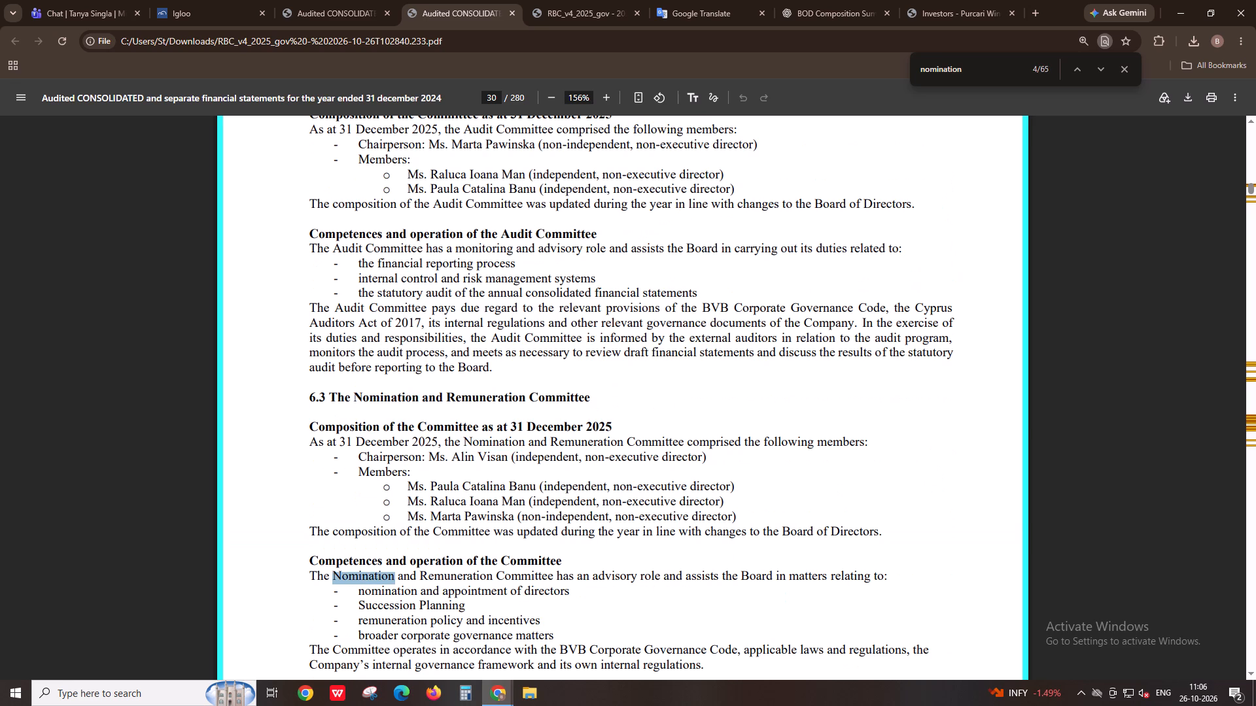
{"action": "key", "text": "Return"}
{"action": "key", "text": "Return"}
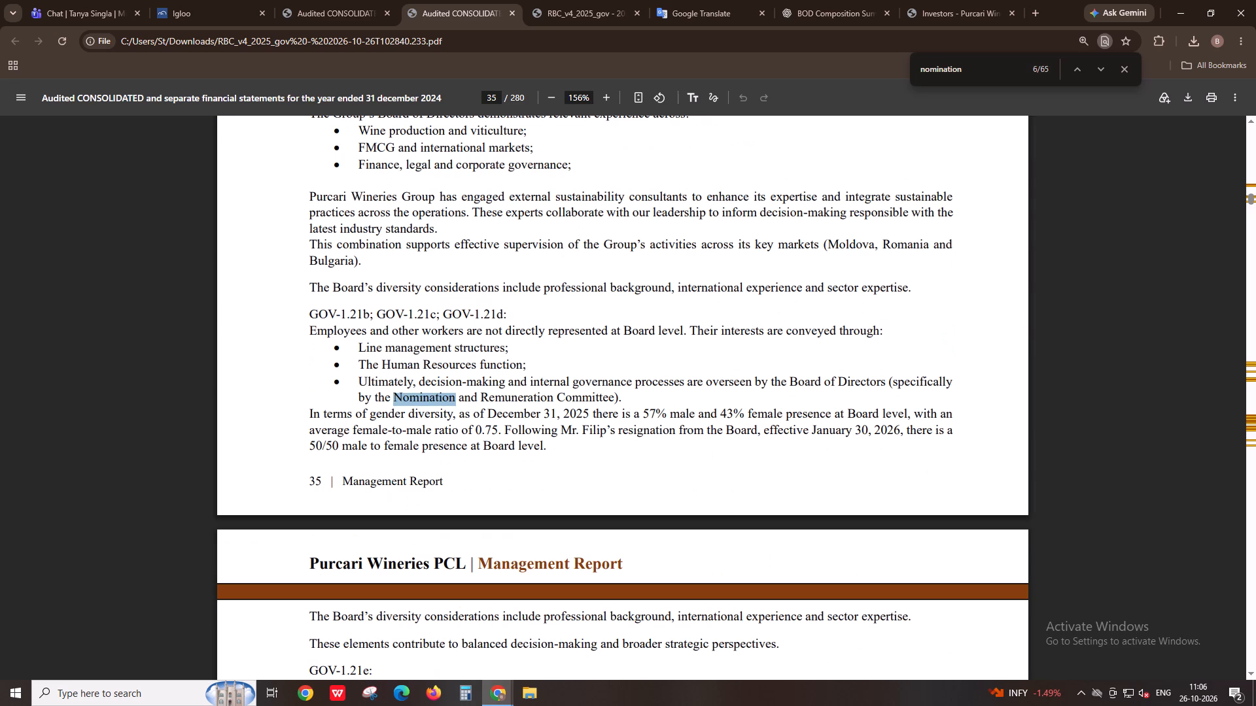
Narrow the search to "nomination com" and examine the matching corporate governance code passage on page 151.
{"action": "key", "text": "space"}
{"action": "type", "text": "com"}
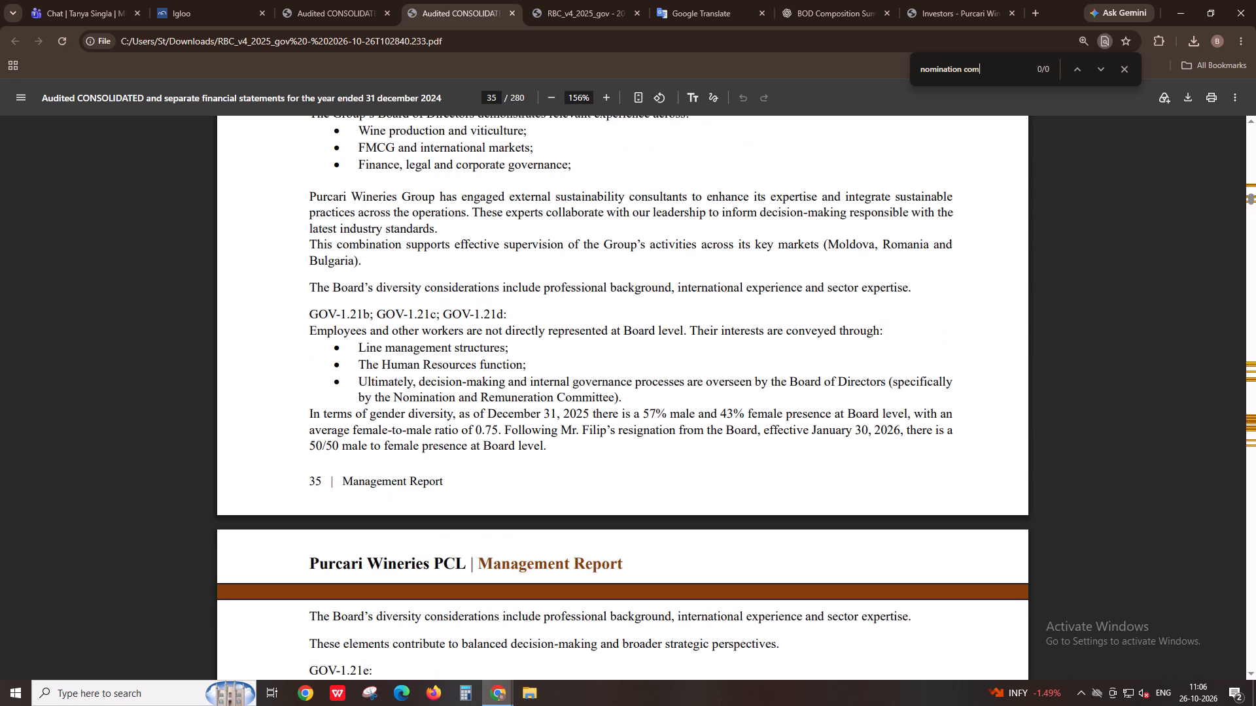
{"action": "key", "text": "Return"}
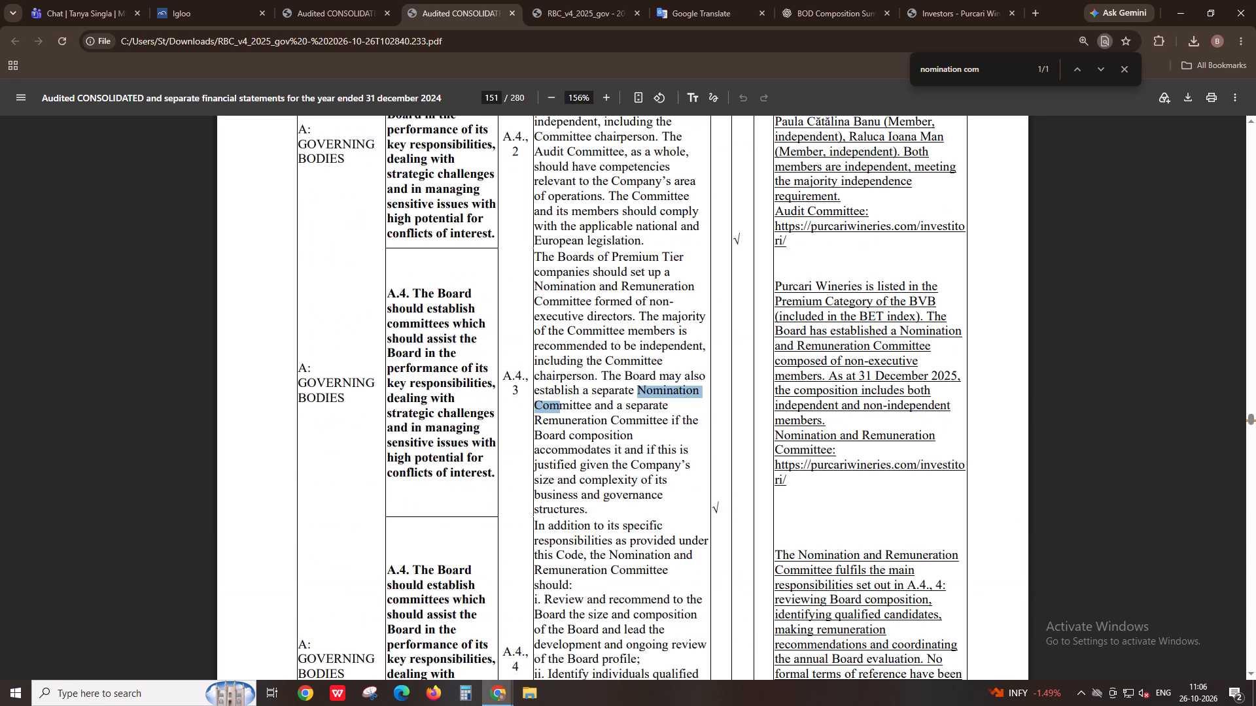
{"action": "key", "text": "Return"}
{"action": "key", "text": "Return"}
{"action": "key", "text": "Return"}
Search for "nomination" again and go through the Management Report mentions up to the committee chairperson's entry on page 126.
{"action": "key", "text": "BackSpace"}
{"action": "key", "text": "BackSpace"}
{"action": "key", "text": "BackSpace"}
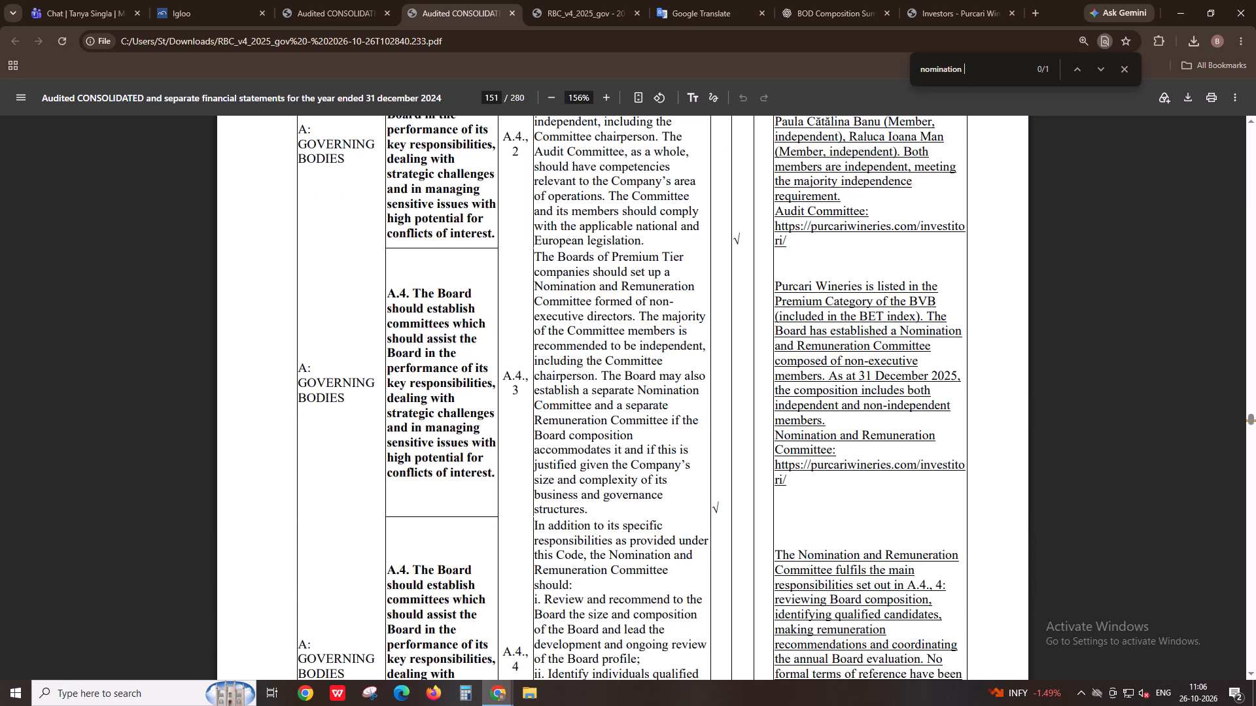
{"action": "key", "text": "BackSpace"}
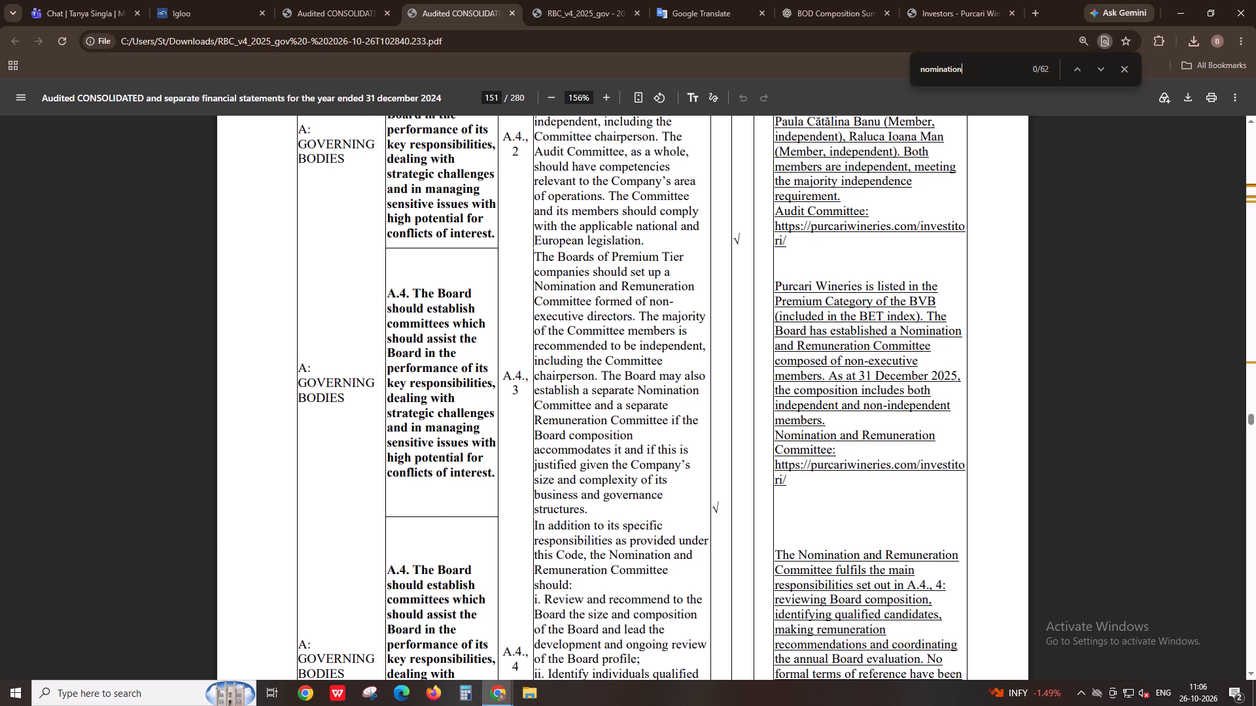
{"action": "key", "text": "Return"}
{"action": "key", "text": "Return"}
{"action": "key", "text": "Return"}
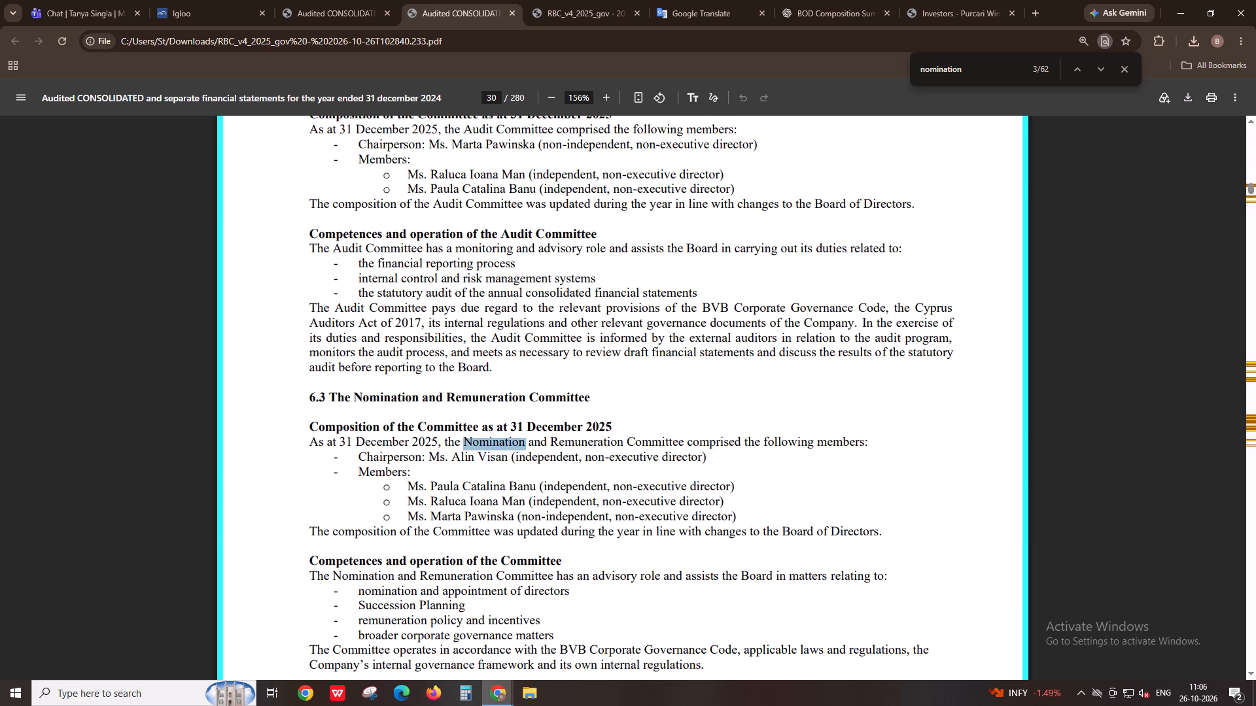
{"action": "key", "text": "Return"}
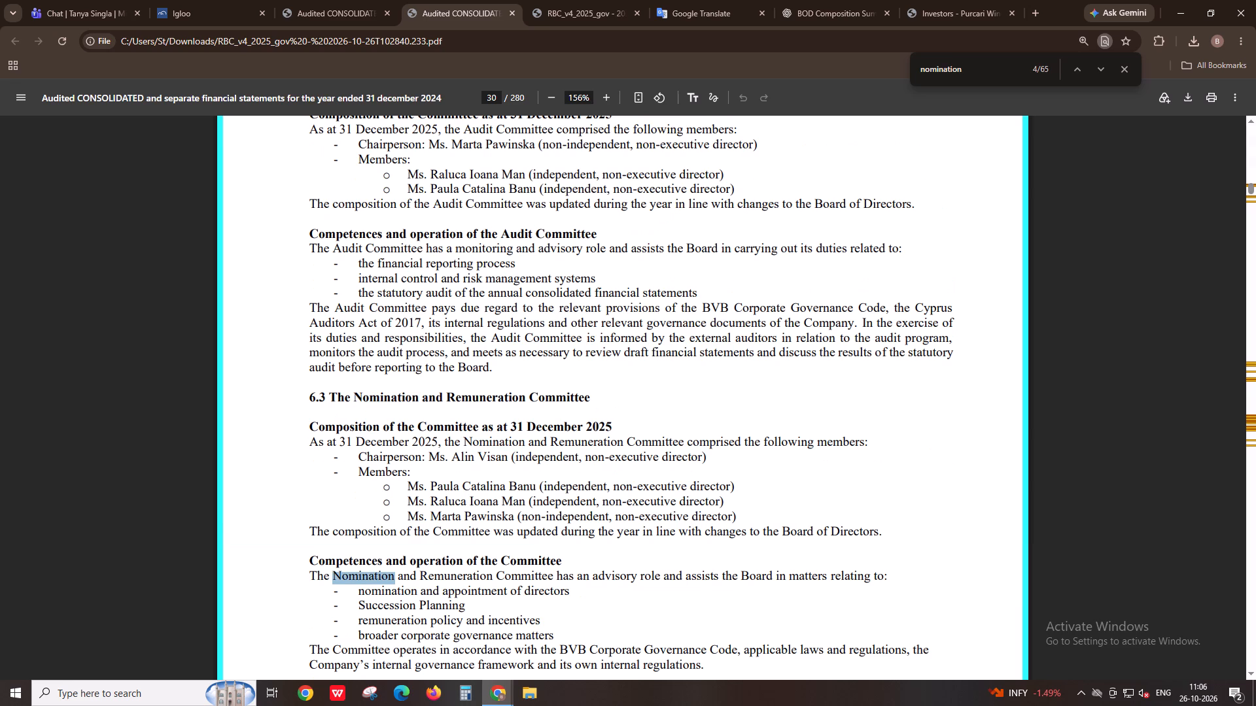
{"action": "key", "text": "Return"}
{"action": "key", "text": "Return"}
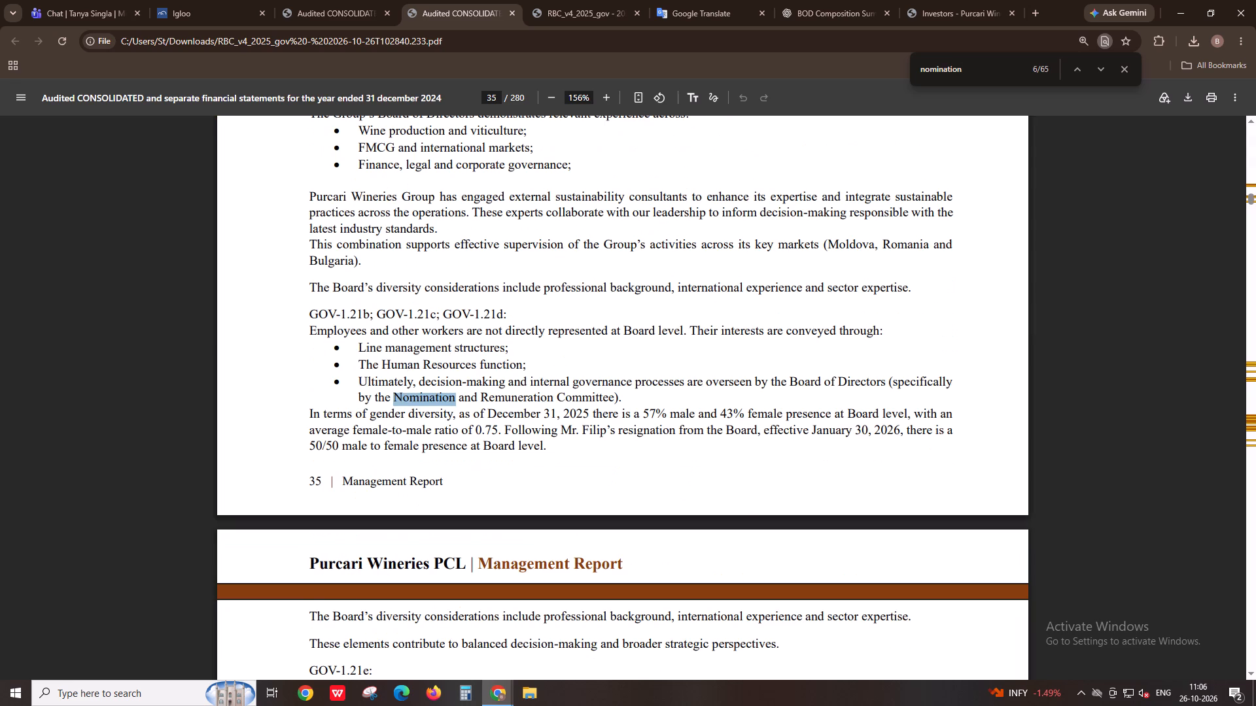
{"action": "key", "text": "Return"}
{"action": "key", "text": "Return"}
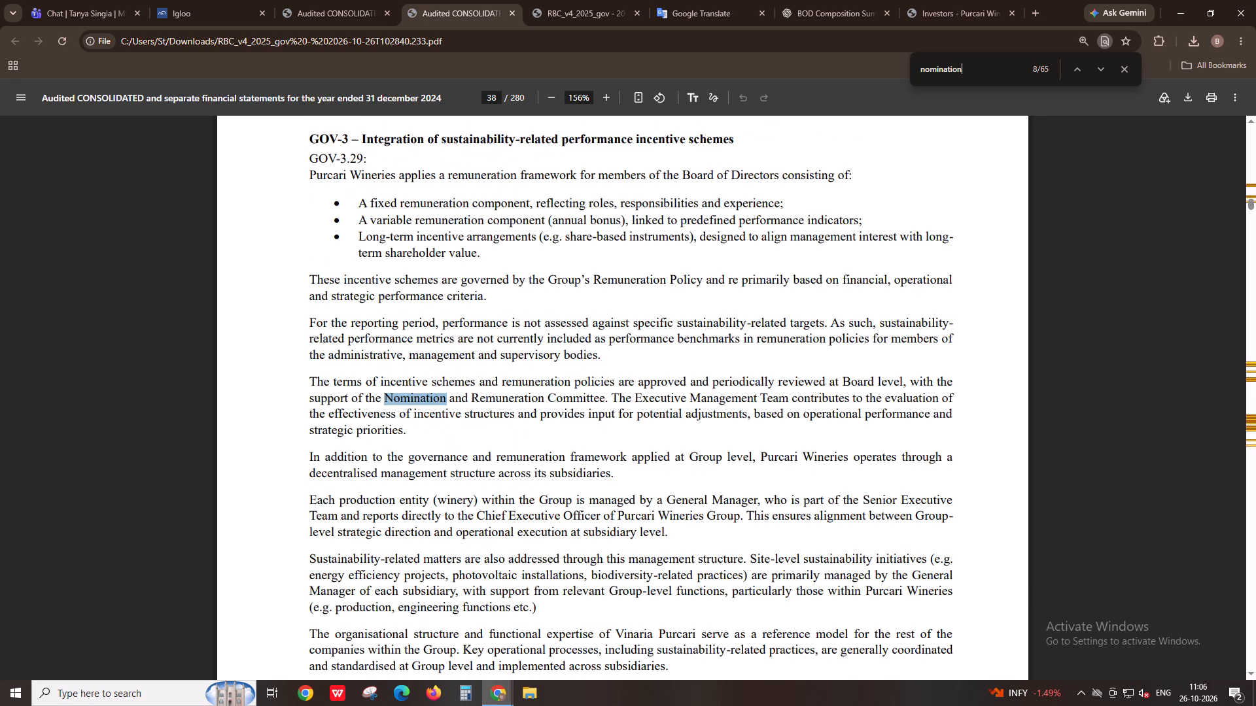
{"action": "key", "text": "Return"}
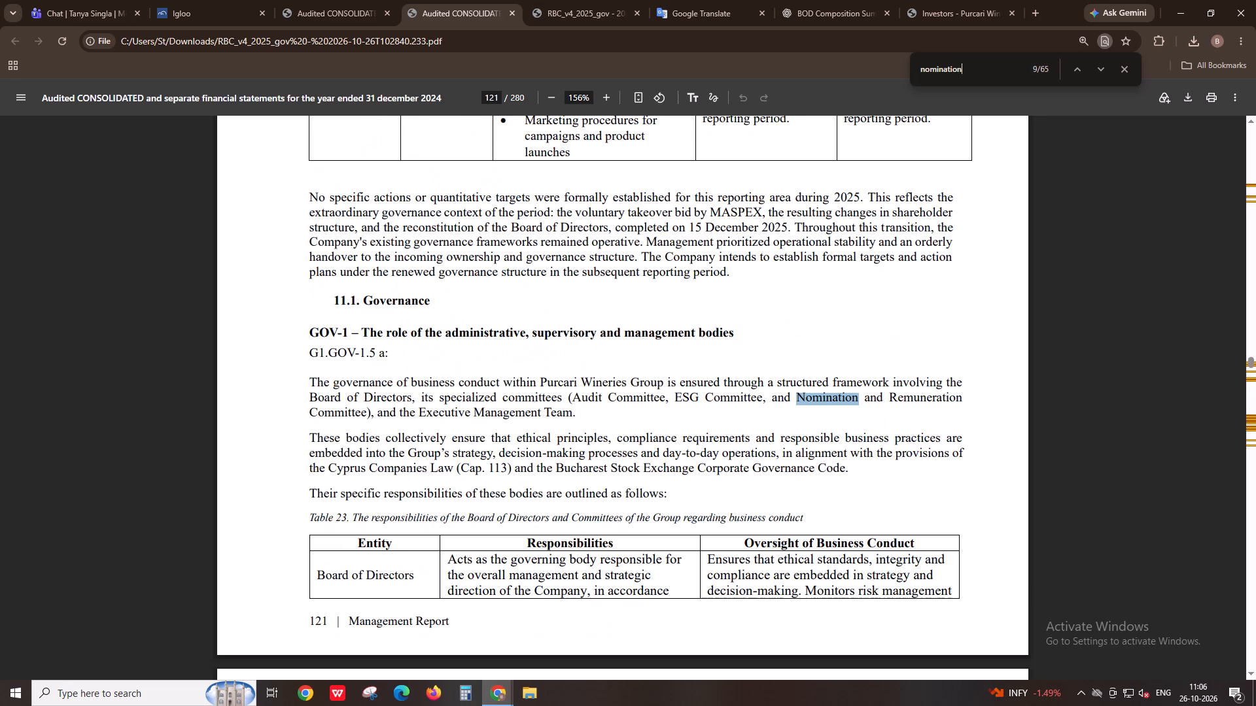
{"action": "key", "text": "Return"}
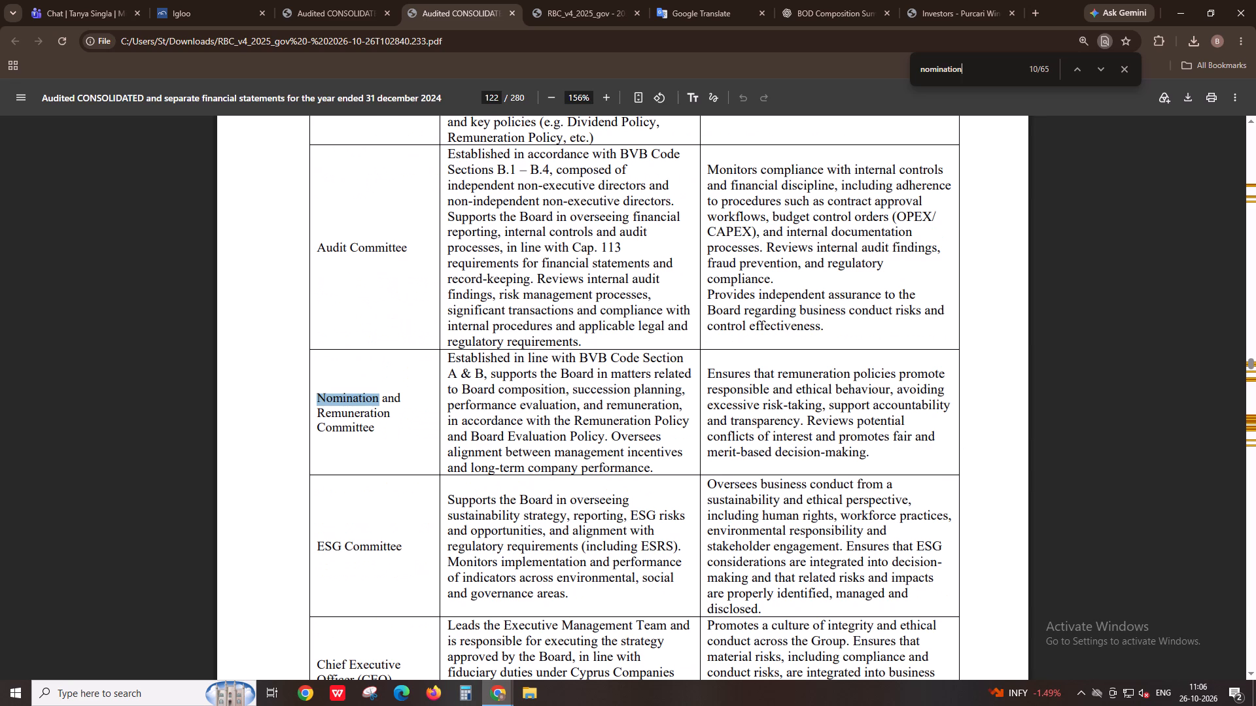
{"action": "key", "text": "Return"}
{"action": "key", "text": "Return"}
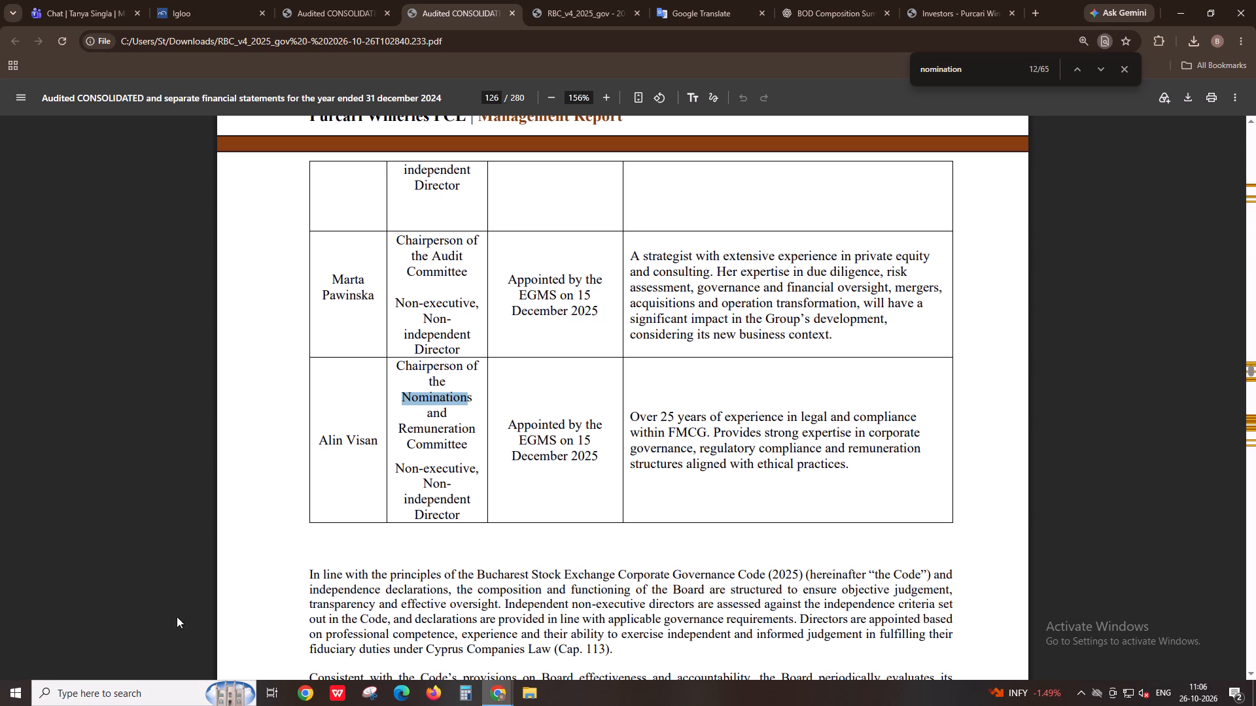
Examine the directors table on pages 125 and 126 for each member's role, independence status, and appointment and resignation dates.
{"action": "scroll", "coordinate": [469, 603], "scroll_direction": "down", "scroll_amount": 2}
{"action": "scroll", "coordinate": [469, 603], "scroll_direction": "up", "scroll_amount": 2}
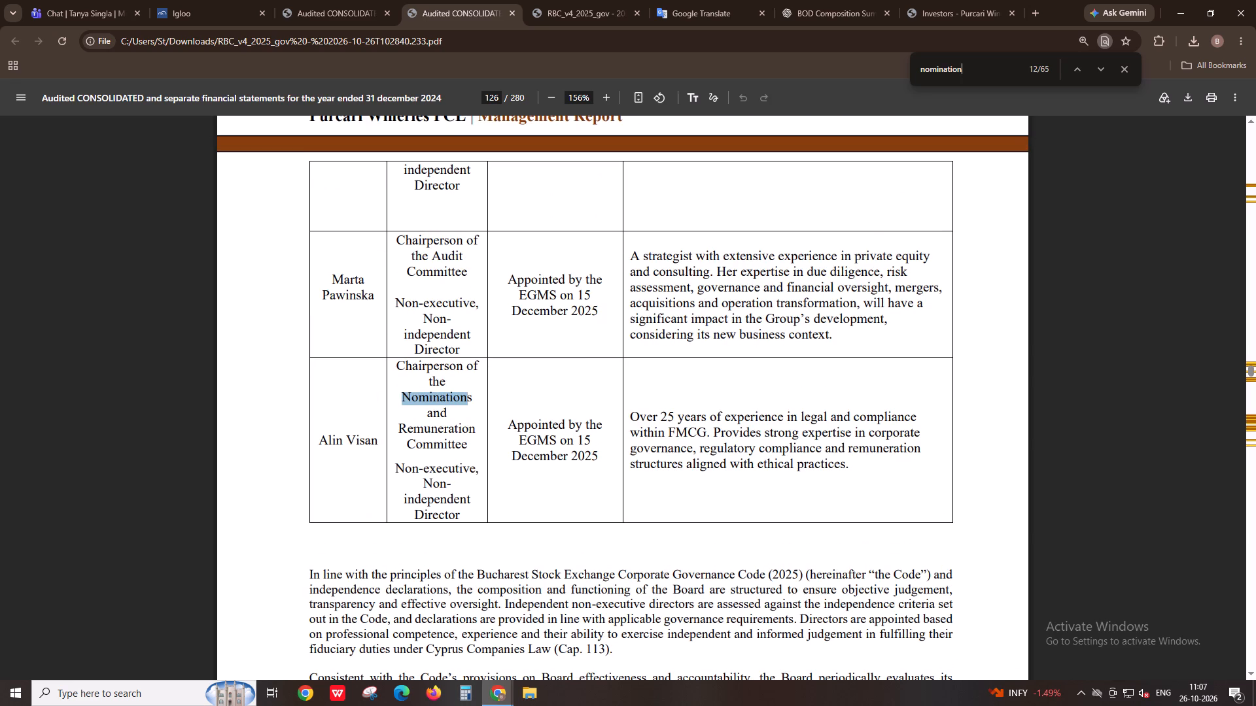
{"action": "scroll", "coordinate": [444, 535], "scroll_direction": "up", "scroll_amount": 5}
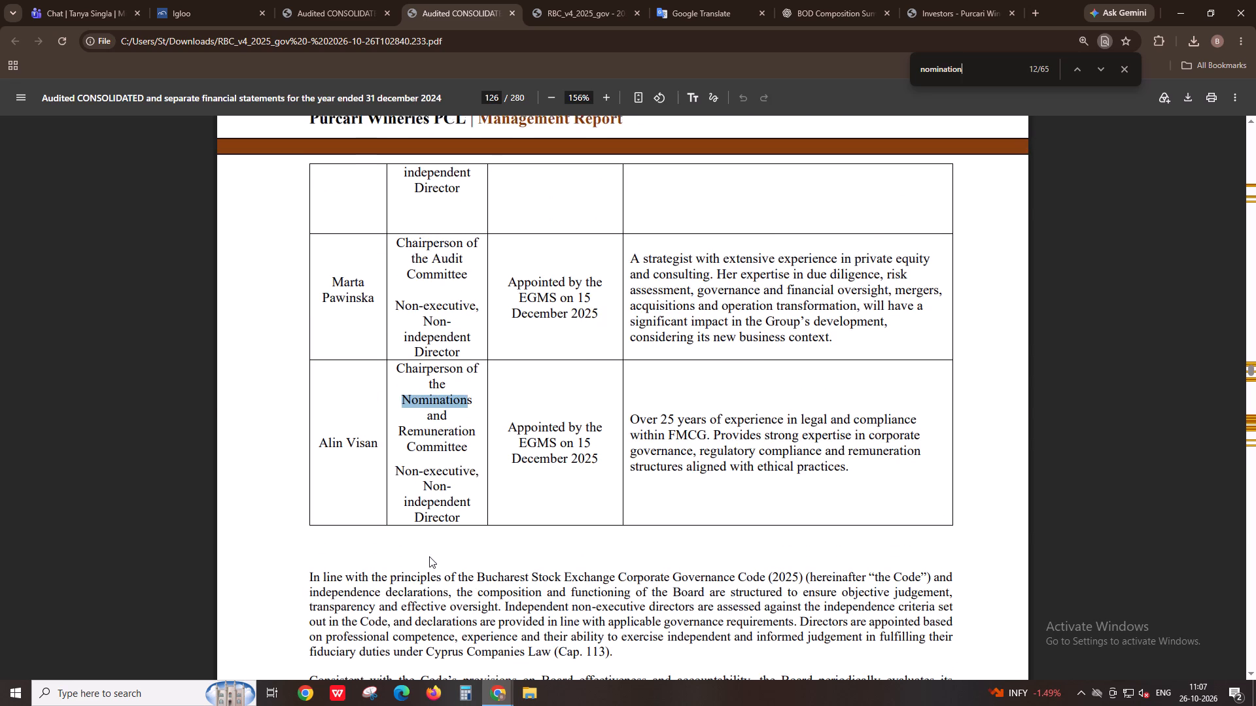
{"action": "scroll", "coordinate": [429, 556], "scroll_direction": "up", "scroll_amount": 7}
{"action": "scroll", "coordinate": [425, 557], "scroll_direction": "down", "scroll_amount": 5}
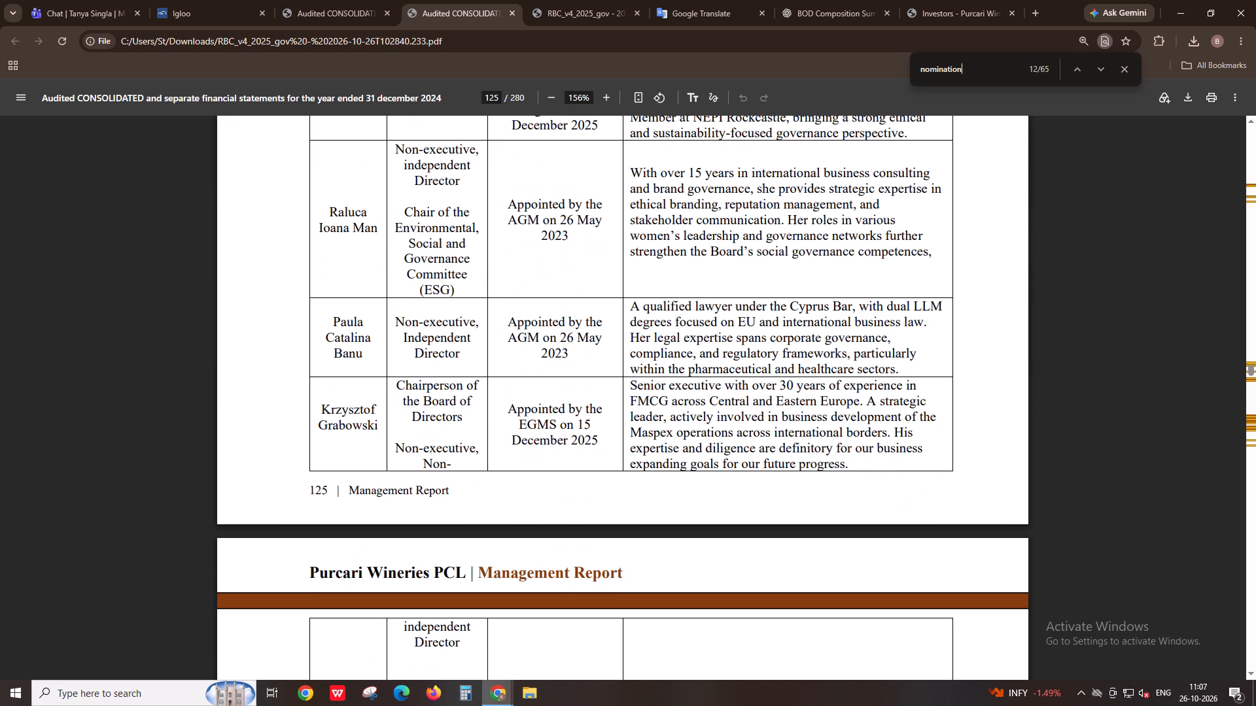
{"action": "scroll", "coordinate": [425, 557], "scroll_direction": "down", "scroll_amount": 3}
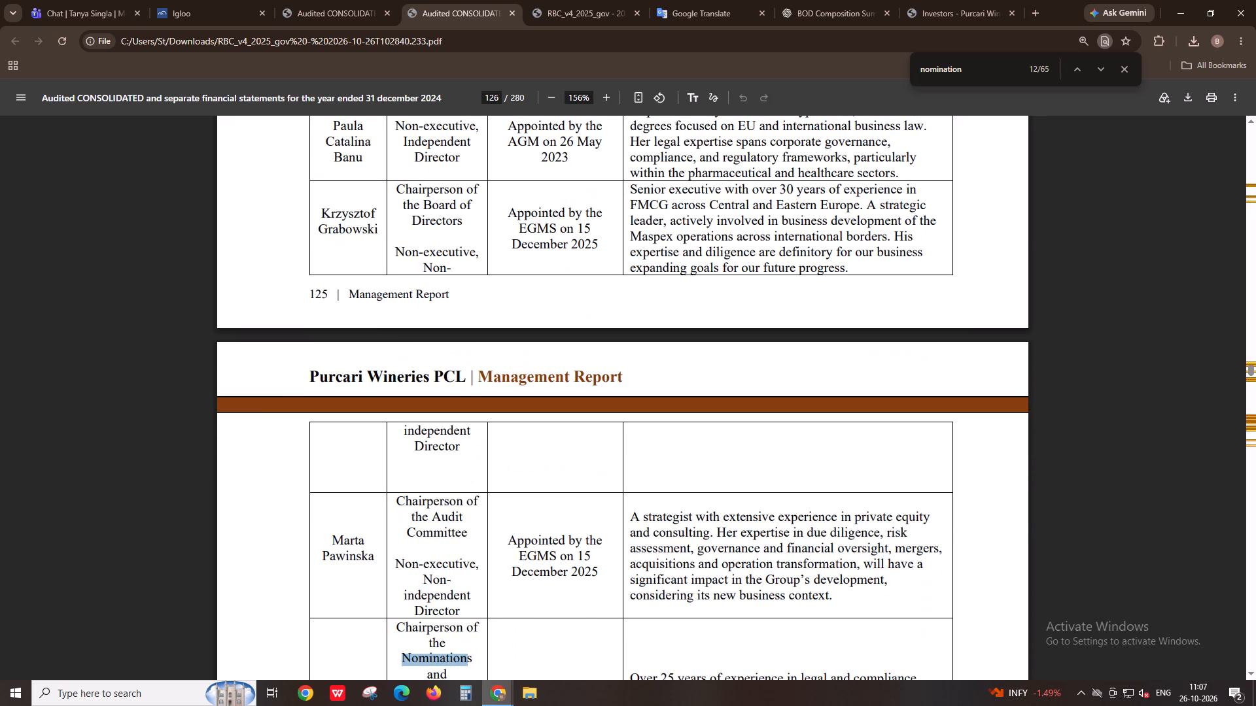
{"action": "scroll", "coordinate": [425, 557], "scroll_direction": "up", "scroll_amount": 5}
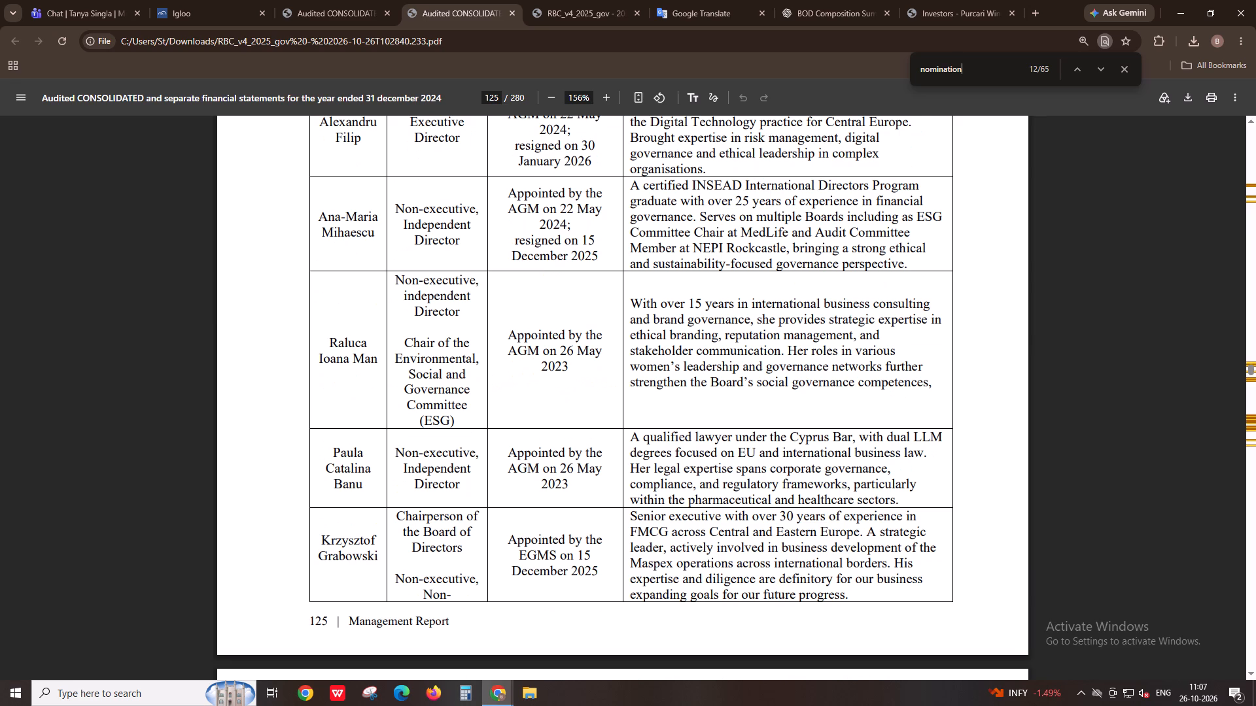
{"action": "scroll", "coordinate": [425, 557], "scroll_direction": "up", "scroll_amount": 2}
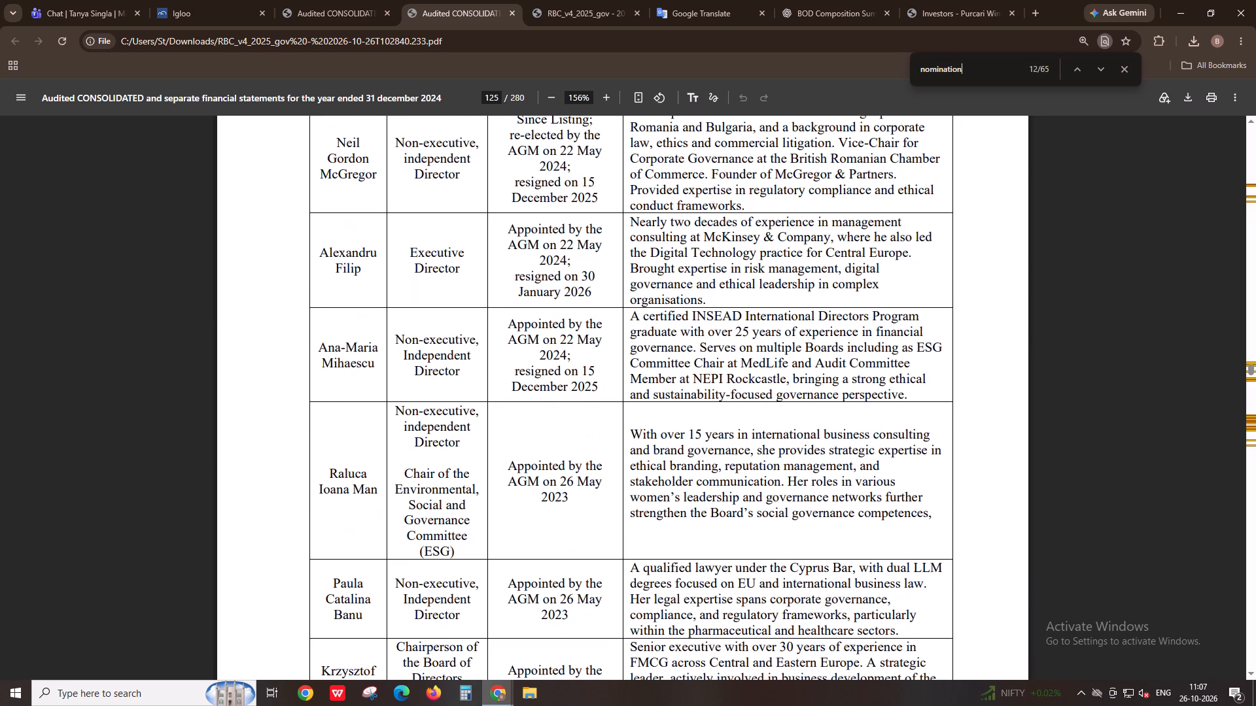
Search the second annual report PDF copy for "year end" and check the first mention in the Declaration of the Directors.
{"action": "key", "text": "ctrl+f"}
{"action": "type", "text": "yer=a"}
{"action": "key", "text": "BackSpace"}
{"action": "key", "text": "BackSpace"}
{"action": "key", "text": "BackSpace"}
{"action": "type", "text": "ar end"}
{"action": "key", "text": "Return"}
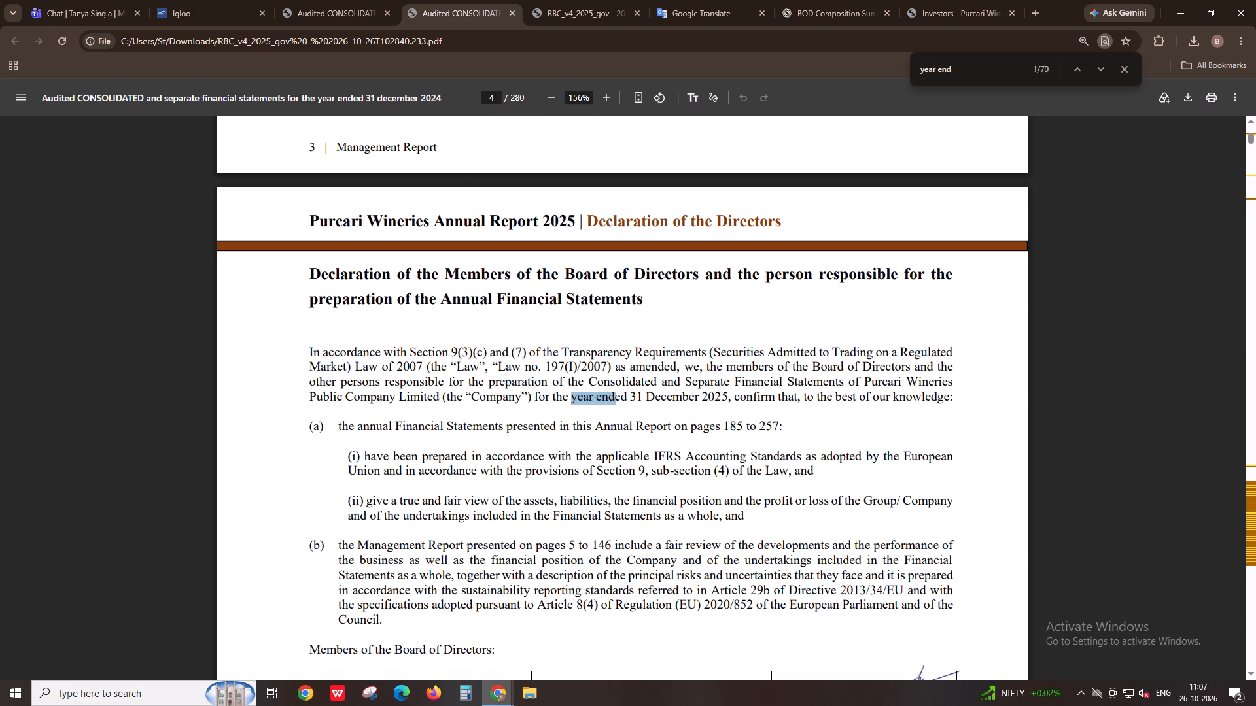
{"action": "key", "text": "Escape"}
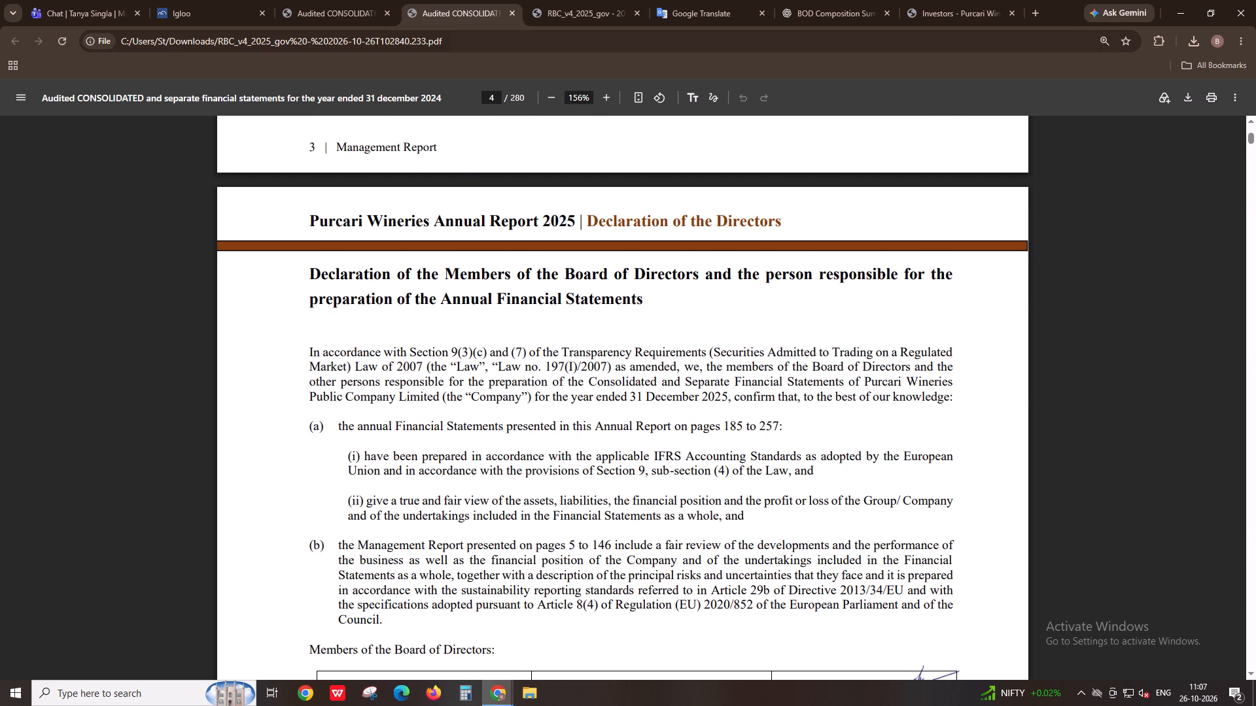
In the Igloo task, examine the composition and independence of the Nomination and Remuneration Committee in section 6.3 on page 30.
{"action": "left_click", "coordinate": [315, 0]}
{"action": "left_click", "coordinate": [238, 0]}
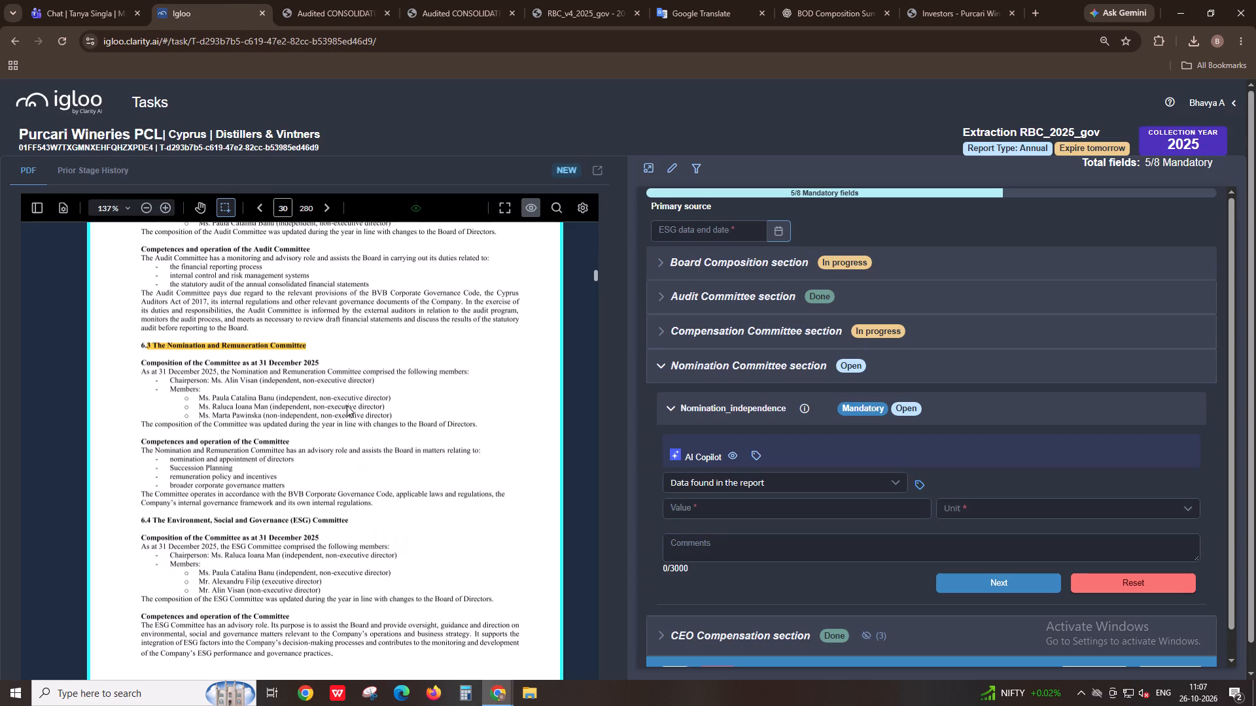
{"action": "scroll", "coordinate": [237, 431], "scroll_direction": "up", "scroll_amount": 2, "text": "ctrl"}
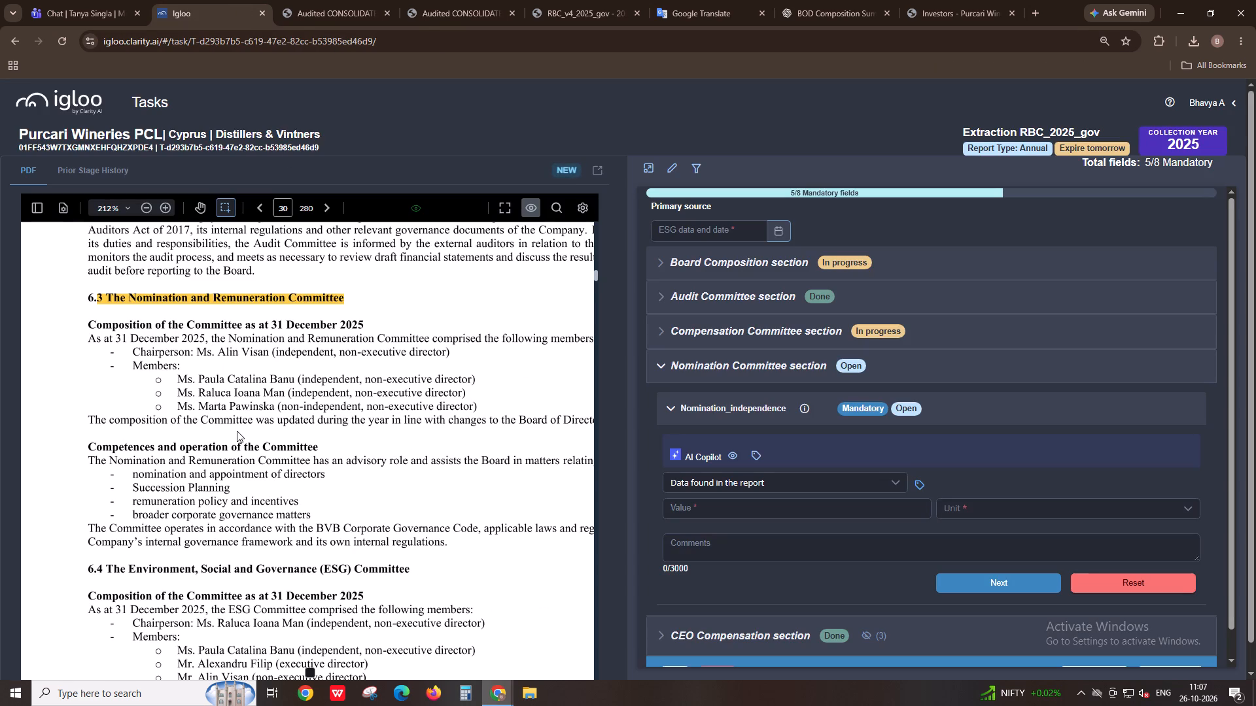
{"action": "scroll", "coordinate": [237, 431], "scroll_direction": "down", "scroll_amount": 2}
{"action": "scroll", "coordinate": [237, 431], "scroll_direction": "down", "scroll_amount": 1, "text": "shift"}
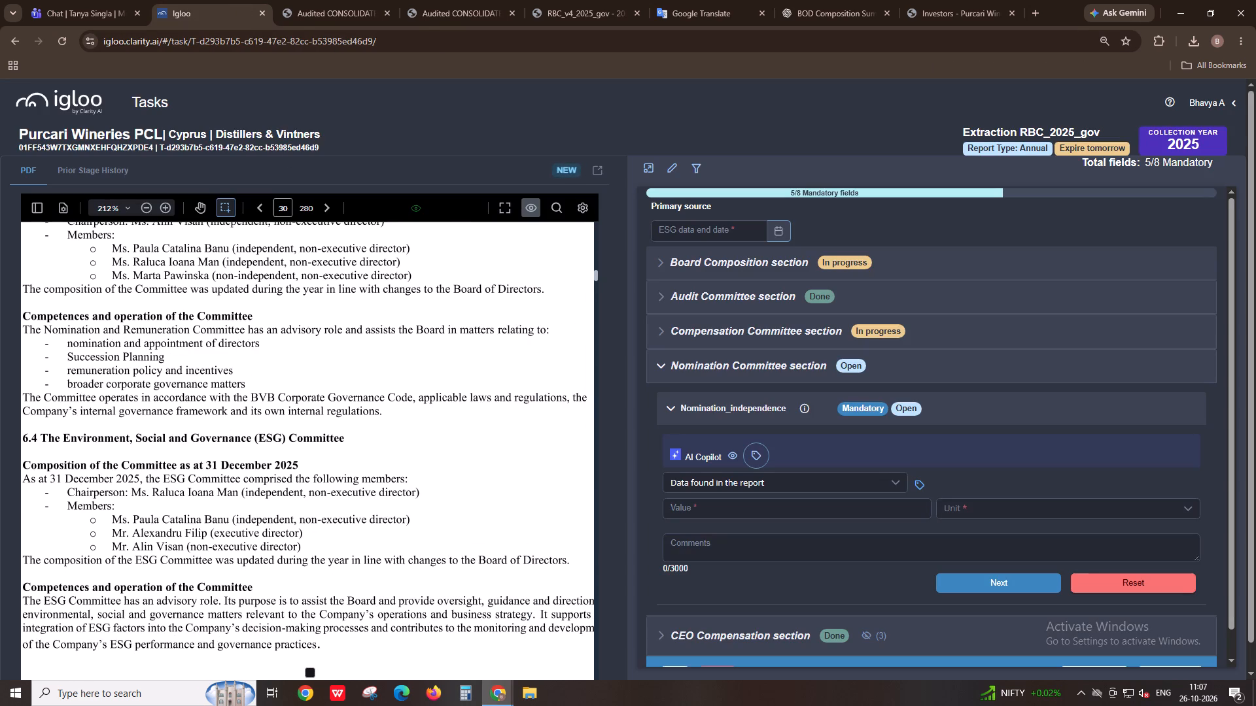
{"action": "scroll", "coordinate": [166, 460], "scroll_direction": "up", "scroll_amount": 1}
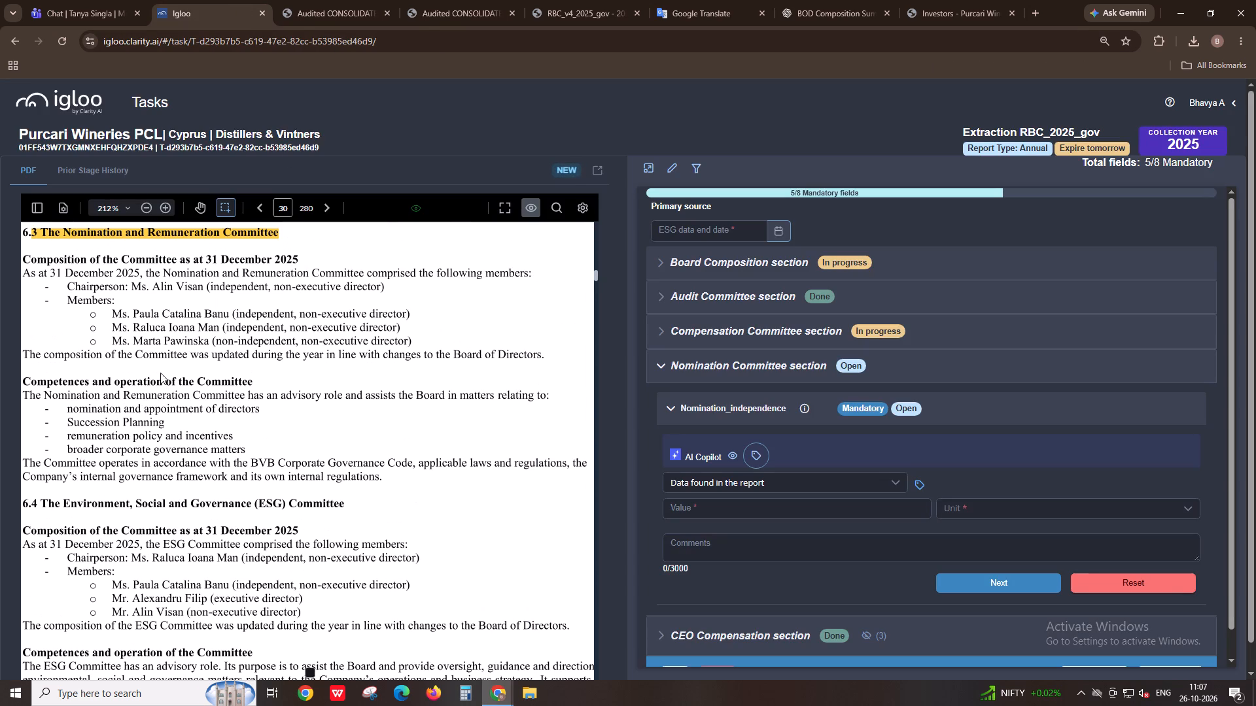
{"action": "scroll", "coordinate": [160, 373], "scroll_direction": "up", "scroll_amount": 1}
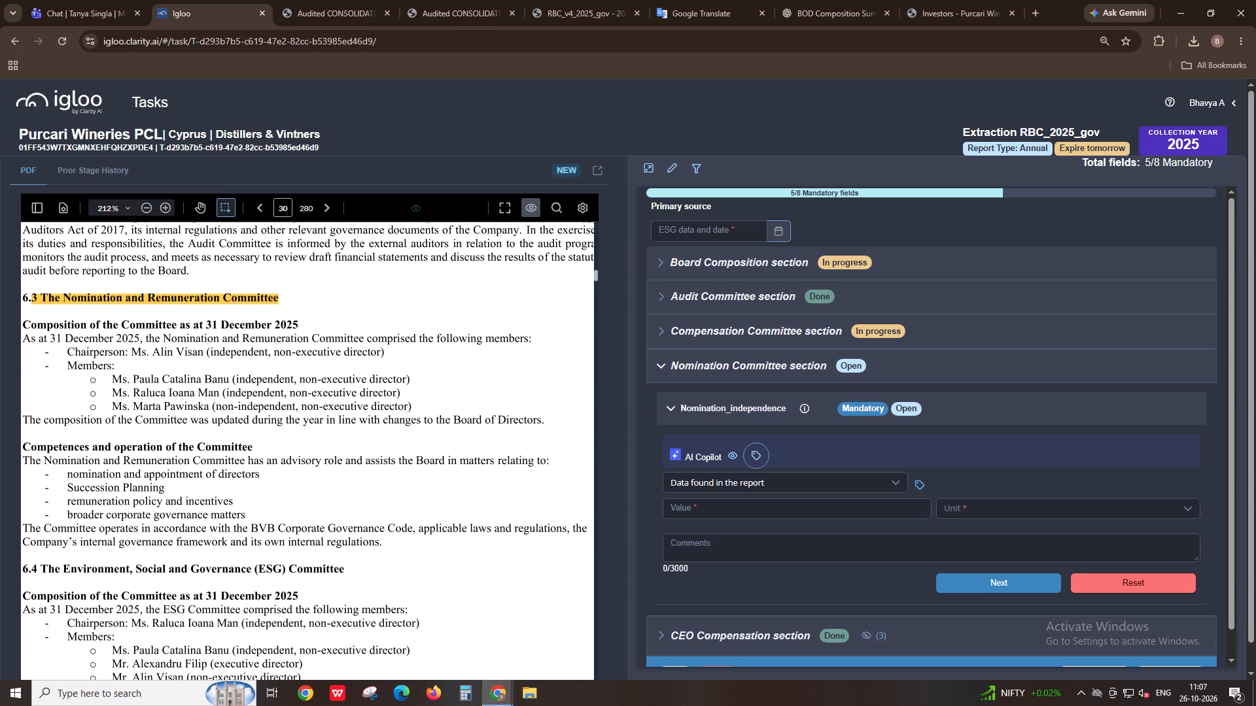
{"action": "scroll", "coordinate": [304, 419], "scroll_direction": "down", "scroll_amount": 1, "text": "shift"}
{"action": "scroll", "coordinate": [304, 419], "scroll_direction": "up", "scroll_amount": 2, "text": "shift"}
{"action": "scroll", "coordinate": [304, 419], "scroll_direction": "down", "scroll_amount": 1, "text": "shift"}
{"action": "left_click", "coordinate": [866, 0]}
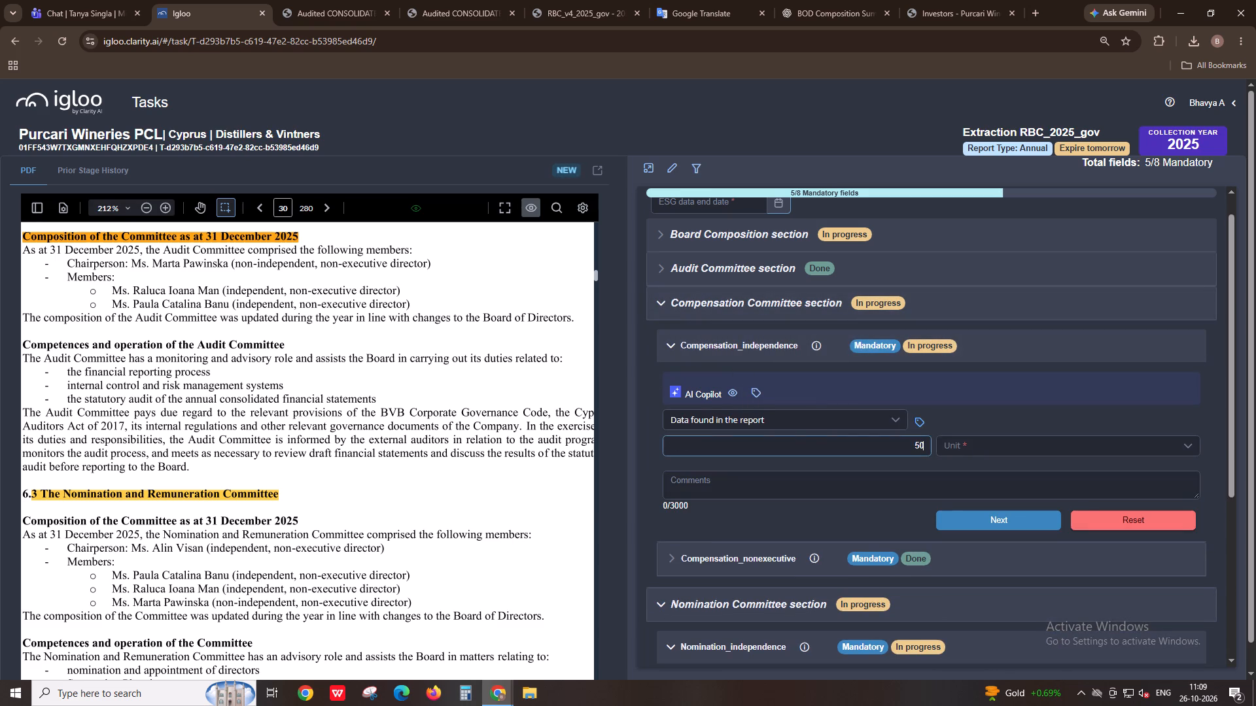
{"action": "left_click", "coordinate": [969, 435]}
{"action": "left_click", "coordinate": [955, 486]}
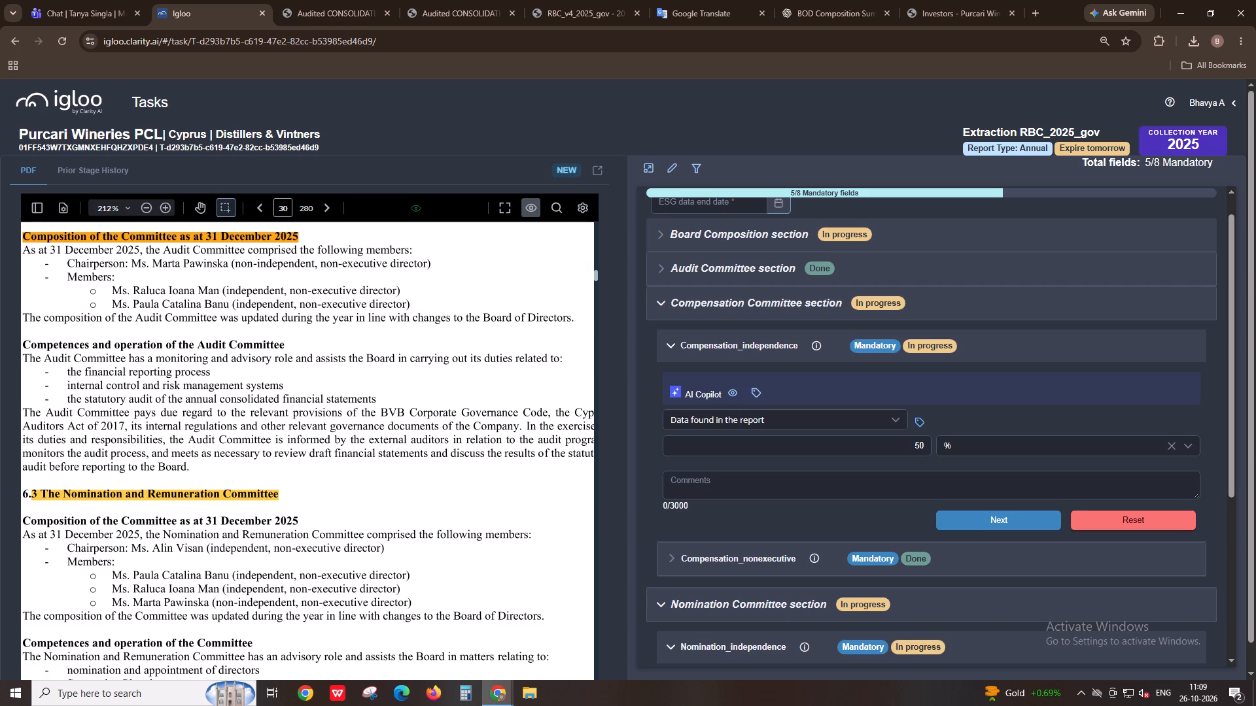
Comment on Compensation_independence that as at 31 December 2025 the Nomination and Remuneration Committee consists of 4 members, of which 2 are Independent.
{"action": "left_click_drag", "start_coordinate": [24, 535], "coordinate": [258, 538]}
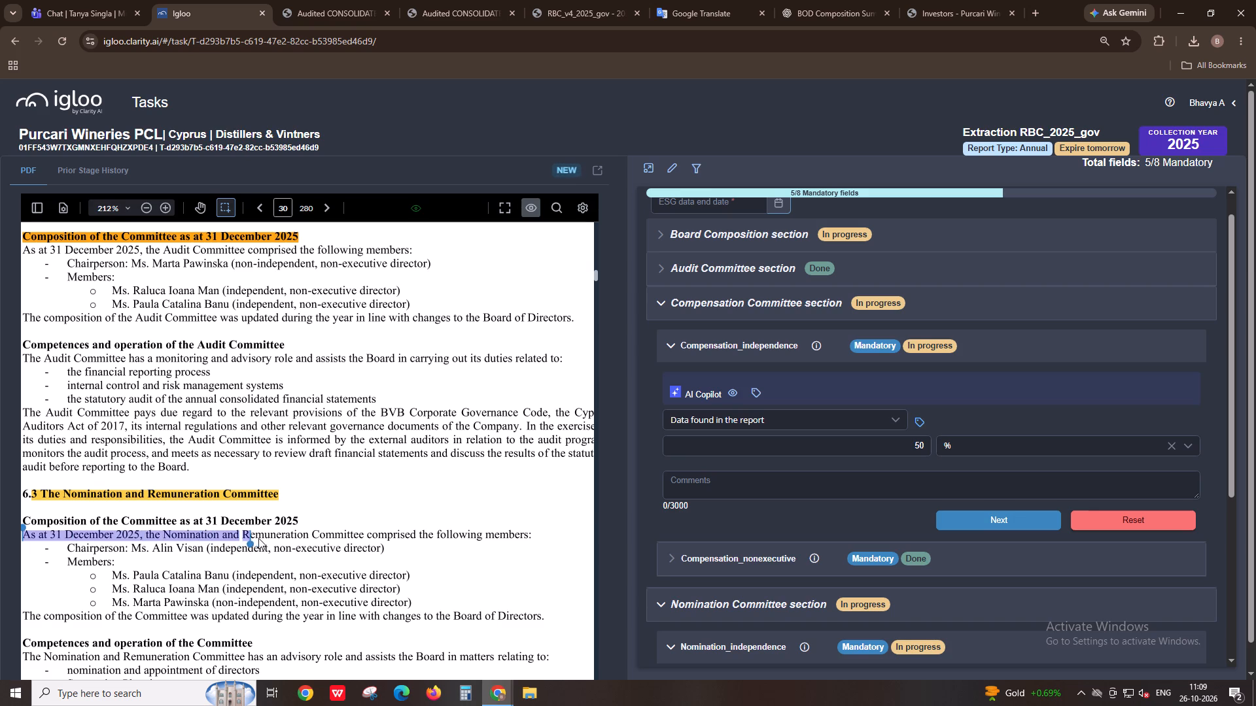
{"action": "left_click_drag", "start_coordinate": [258, 538], "coordinate": [360, 541]}
{"action": "key", "text": "ctrl+c"}
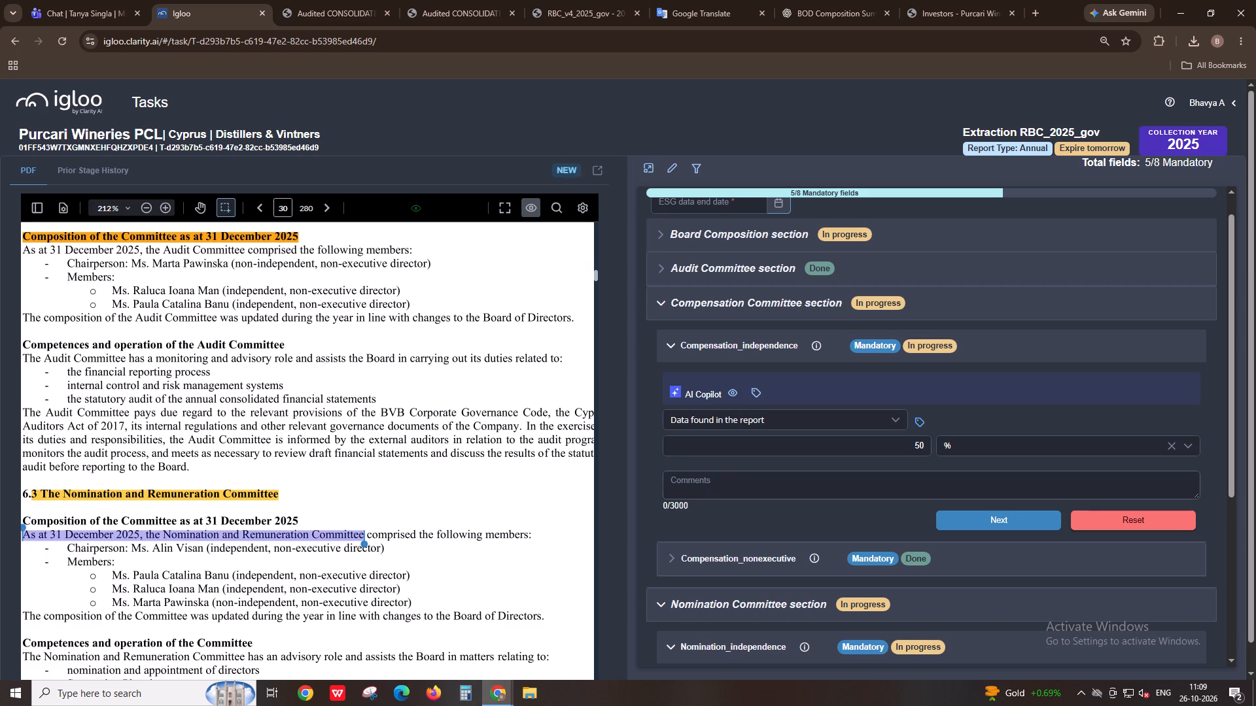
{"action": "left_click", "coordinate": [744, 484]}
{"action": "key", "text": "ctrl+v"}
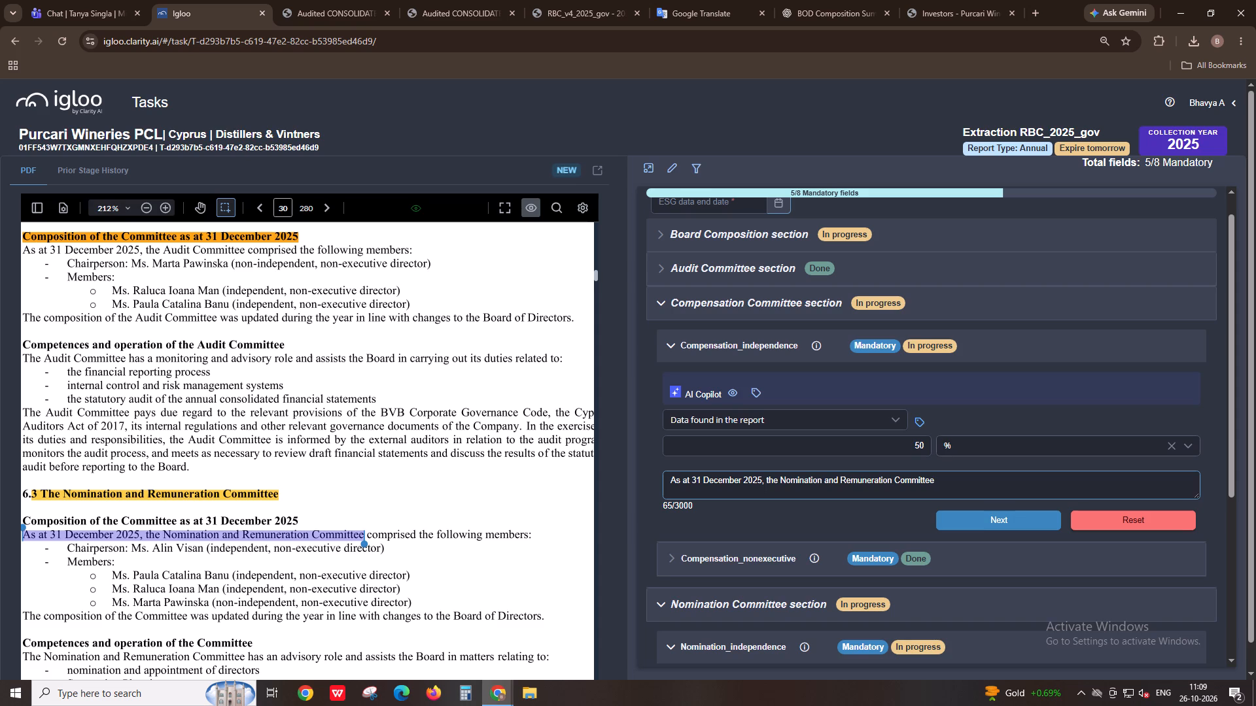
{"action": "key", "text": "space"}
{"action": "type", "text": "consists"}
{"action": "key", "text": "space"}
{"action": "type", "text": "of 4 members"}
{"action": "key", "text": "space"}
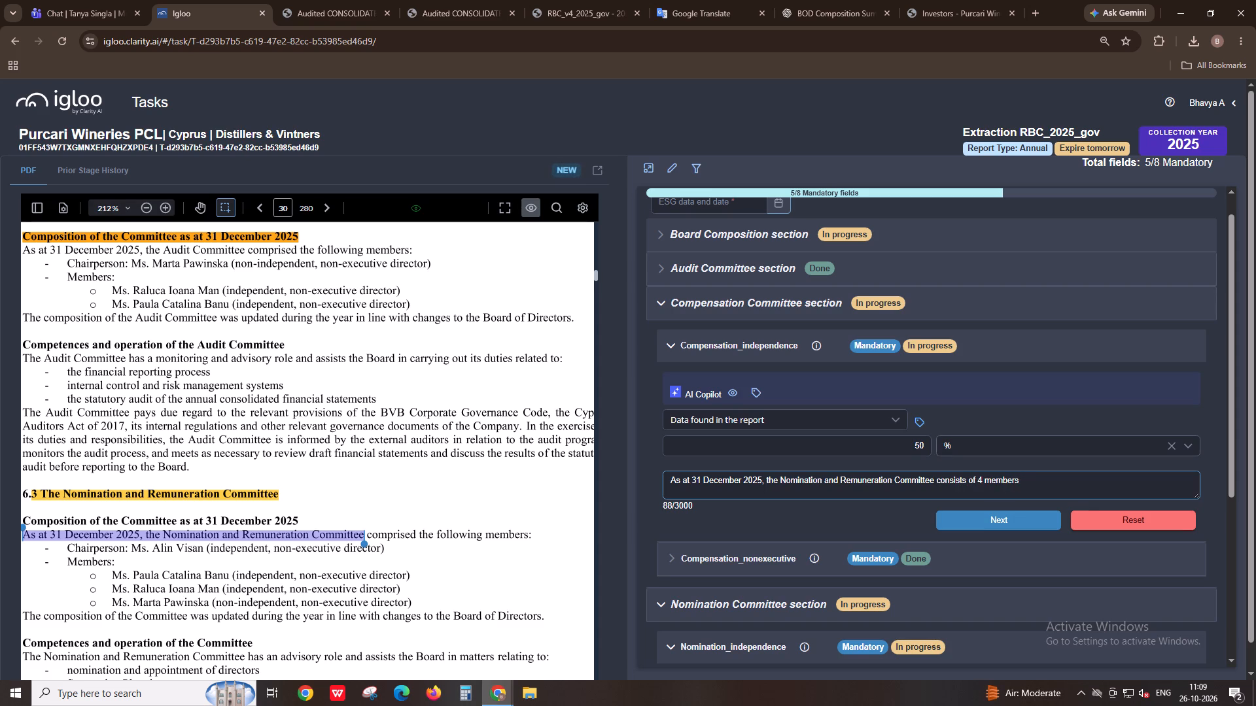
{"action": "type", "text": ", of whch 2 are"}
{"action": "key", "text": "space"}
{"action": "type", "text": "Independent"}
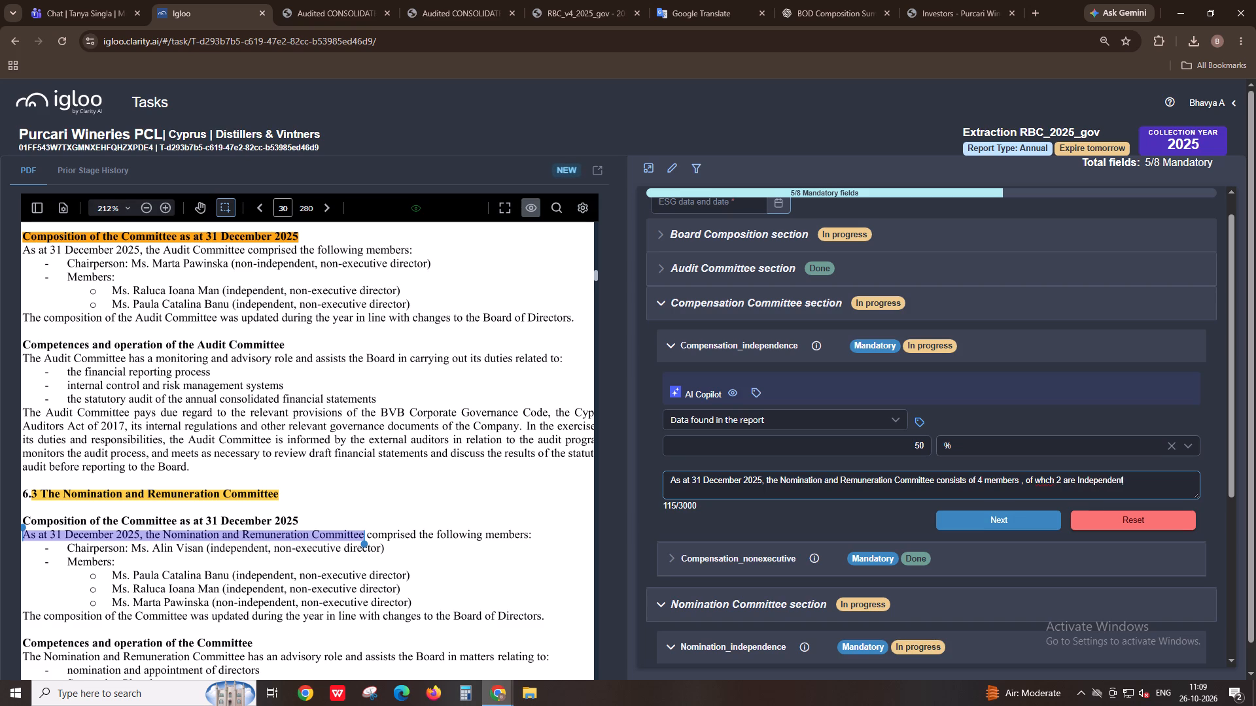
{"action": "key", "text": "period"}
Correct the misspelled word in the Compensation_independence comment to "which".
{"action": "key", "text": "Left"}
{"action": "key", "text": "Left"}
{"action": "key", "text": "Left"}
{"action": "key", "text": "Left"}
{"action": "key", "text": "Left"}
{"action": "key", "text": "Left"}
{"action": "key", "text": "Left"}
{"action": "key", "text": "Left"}
{"action": "key", "text": "Left"}
{"action": "key", "text": "Left"}
{"action": "key", "text": "Left"}
{"action": "key", "text": "Left"}
{"action": "key", "text": "Left"}
{"action": "key", "text": "Left"}
{"action": "key", "text": "Left"}
{"action": "key", "text": "Left"}
{"action": "key", "text": "Left"}
{"action": "key", "text": "Left"}
{"action": "key", "text": "Left"}
{"action": "key", "text": "Left"}
{"action": "key", "text": "Left"}
{"action": "key", "text": "i"}
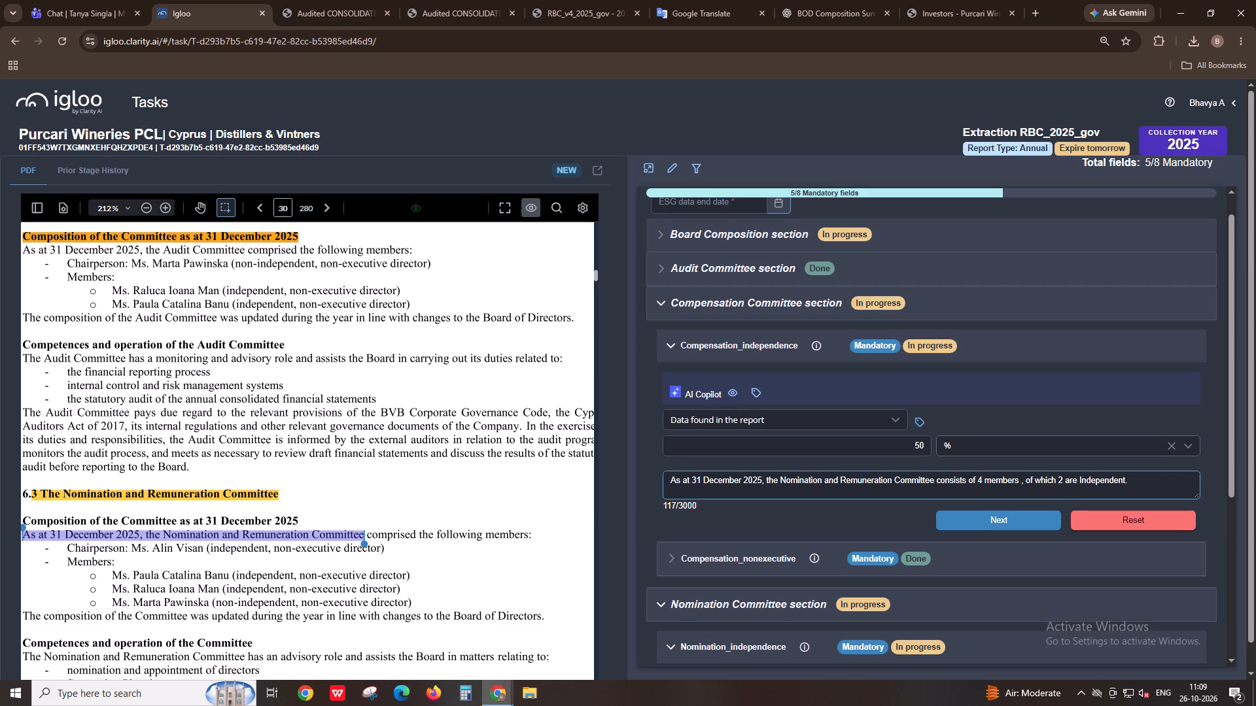
{"action": "left_click", "coordinate": [1187, 472]}
In the annual report PDF, step through the "remuneration c" matches to find the committee mention on page 126.
{"action": "left_click", "coordinate": [385, 0]}
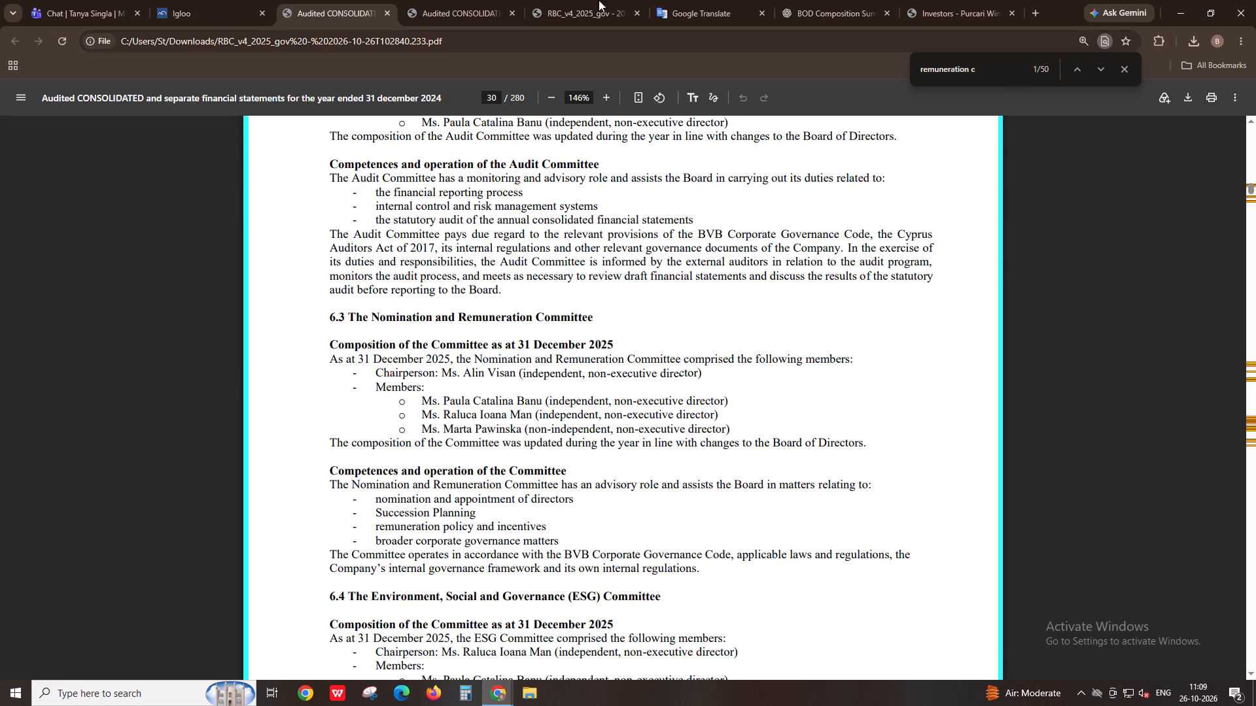
{"action": "left_click", "coordinate": [977, 75]}
{"action": "key", "text": "Return"}
{"action": "key", "text": "Return"}
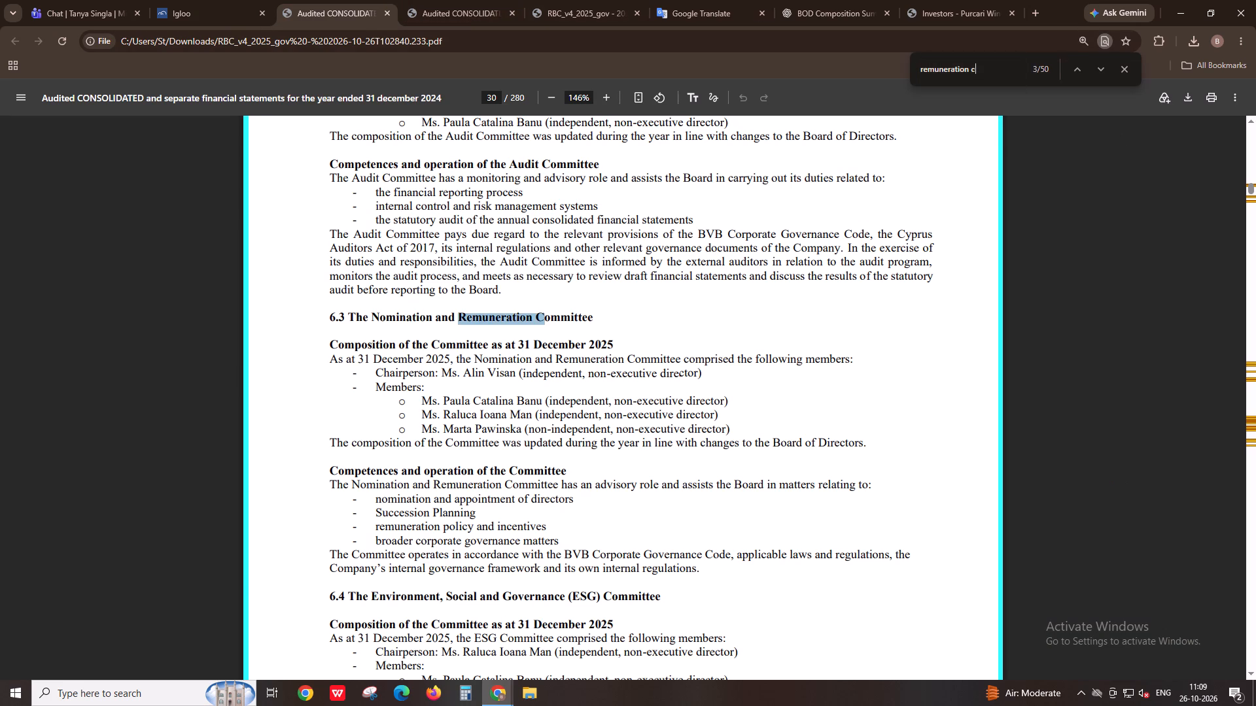
{"action": "key", "text": "Return"}
{"action": "key", "text": "Return"}
{"action": "key", "text": "Return"}
{"action": "key", "text": "Return"}
{"action": "key", "text": "Return"}
{"action": "key", "text": "Return"}
{"action": "key", "text": "Return"}
{"action": "key", "text": "Return"}
{"action": "key", "text": "Return"}
{"action": "key", "text": "Return"}
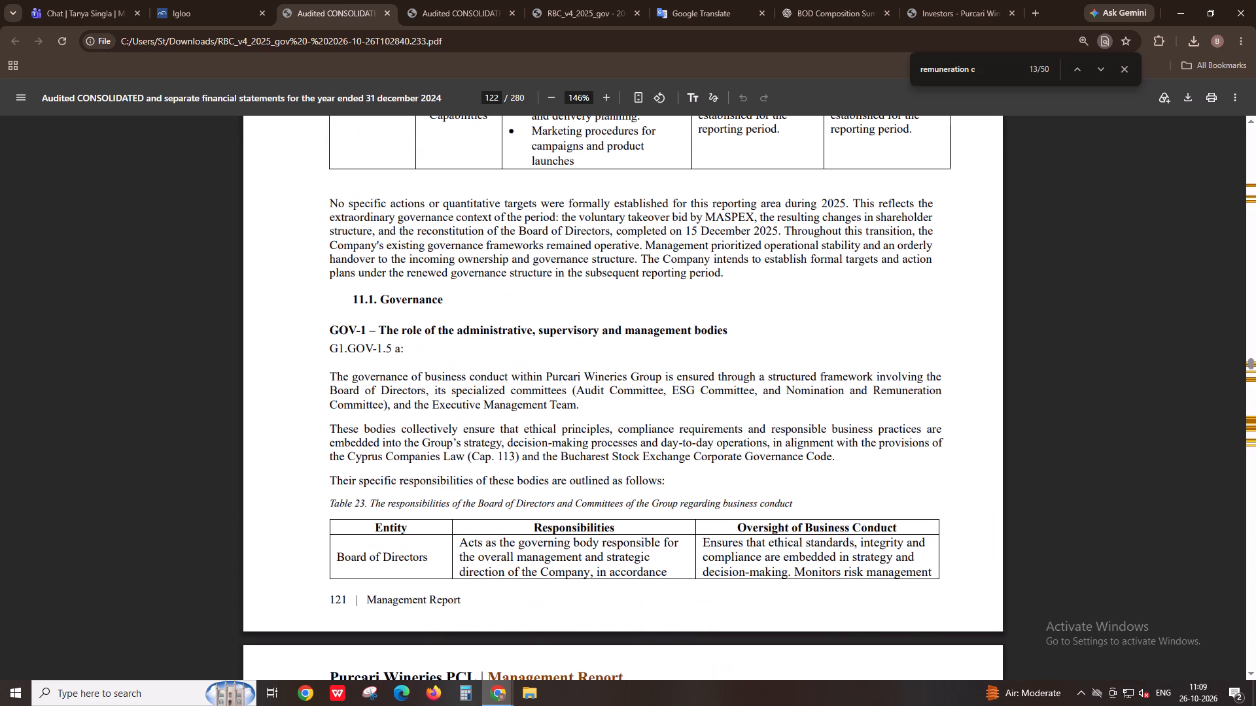
{"action": "key", "text": "Return"}
{"action": "key", "text": "Return"}
{"action": "key", "text": "Return"}
{"action": "key", "text": "shift+Return"}
{"action": "key", "text": "shift+Return"}
{"action": "key", "text": "shift+Return"}
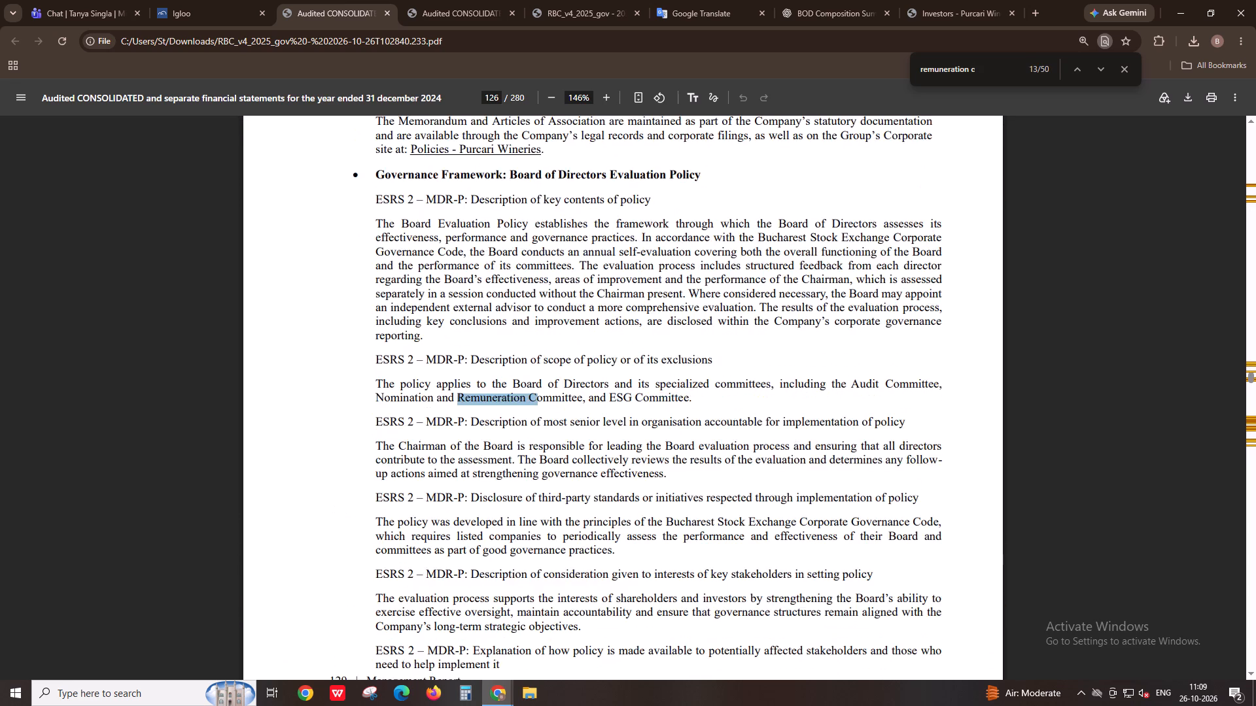
Back in the Igloo task, append "on page no. 126," to the Compensation_independence comment.
{"action": "left_click", "coordinate": [176, 0]}
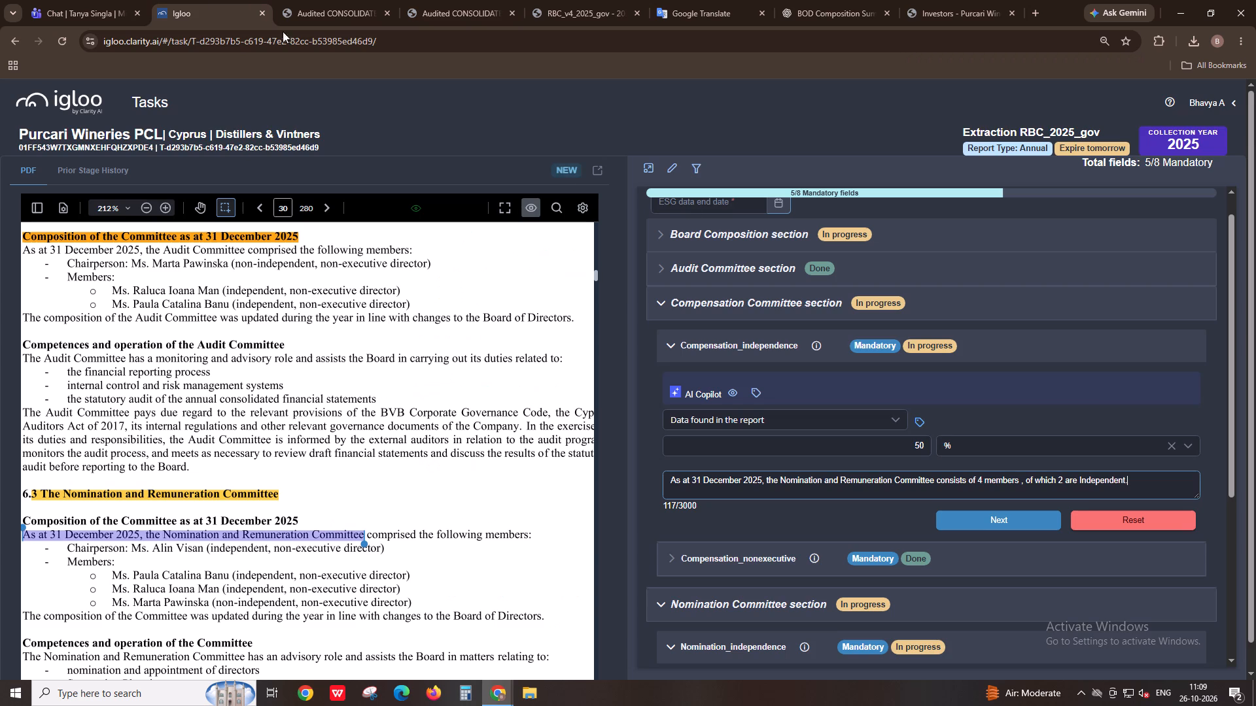
{"action": "key", "text": "space"}
{"action": "type", "text": "on"}
{"action": "key", "text": "space"}
{"action": "type", "text": "ag"}
{"action": "key", "text": "space"}
{"action": "key", "text": "BackSpace"}
{"action": "key", "text": "BackSpace"}
{"action": "key", "text": "BackSpace"}
{"action": "type", "text": "page no. 126"}
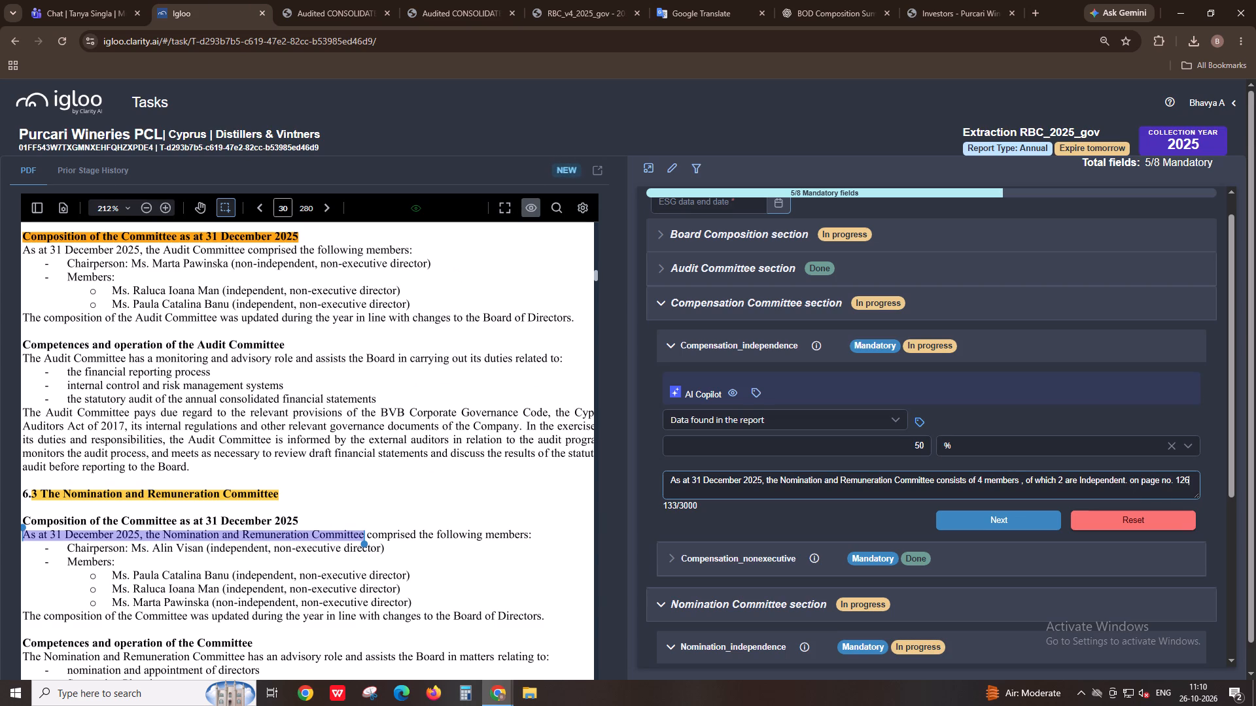
{"action": "type", "text": ","}
{"action": "key", "text": "space"}
Copy the Nomination and Remuneration Committee chairperson's name from the page 126 directors table and append it to the Compensation_independence comment.
{"action": "left_click", "coordinate": [411, 0]}
{"action": "left_click", "coordinate": [278, 0]}
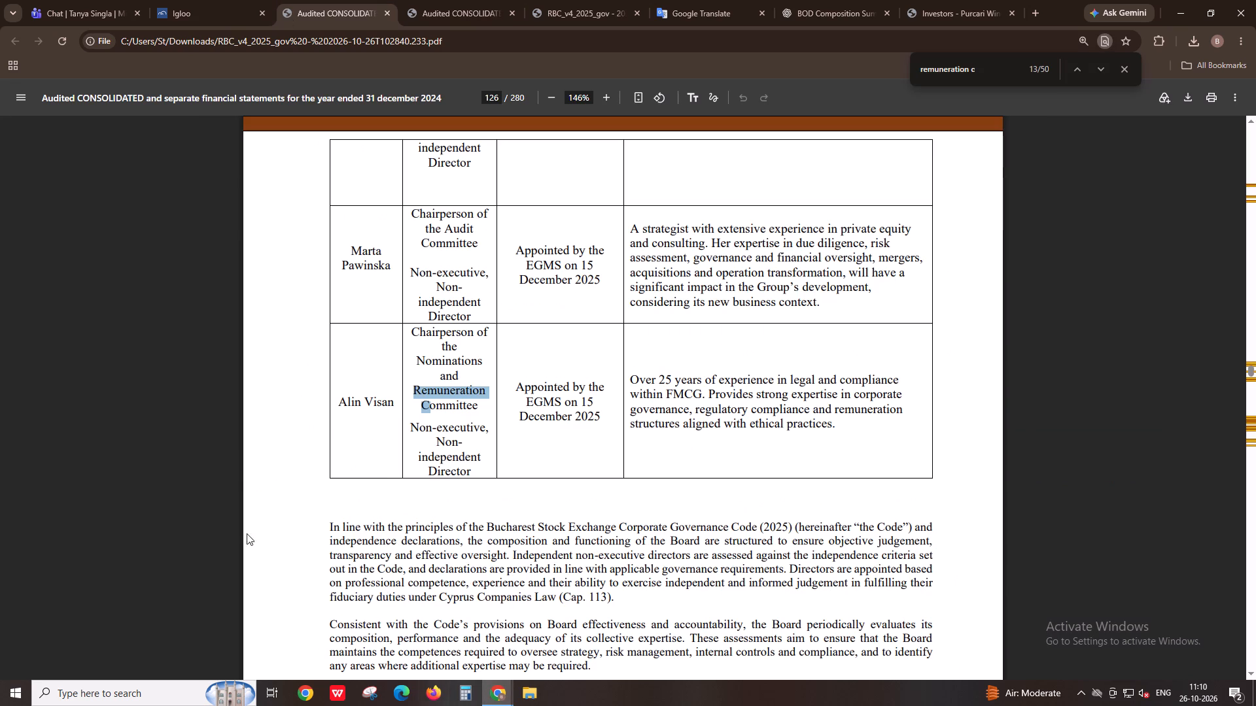
{"action": "left_click_drag", "start_coordinate": [340, 399], "coordinate": [392, 400]}
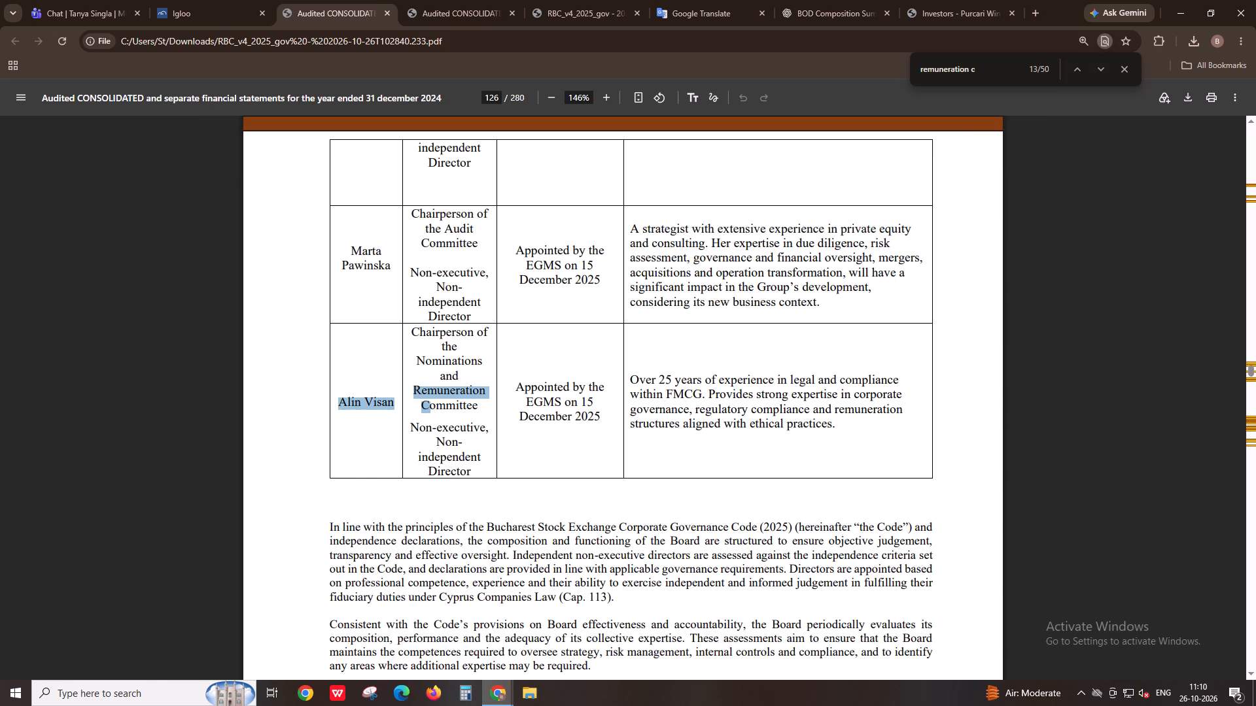
{"action": "key", "text": "ctrl+c"}
{"action": "left_click", "coordinate": [245, 0]}
{"action": "key", "text": "ctrl+v"}
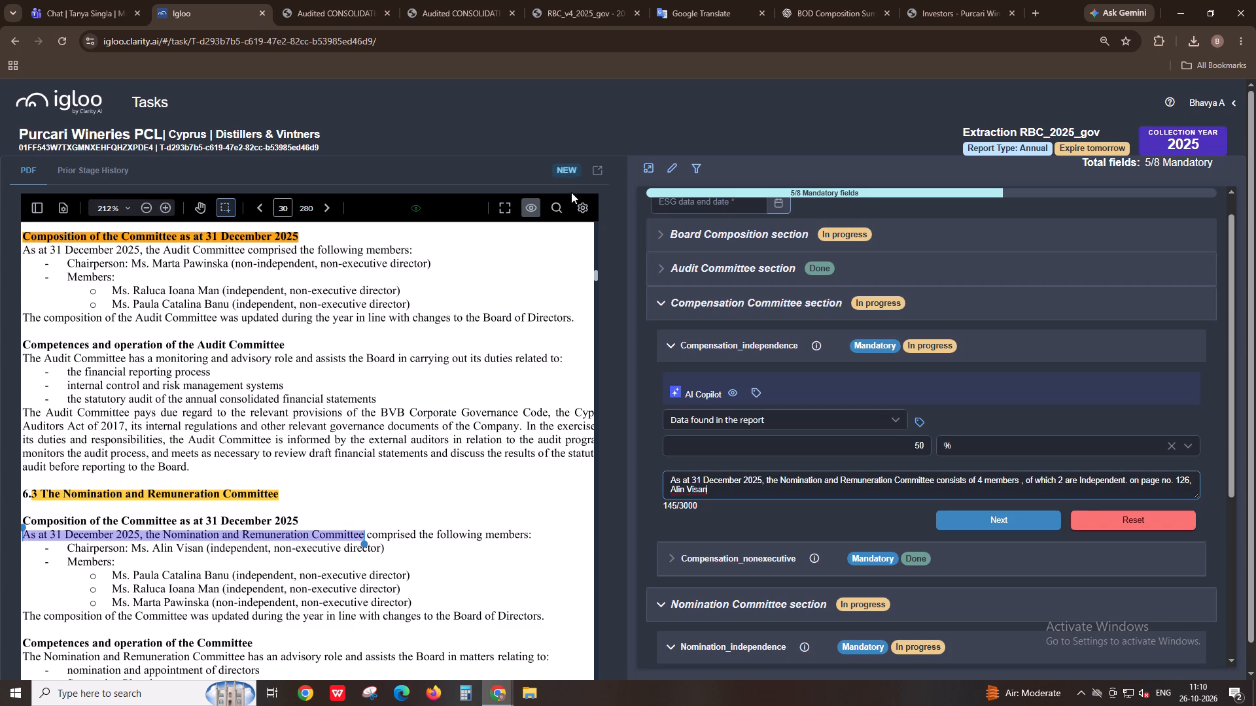
{"action": "left_click", "coordinate": [473, 0]}
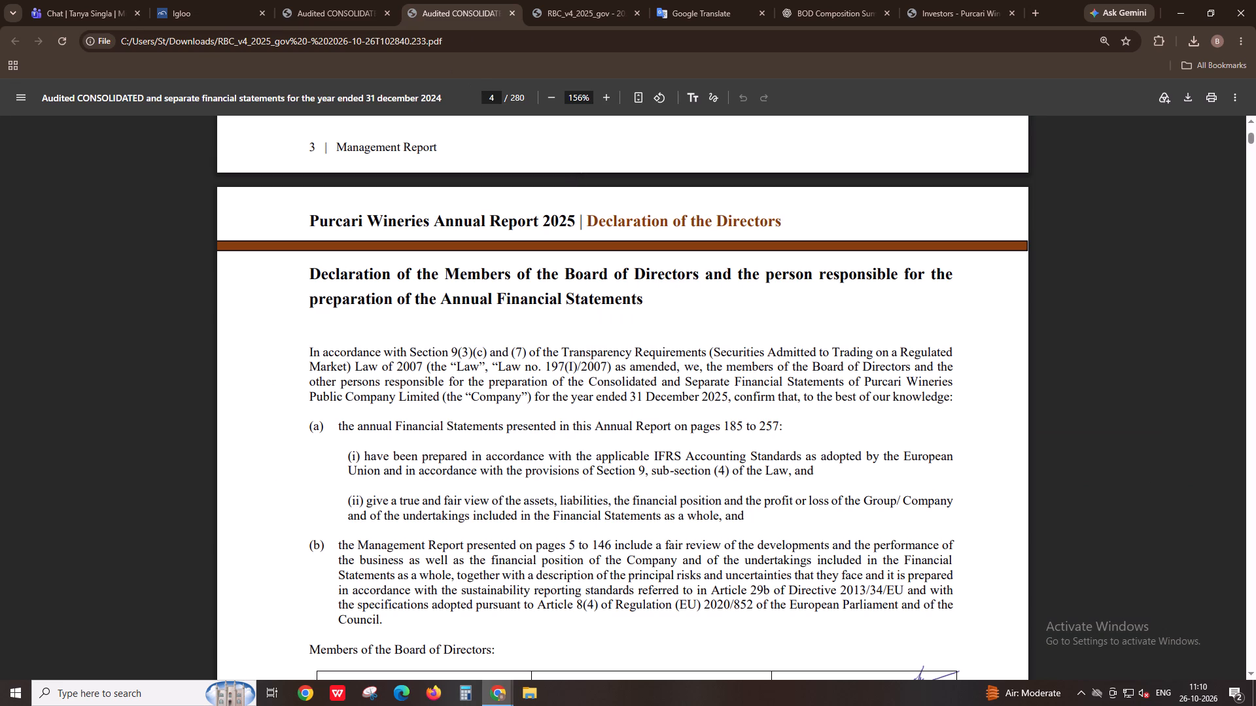
{"action": "left_click", "coordinate": [491, 94]}
{"action": "type", "text": "29"}
{"action": "key", "text": "Return"}
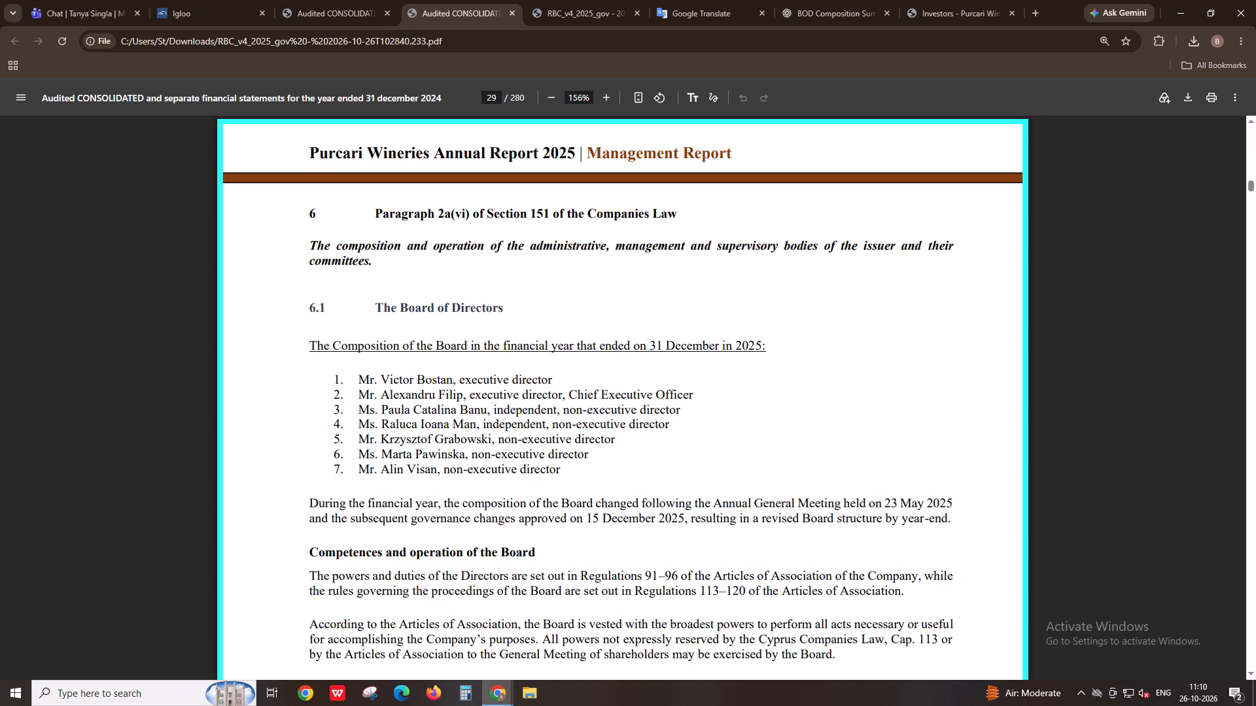
{"action": "left_click", "coordinate": [263, 0]}
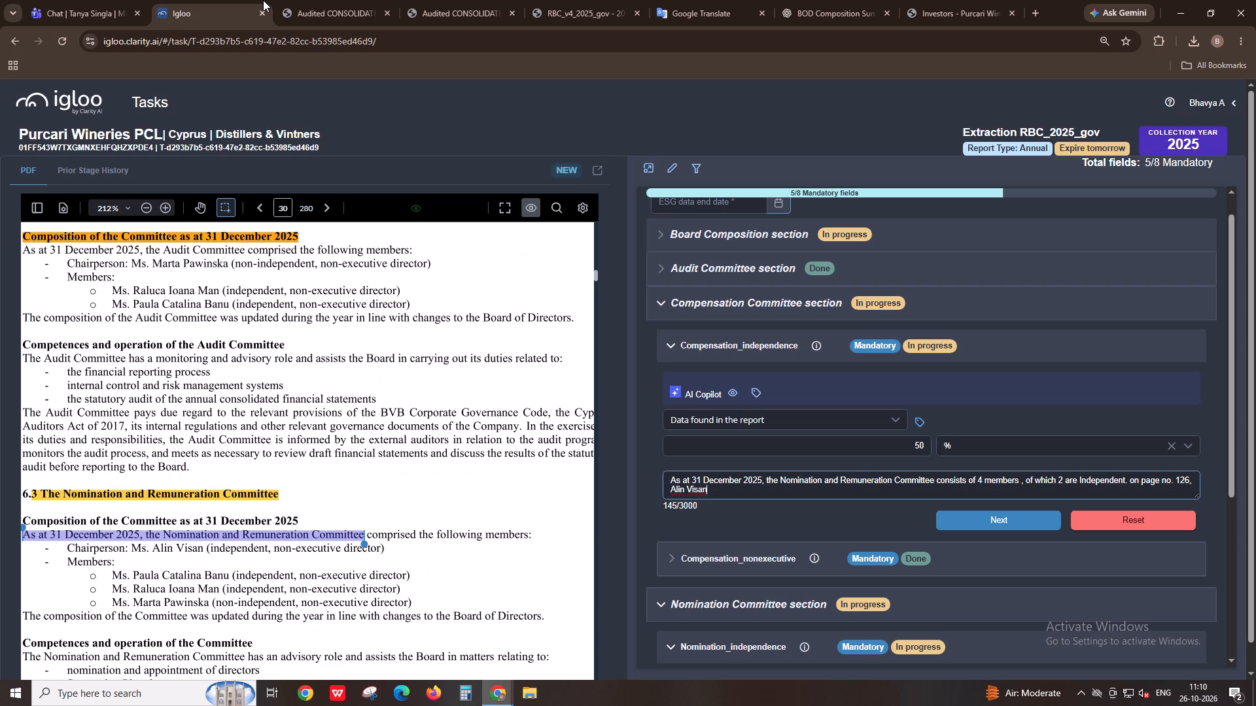
{"action": "scroll", "coordinate": [258, 460], "scroll_direction": "up", "scroll_amount": 1, "text": "shift"}
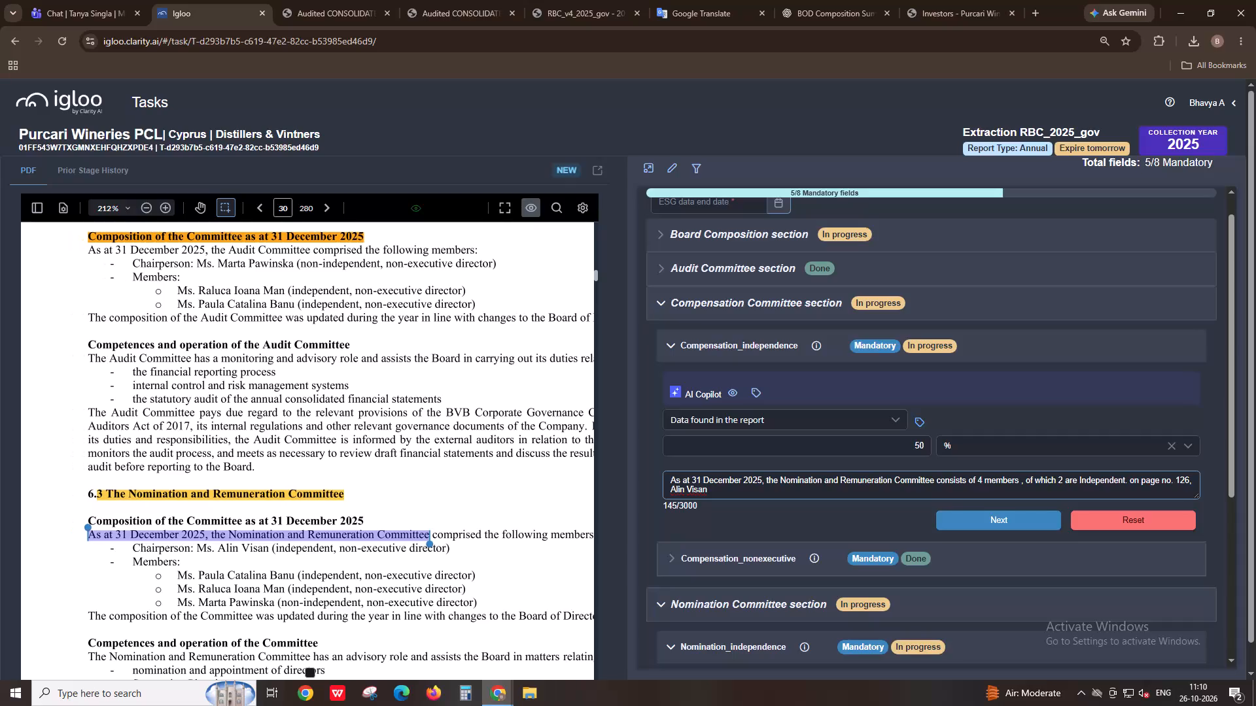
{"action": "left_click", "coordinate": [377, 0]}
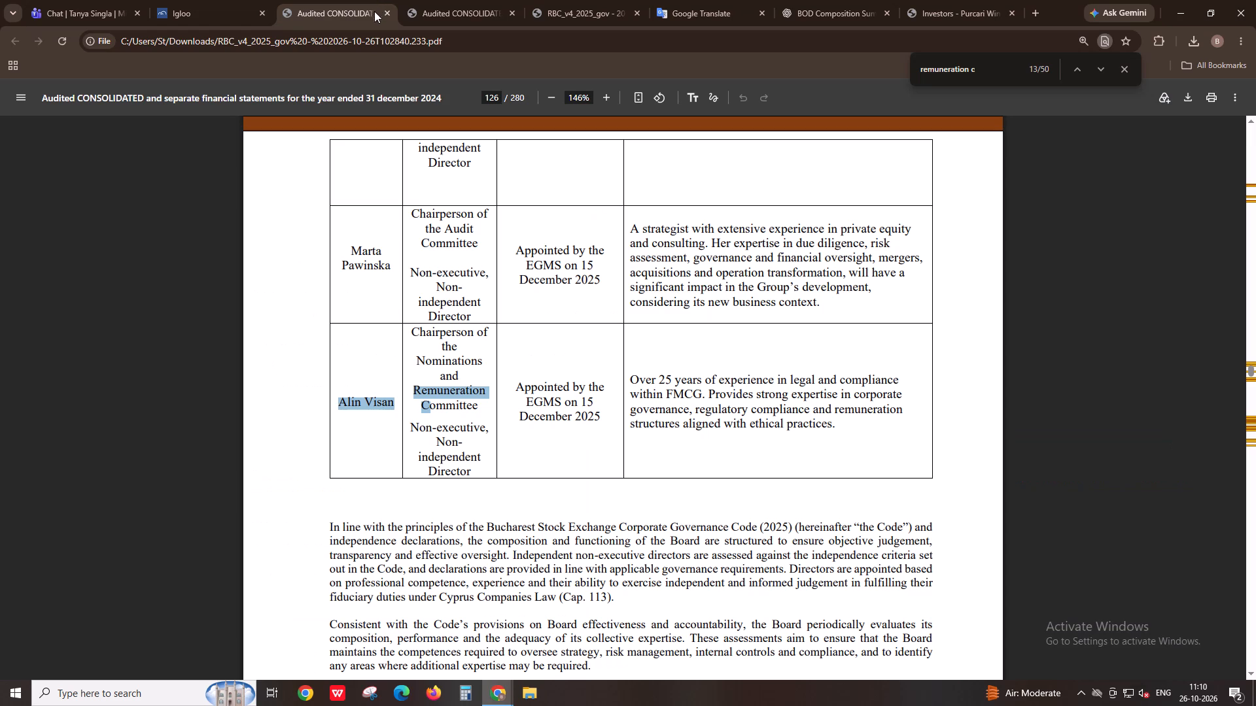
{"action": "left_click", "coordinate": [458, 0]}
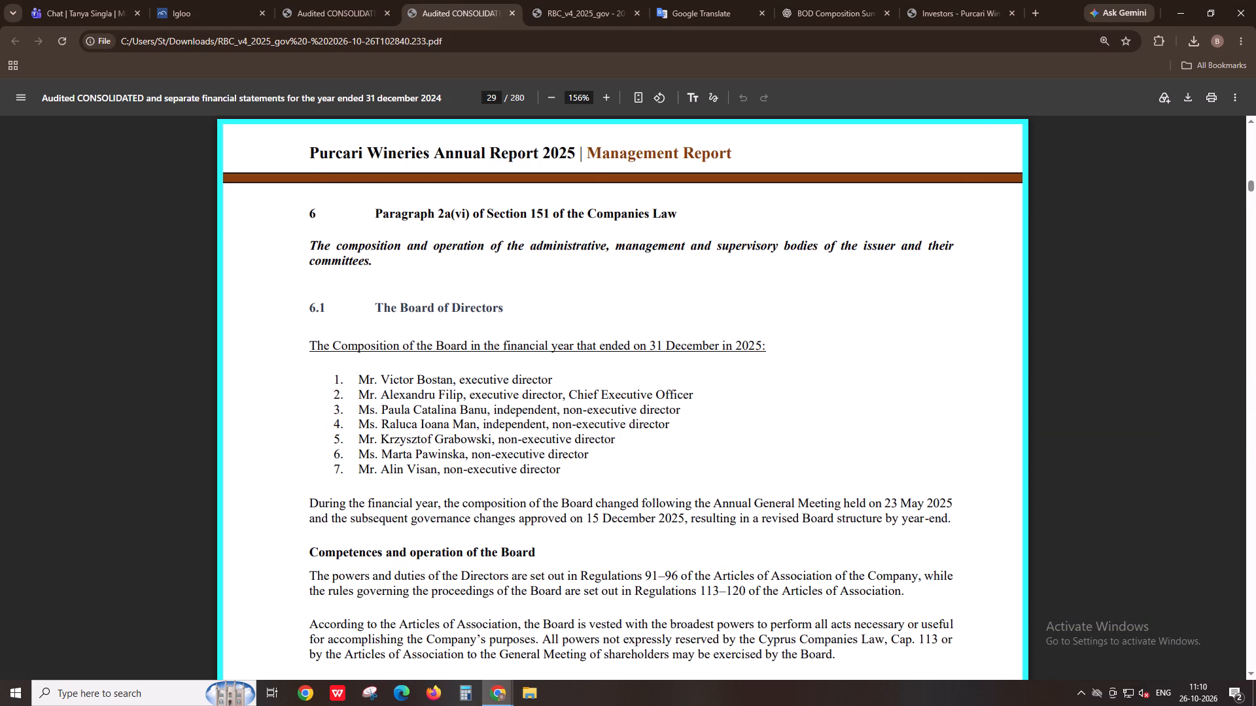
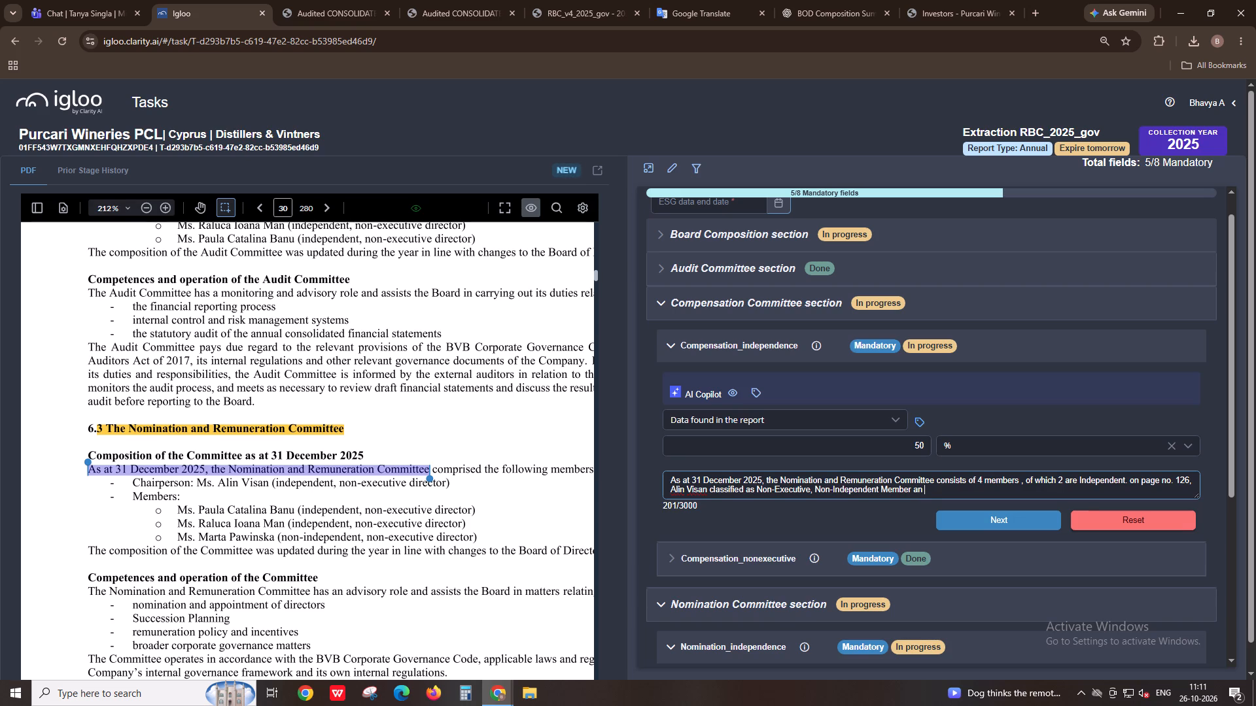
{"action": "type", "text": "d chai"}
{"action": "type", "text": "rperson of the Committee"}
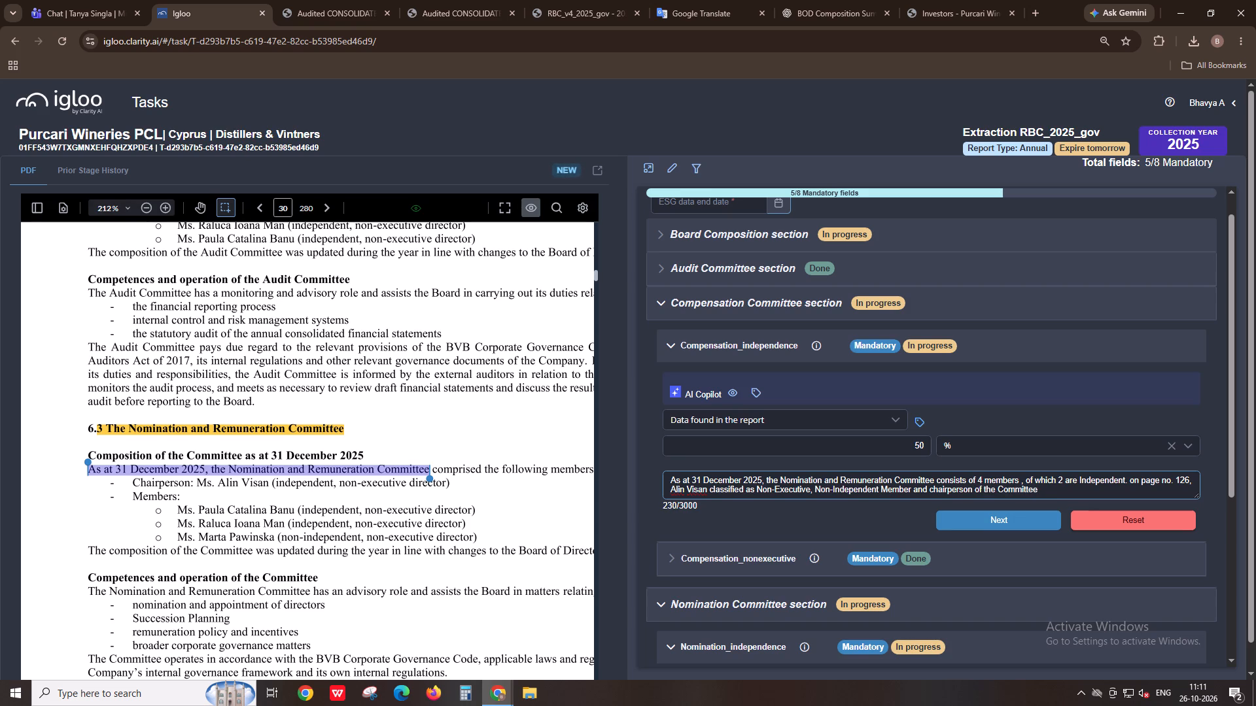
Begin a new sentence in the comment with "Also, In the board members," followed by the chairperson's name and "classifie as".
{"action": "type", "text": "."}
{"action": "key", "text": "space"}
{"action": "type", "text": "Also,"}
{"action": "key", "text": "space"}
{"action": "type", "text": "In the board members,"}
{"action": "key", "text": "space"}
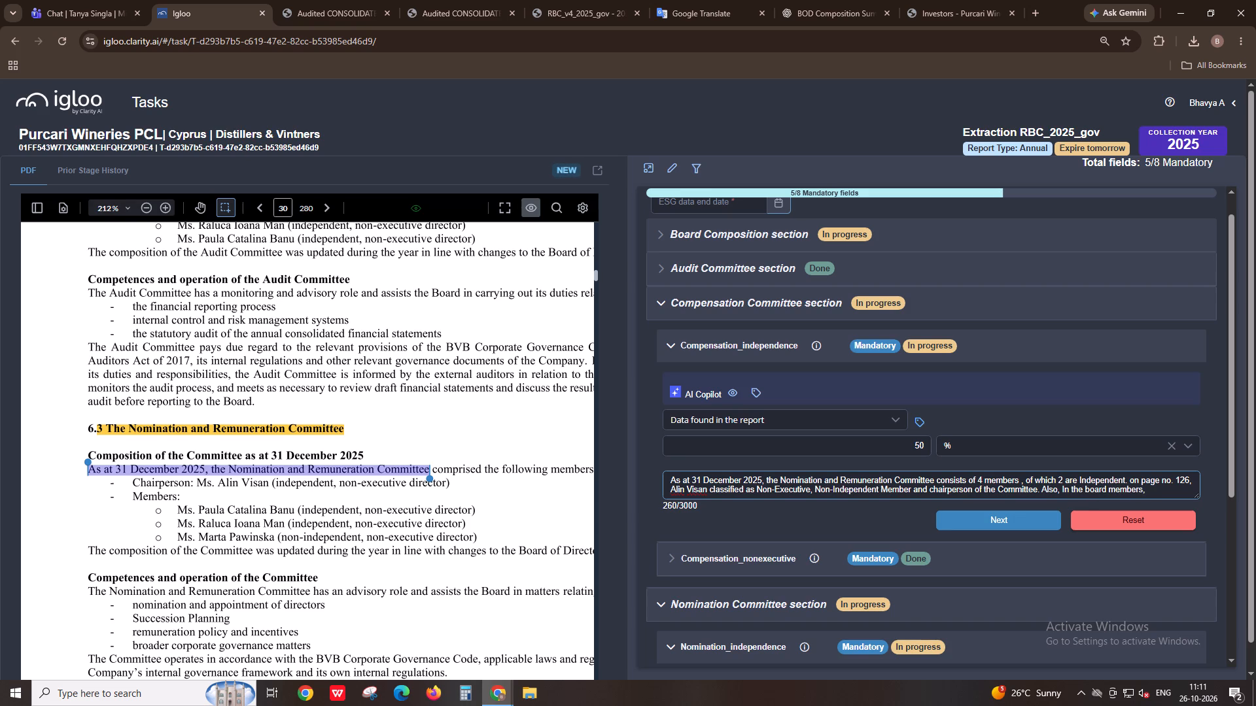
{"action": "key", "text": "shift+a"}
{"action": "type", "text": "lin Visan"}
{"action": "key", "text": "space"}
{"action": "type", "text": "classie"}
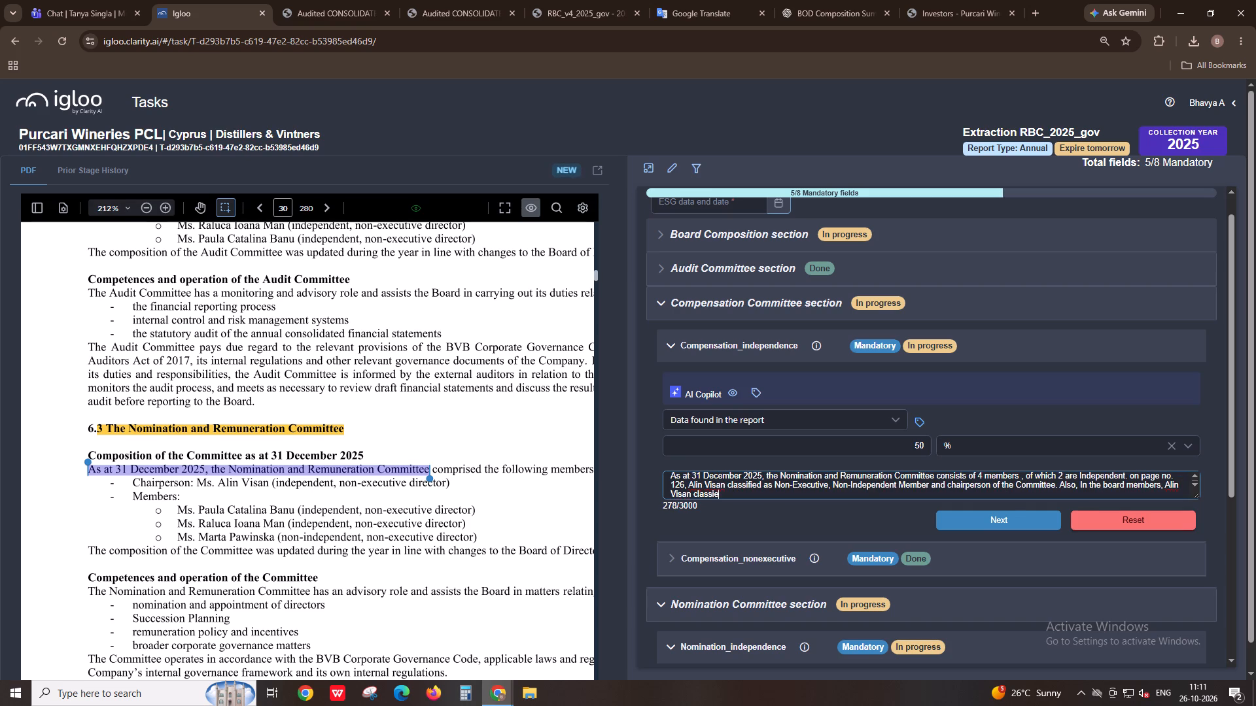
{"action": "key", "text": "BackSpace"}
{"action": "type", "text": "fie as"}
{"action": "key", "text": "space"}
Copy "Non-Independent Member" from earlier in the Compensation_independence comment and append it to the end of the comment.
{"action": "left_click_drag", "start_coordinate": [774, 488], "coordinate": [786, 488]}
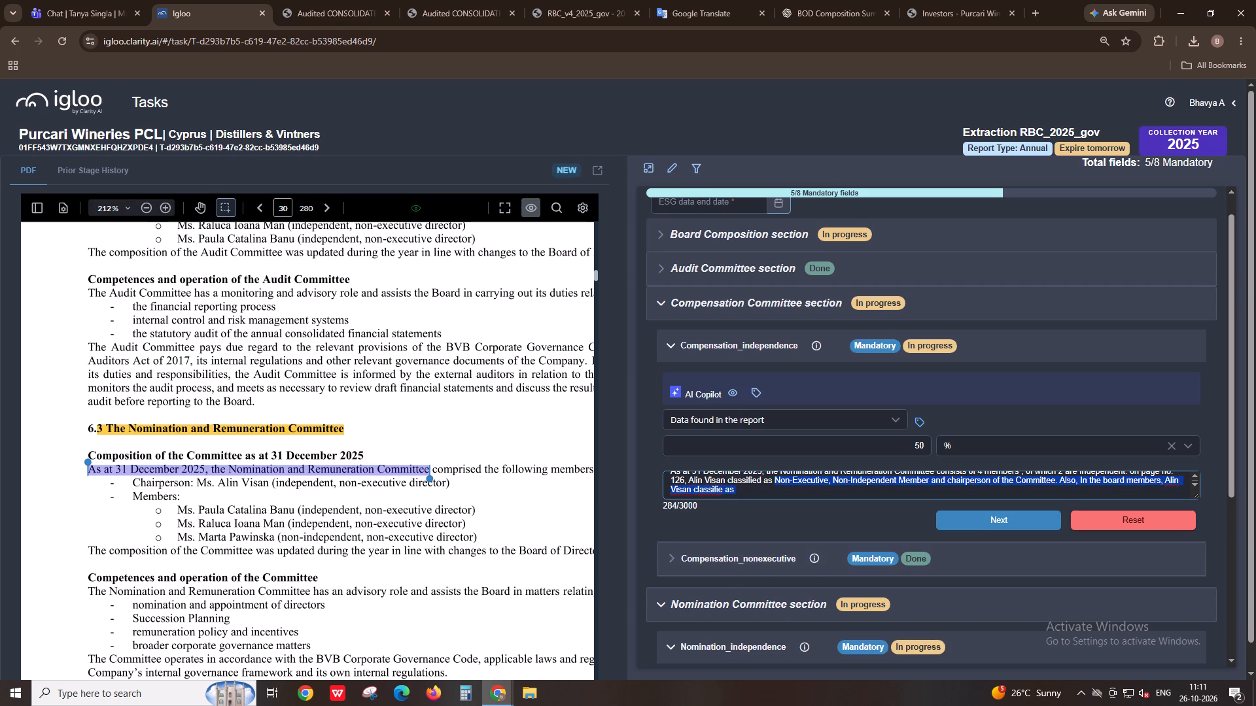
{"action": "left_click_drag", "start_coordinate": [786, 488], "coordinate": [929, 483]}
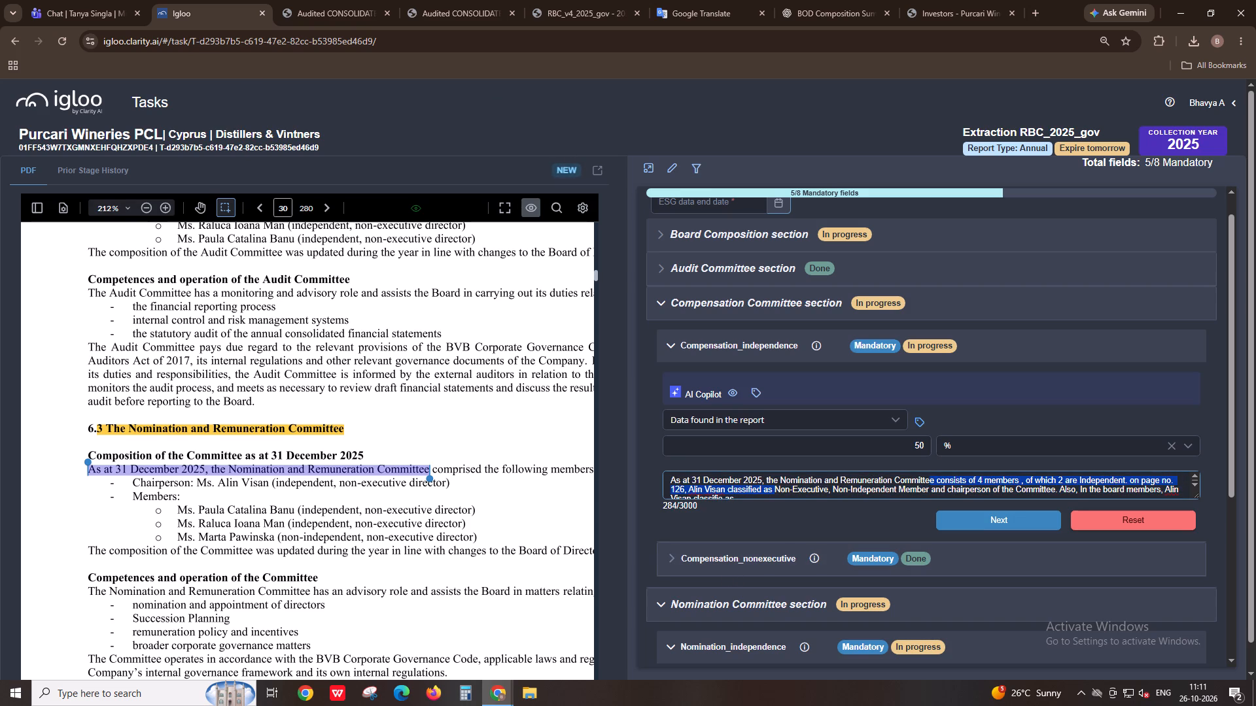
{"action": "left_click_drag", "start_coordinate": [929, 483], "coordinate": [928, 487]}
{"action": "left_click", "coordinate": [928, 487]}
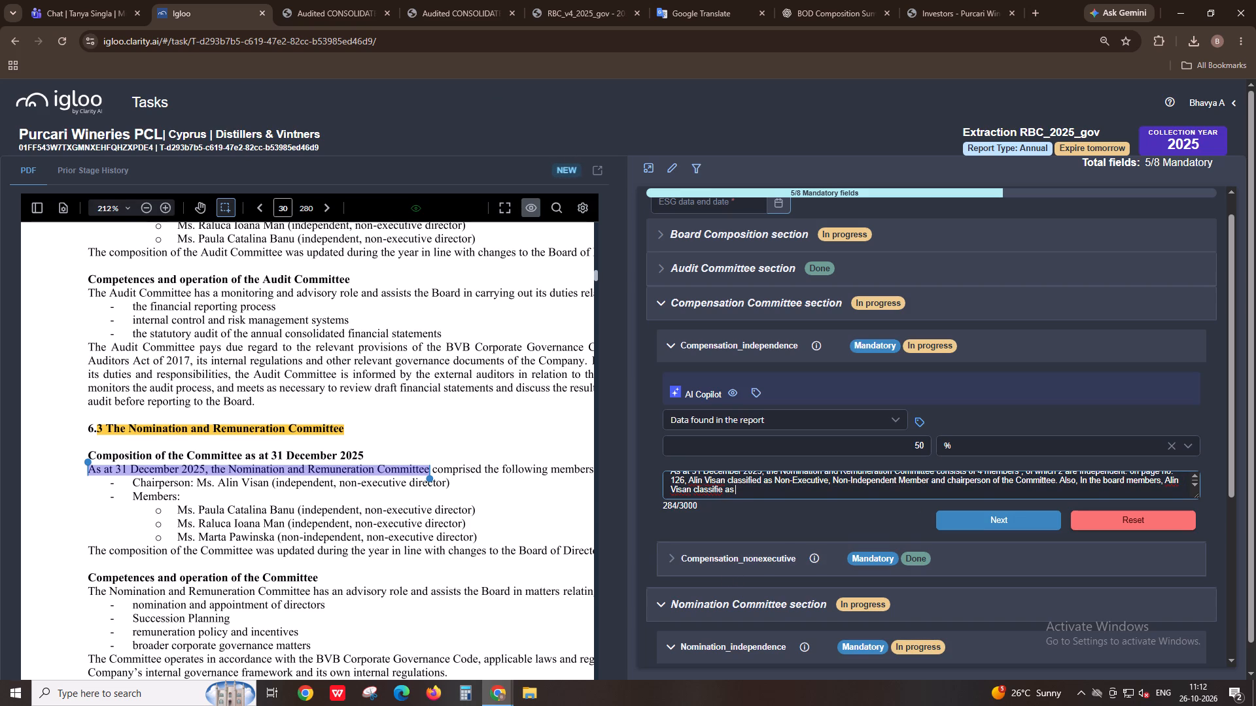
{"action": "left_click_drag", "start_coordinate": [928, 482], "coordinate": [832, 482]}
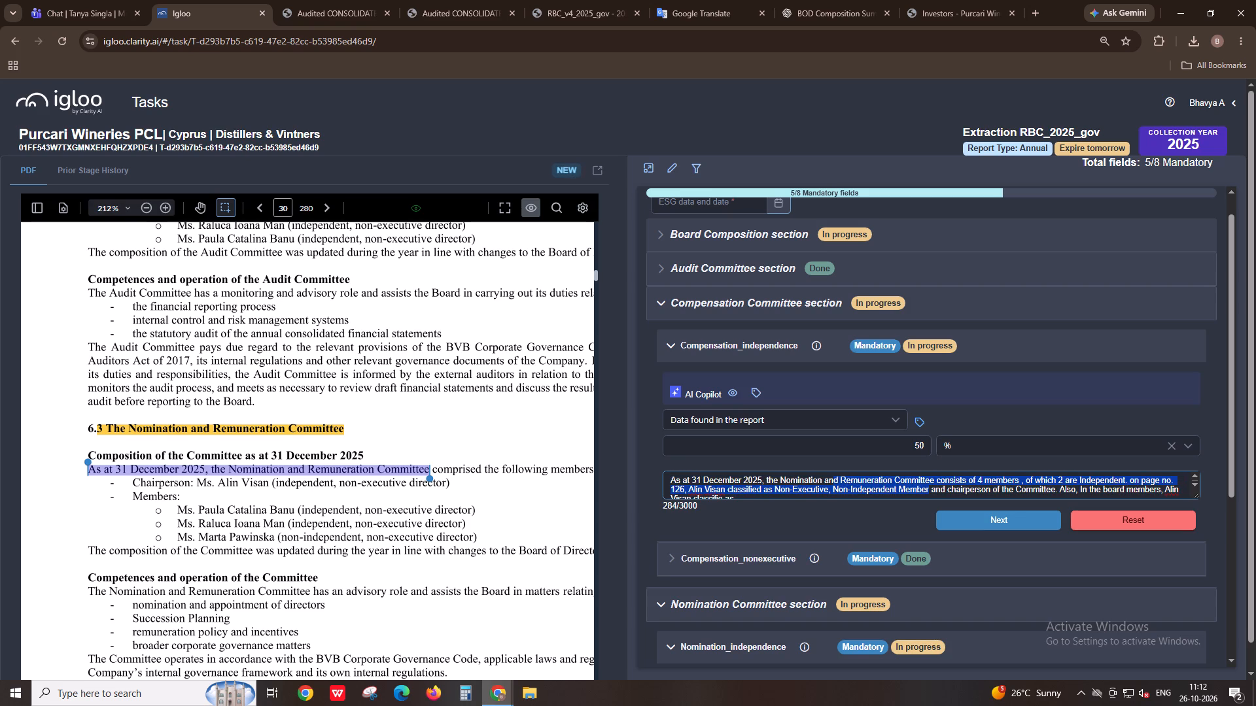
{"action": "left_click_drag", "start_coordinate": [832, 482], "coordinate": [834, 484]}
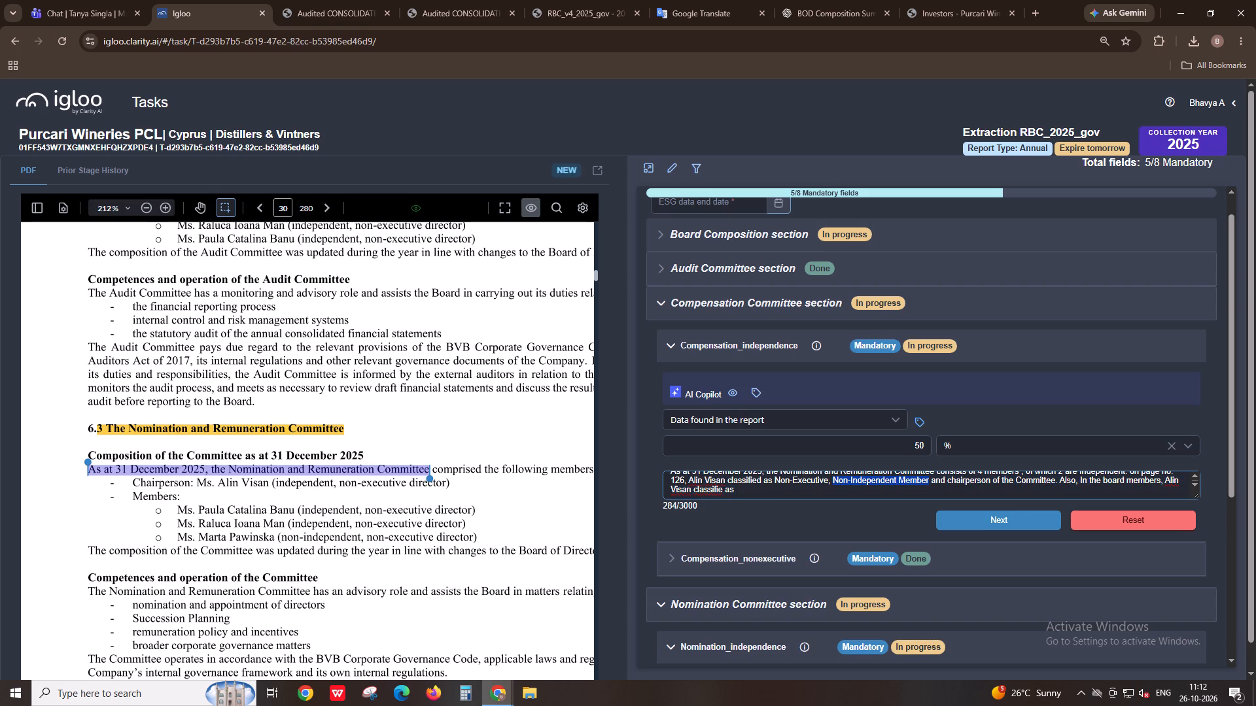
{"action": "key", "text": "ctrl+c"}
{"action": "left_click", "coordinate": [767, 495]}
{"action": "key", "text": "ctrl+v"}
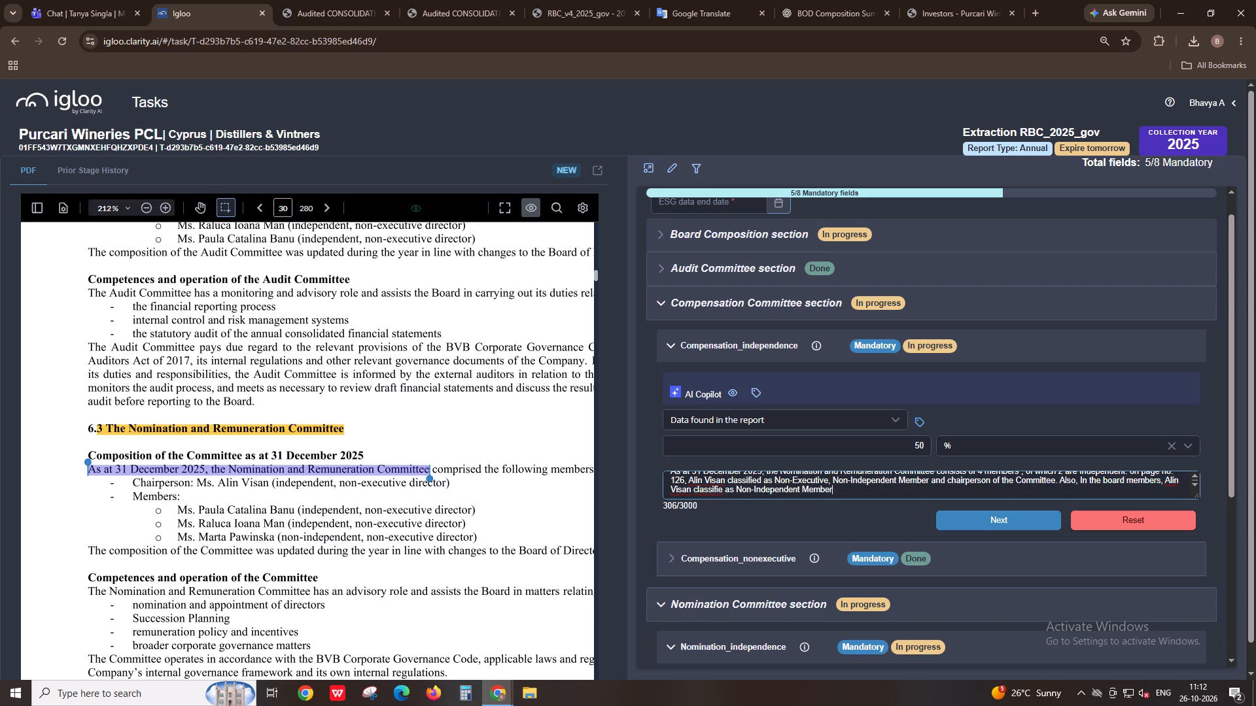
Check the page 126 directors table and the Board of Directors composition on pages 28 and 29 of the annual report.
{"action": "left_click", "coordinate": [347, 0]}
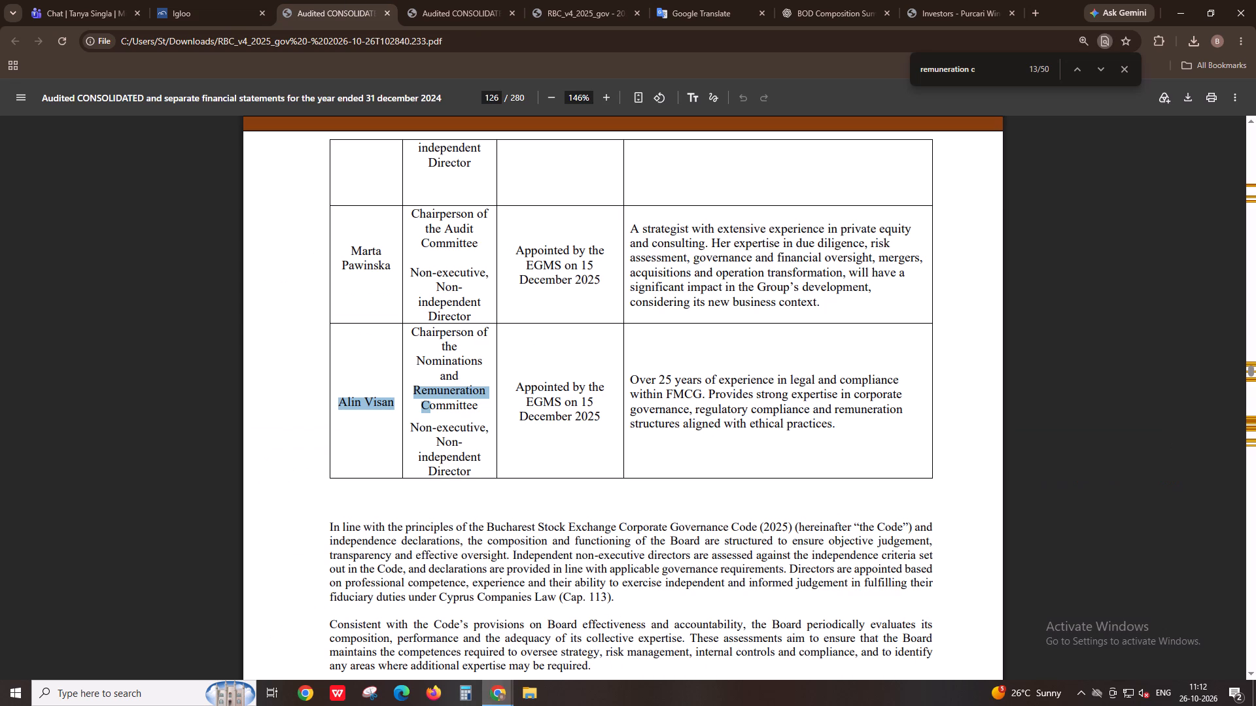
{"action": "left_click", "coordinate": [436, 0]}
{"action": "scroll", "coordinate": [509, 380], "scroll_direction": "up", "scroll_amount": 13}
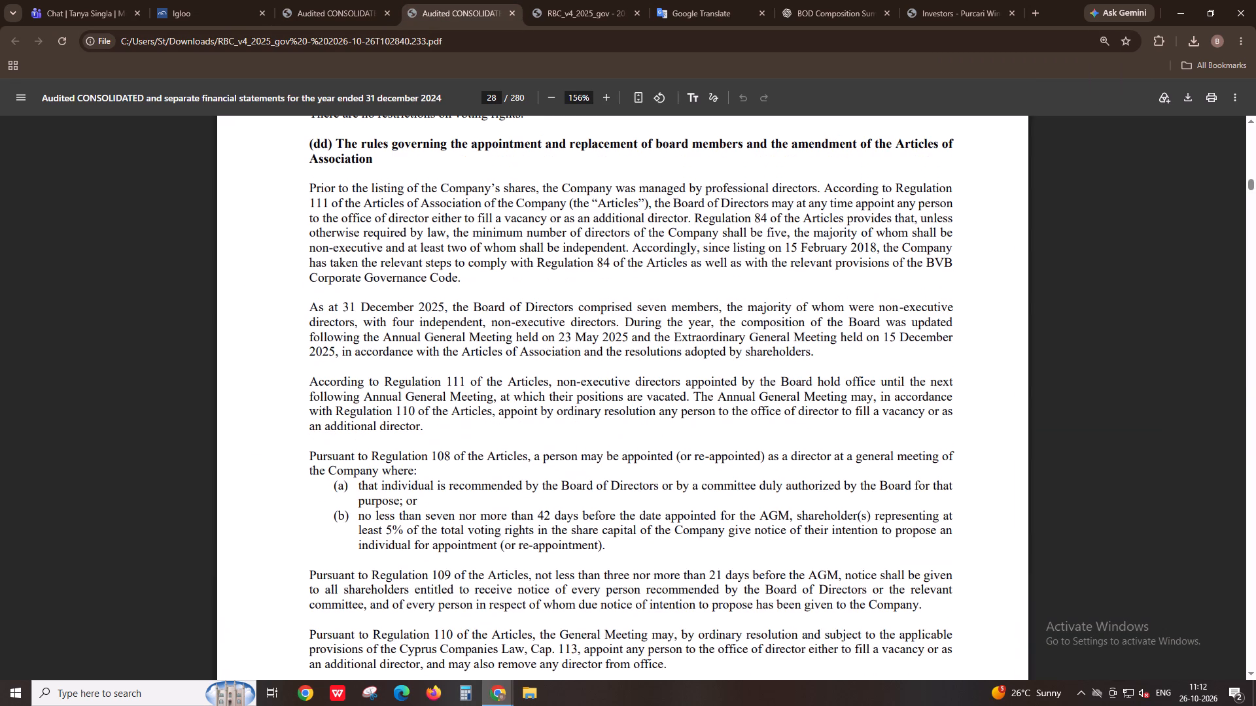
{"action": "scroll", "coordinate": [483, 448], "scroll_direction": "down", "scroll_amount": 1}
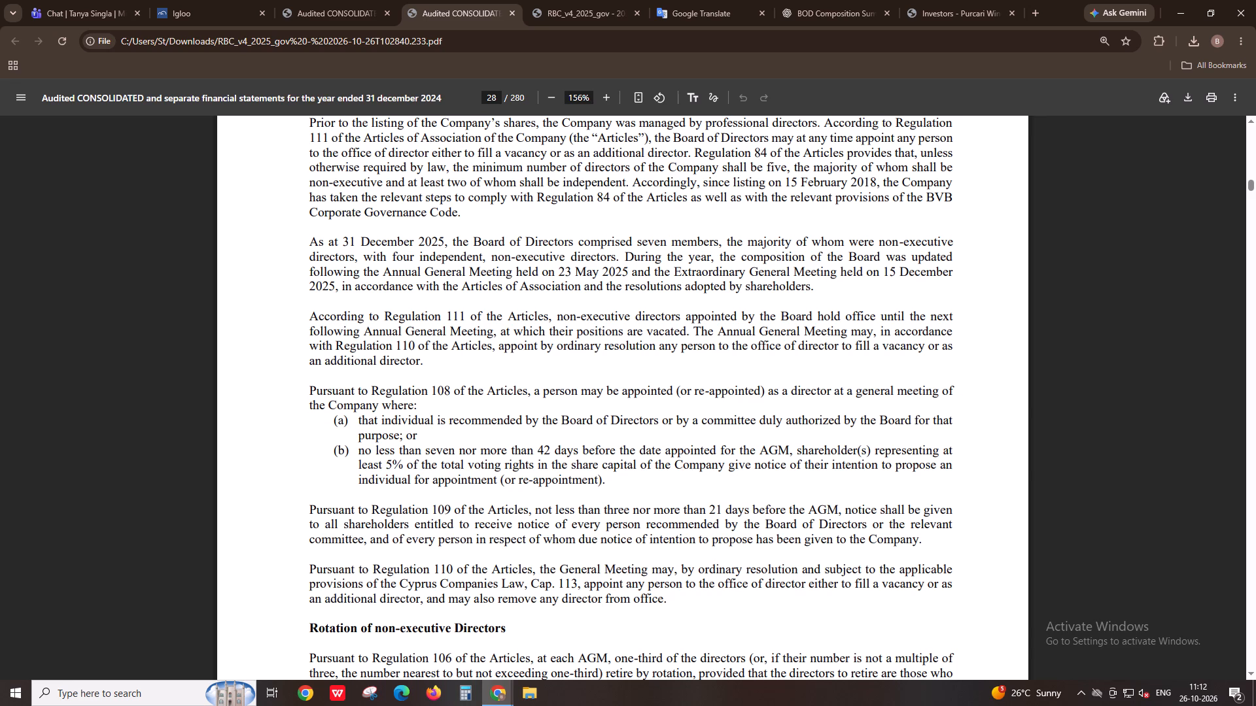
{"action": "scroll", "coordinate": [442, 471], "scroll_direction": "down", "scroll_amount": 12}
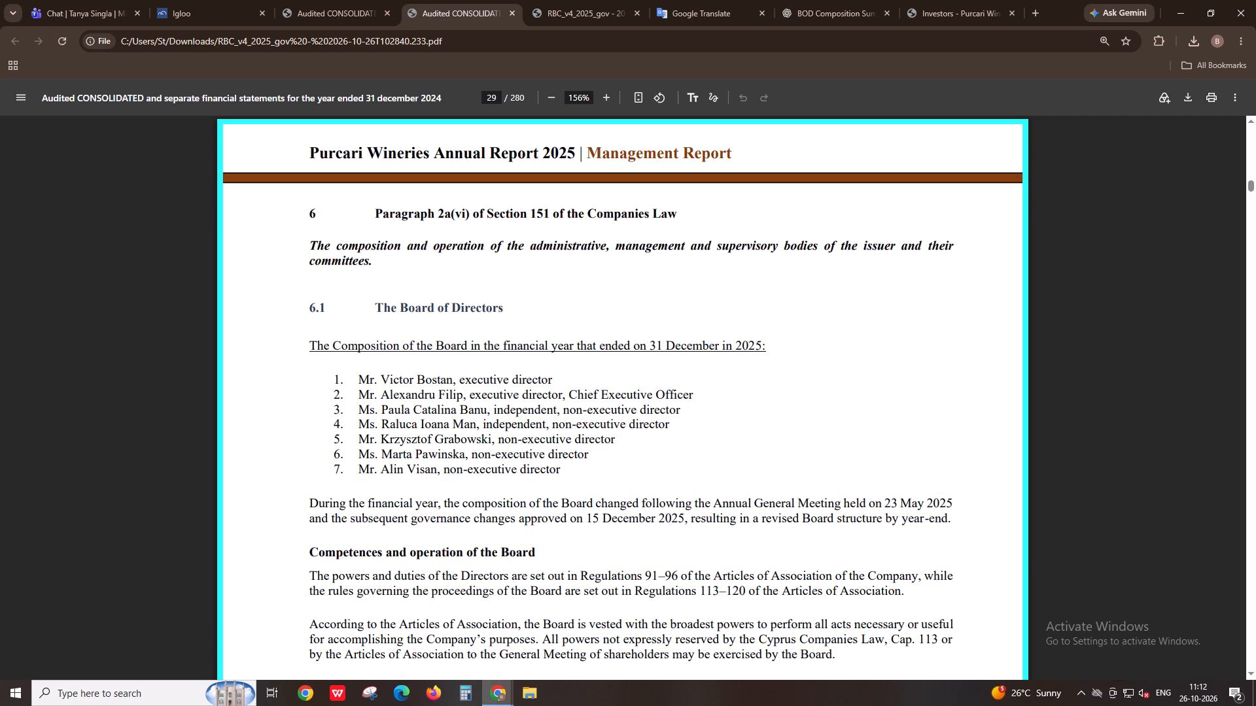
Refresh the Igloo task list in the other browser window and return to the Purcari Wineries extraction task.
{"action": "key", "text": "alt+Tab"}
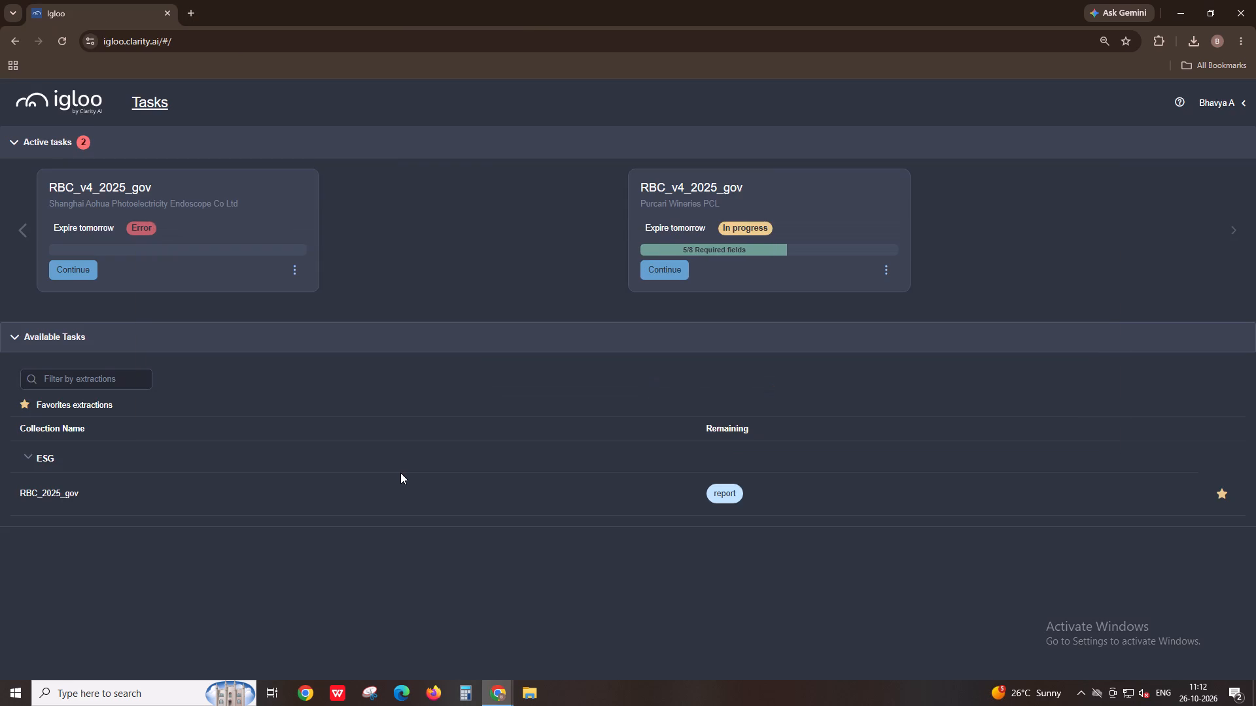
{"action": "key", "text": "alt+Tab"}
{"action": "key", "text": "alt+Tab"}
{"action": "key", "text": "F5"}
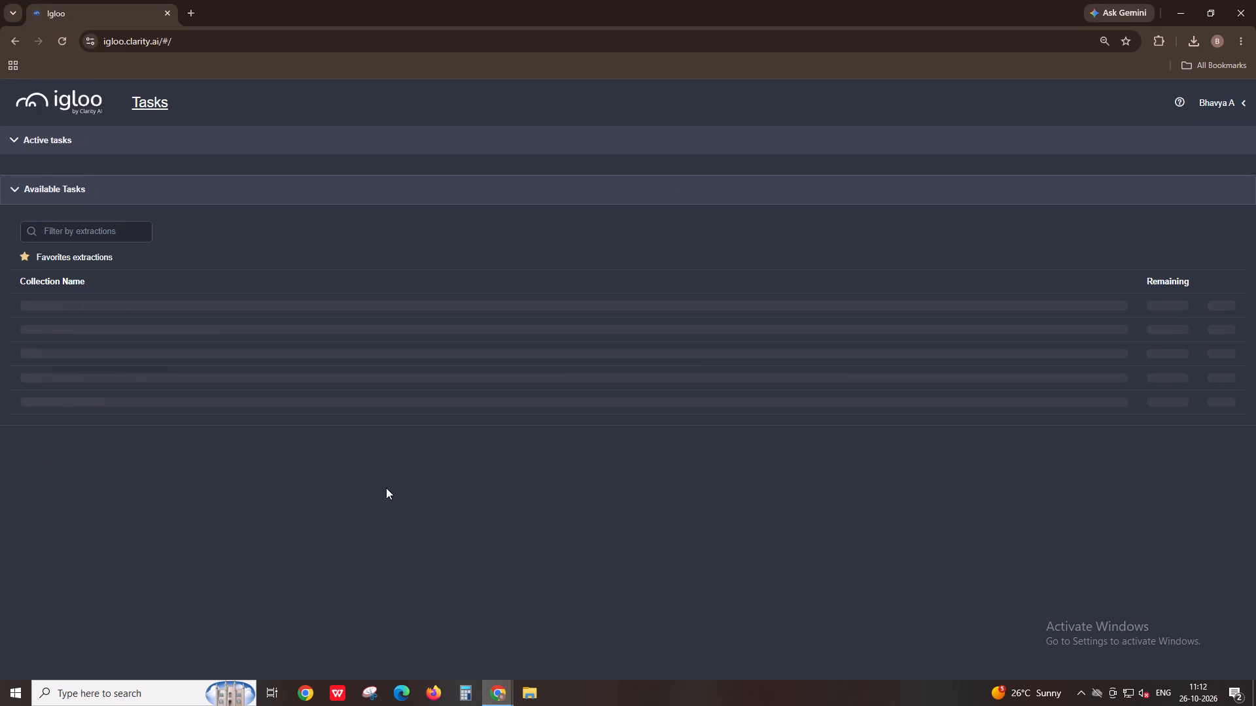
{"action": "key", "text": "alt+Tab"}
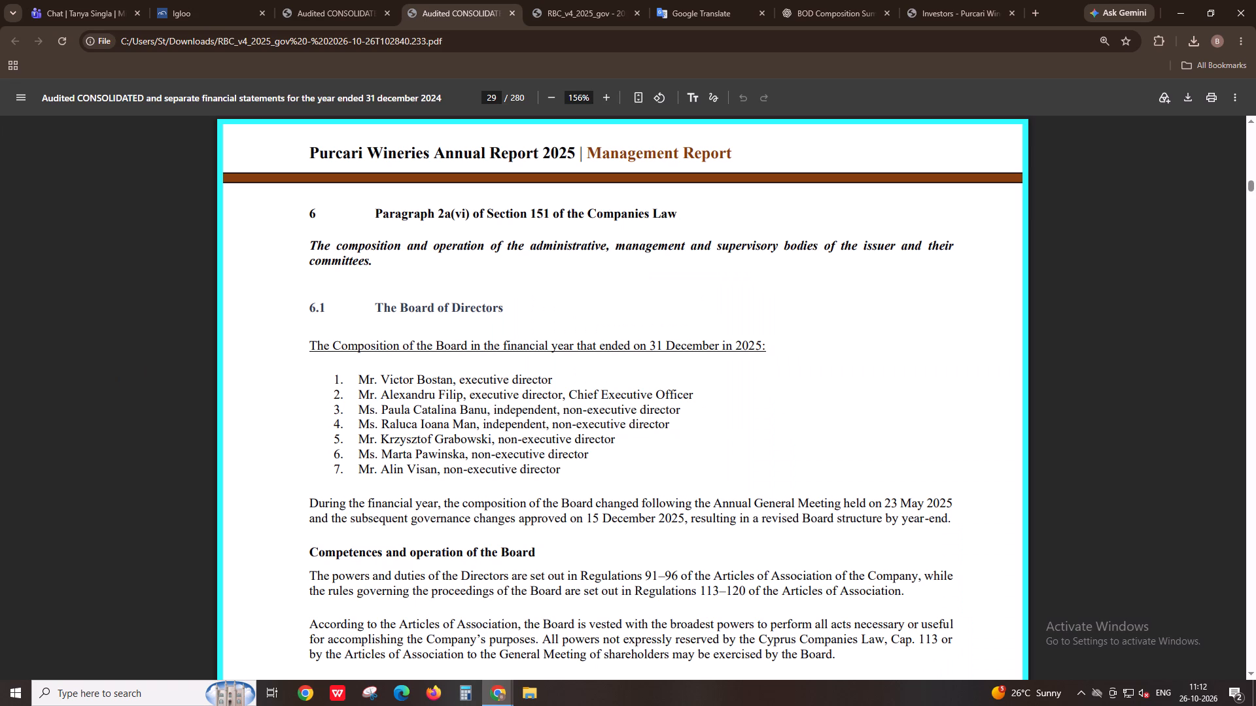
{"action": "left_click", "coordinate": [183, 0]}
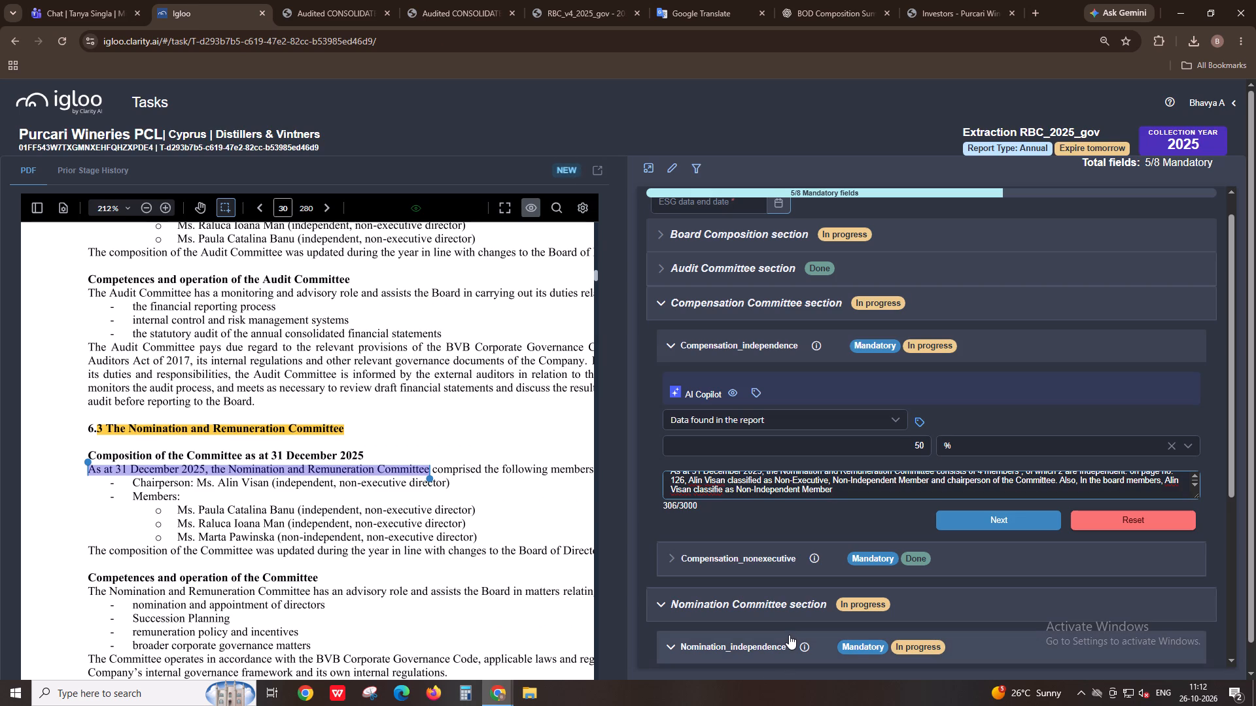
Replace the ending of the Compensation_independence comment with "Non-Executive, Non-Independent Member.", copied from earlier in the same comment.
{"action": "key", "text": "comma"}
{"action": "key", "text": "BackSpace"}
{"action": "left_click_drag", "start_coordinate": [775, 479], "coordinate": [837, 479]}
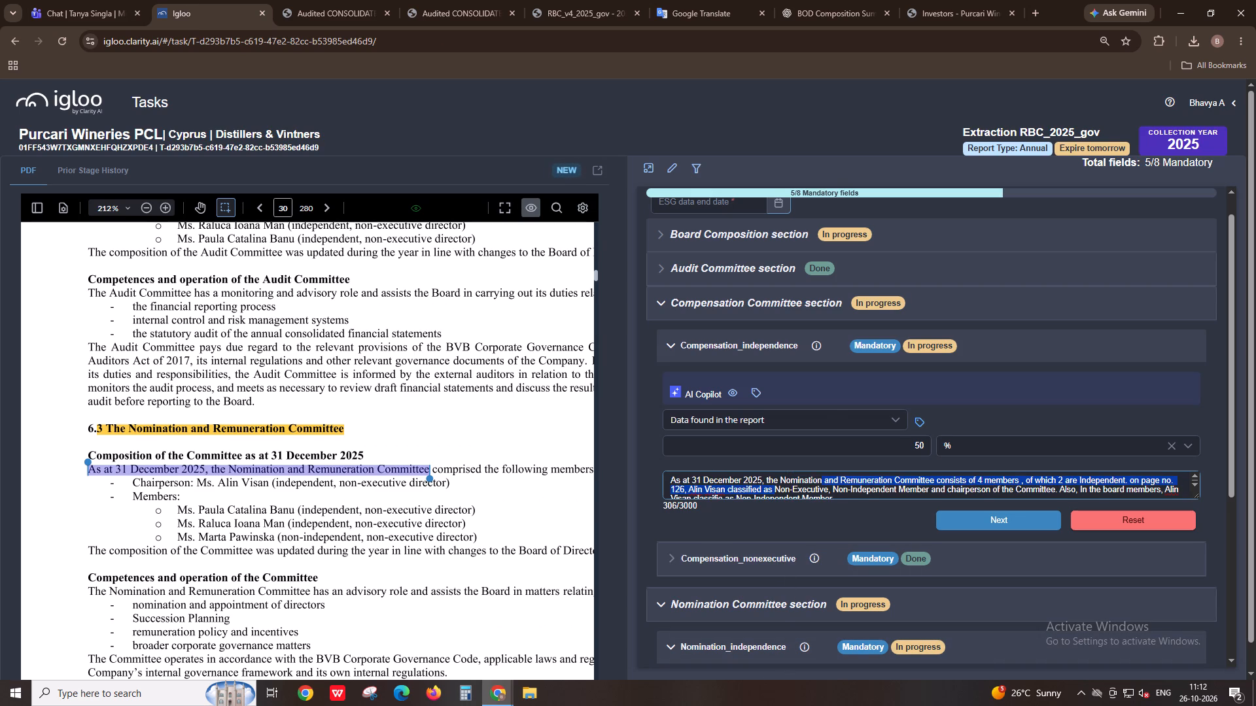
{"action": "left_click_drag", "start_coordinate": [837, 479], "coordinate": [932, 484]}
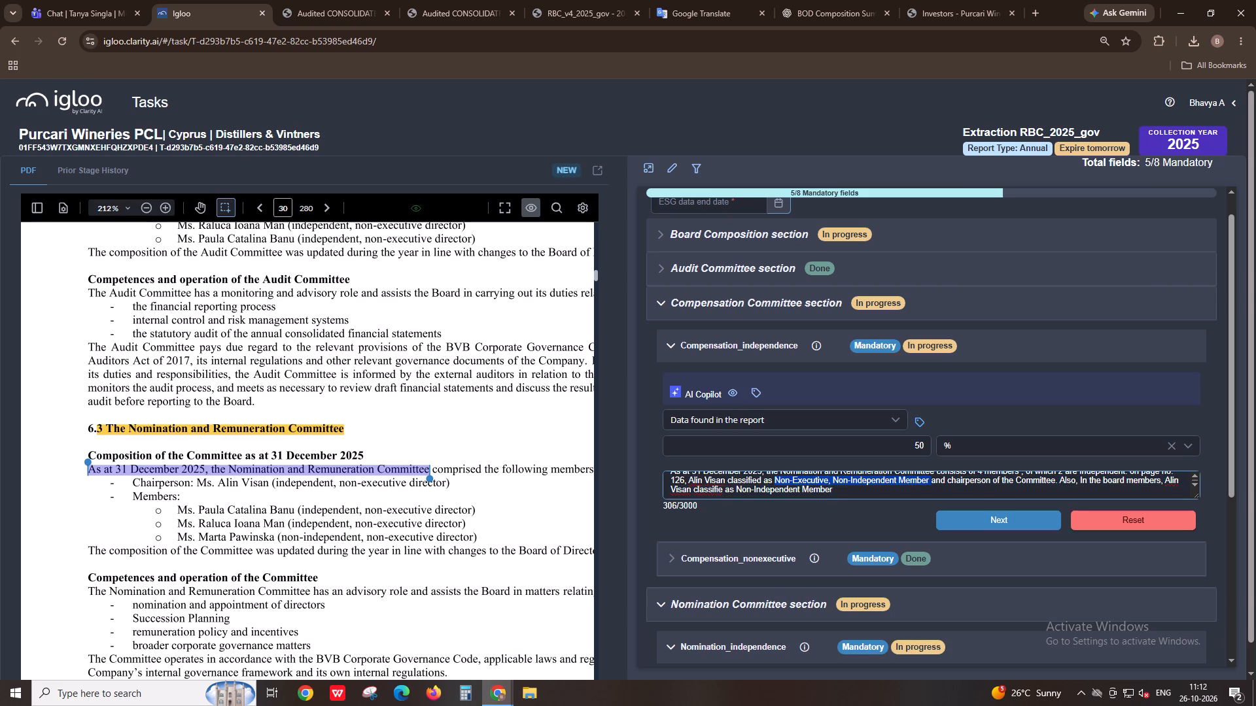
{"action": "left_click_drag", "start_coordinate": [932, 484], "coordinate": [930, 484]}
{"action": "key", "text": "ctrl+c"}
{"action": "left_click_drag", "start_coordinate": [836, 492], "coordinate": [780, 492]}
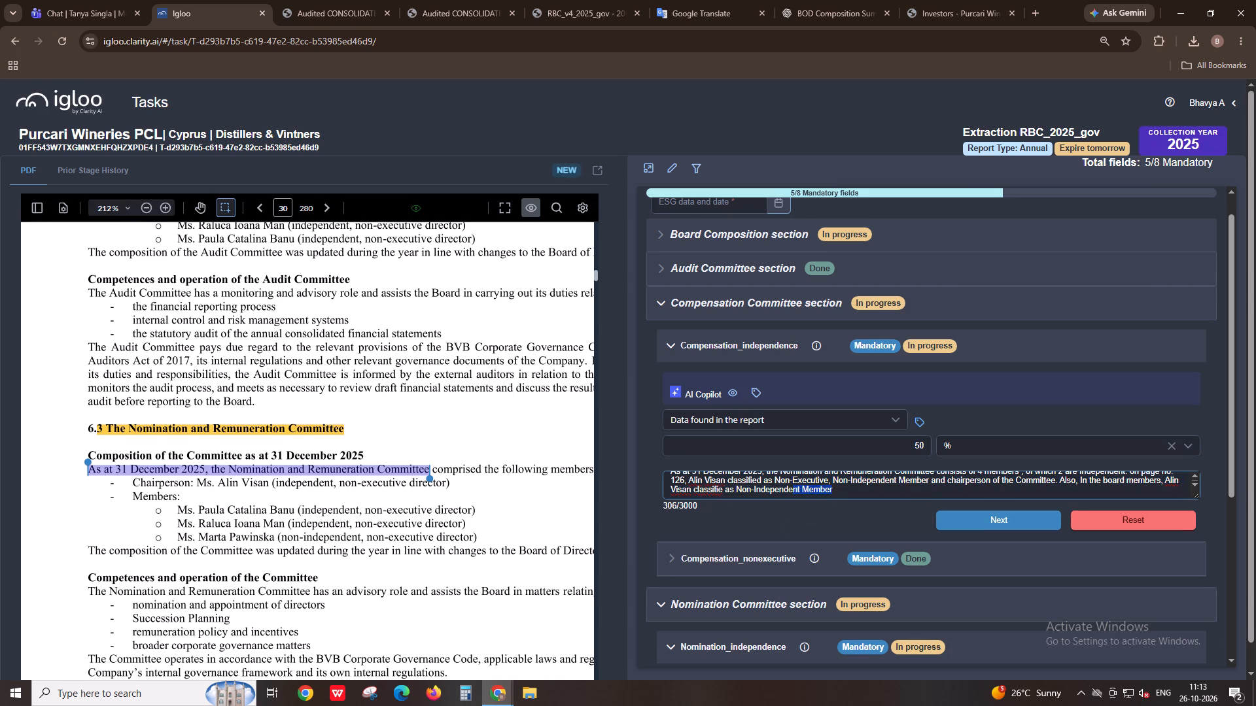
{"action": "left_click_drag", "start_coordinate": [780, 492], "coordinate": [734, 490]}
{"action": "key", "text": "ctrl+v"}
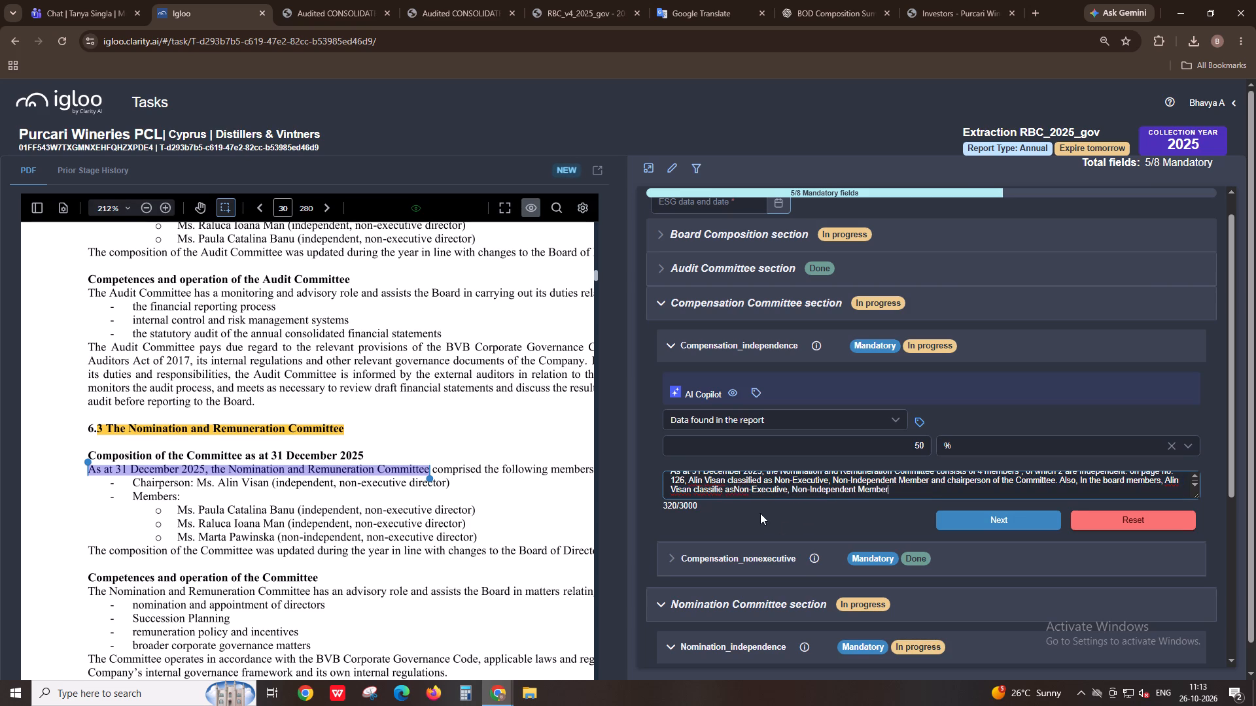
{"action": "left_click", "coordinate": [731, 488]}
{"action": "key", "text": "space"}
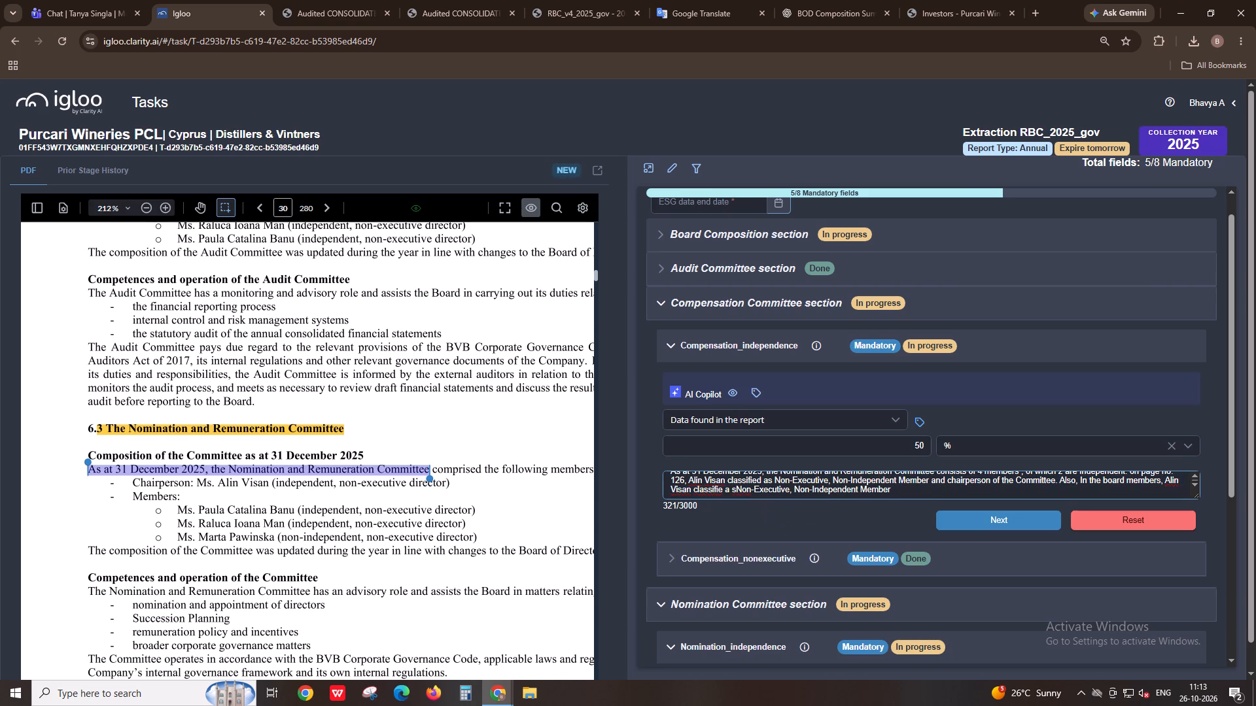
{"action": "key", "text": "BackSpace"}
{"action": "key", "text": "Right"}
{"action": "key", "text": "space"}
{"action": "left_click", "coordinate": [895, 490]}
{"action": "key", "text": "period"}
{"action": "key", "text": "ctrl+a"}
{"action": "key", "text": "ctrl+c"}
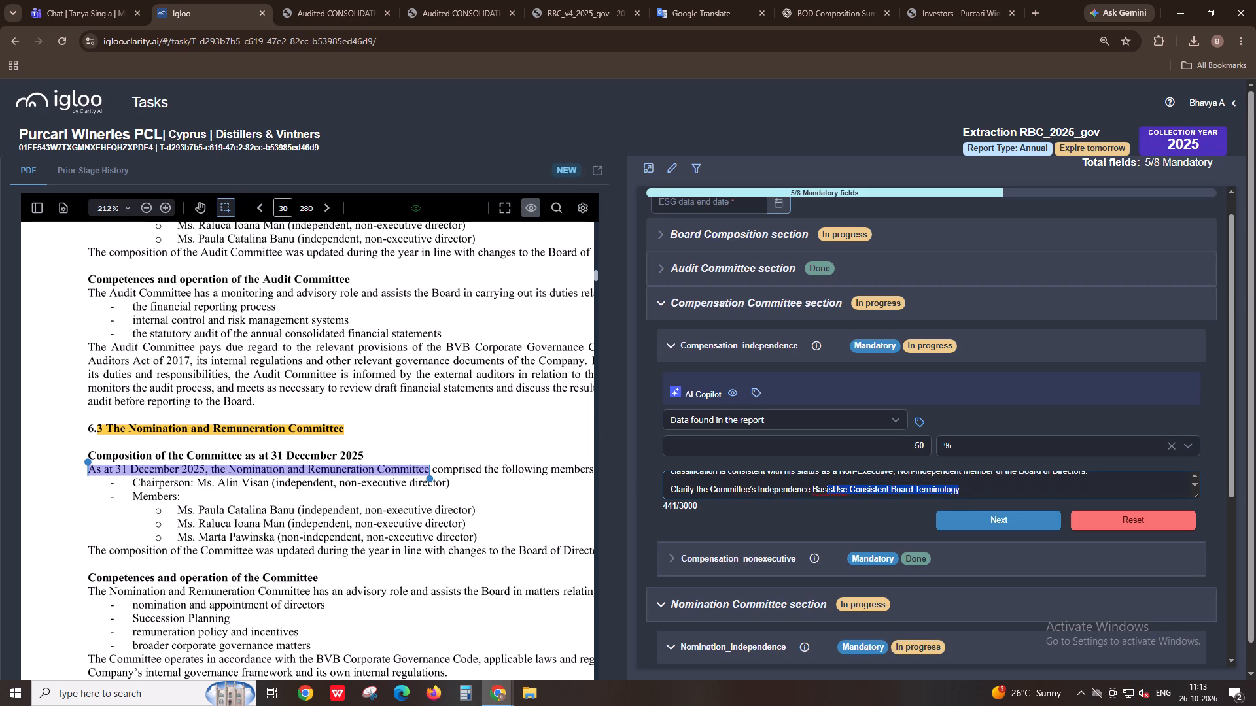
{"action": "left_click_drag", "start_coordinate": [793, 492], "coordinate": [635, 483]}
{"action": "scroll", "coordinate": [773, 491], "scroll_direction": "up", "scroll_amount": 4}
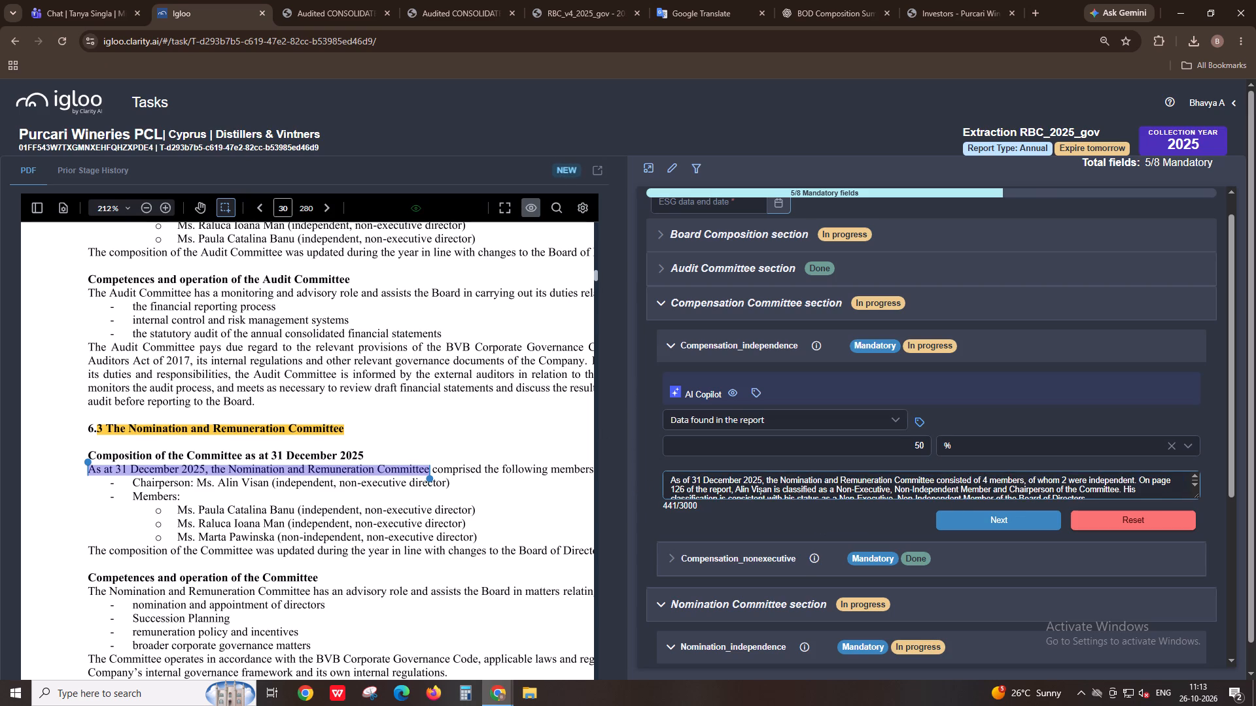
{"action": "scroll", "coordinate": [773, 491], "scroll_direction": "down", "scroll_amount": 2}
{"action": "key", "text": "BackSpace"}
{"action": "key", "text": "BackSpace"}
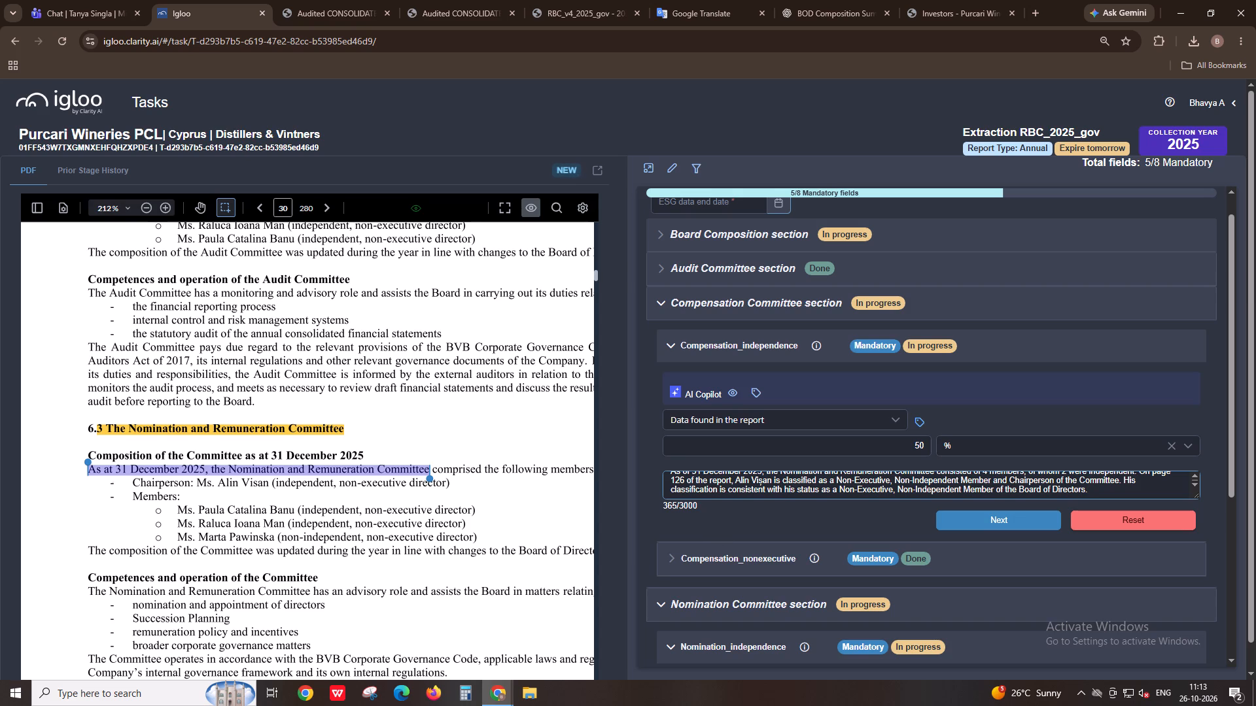
Append the sentence "So, we will conisder him as Non-Independent." to the end of the Compensation_independence comment.
{"action": "scroll", "coordinate": [880, 488], "scroll_direction": "up", "scroll_amount": 2}
{"action": "key", "text": "space"}
{"action": "type", "text": "So, we will conisder the"}
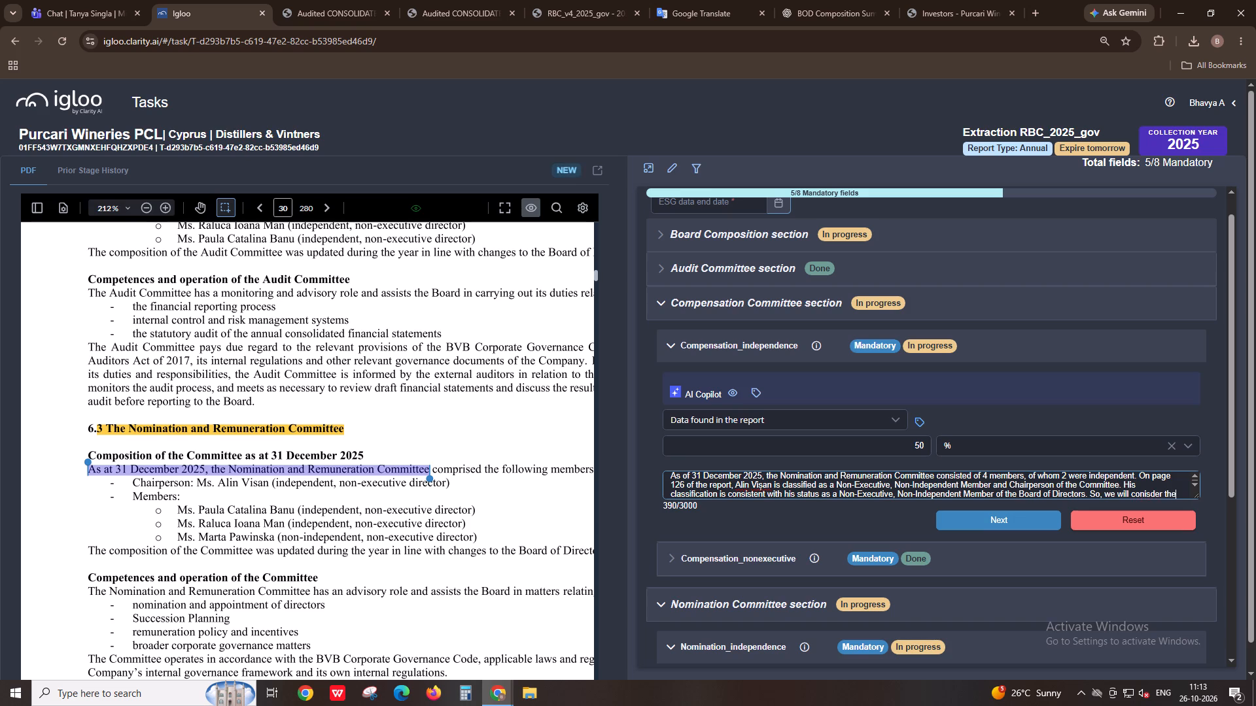
{"action": "key", "text": "space"}
{"action": "key", "text": "BackSpace"}
{"action": "key", "text": "BackSpace"}
{"action": "key", "text": "BackSpace"}
{"action": "key", "text": "BackSpace"}
{"action": "key", "text": "BackSpace"}
{"action": "type", "text": "himas"}
{"action": "key", "text": "space"}
{"action": "key", "text": "BackSpace"}
{"action": "key", "text": "BackSpace"}
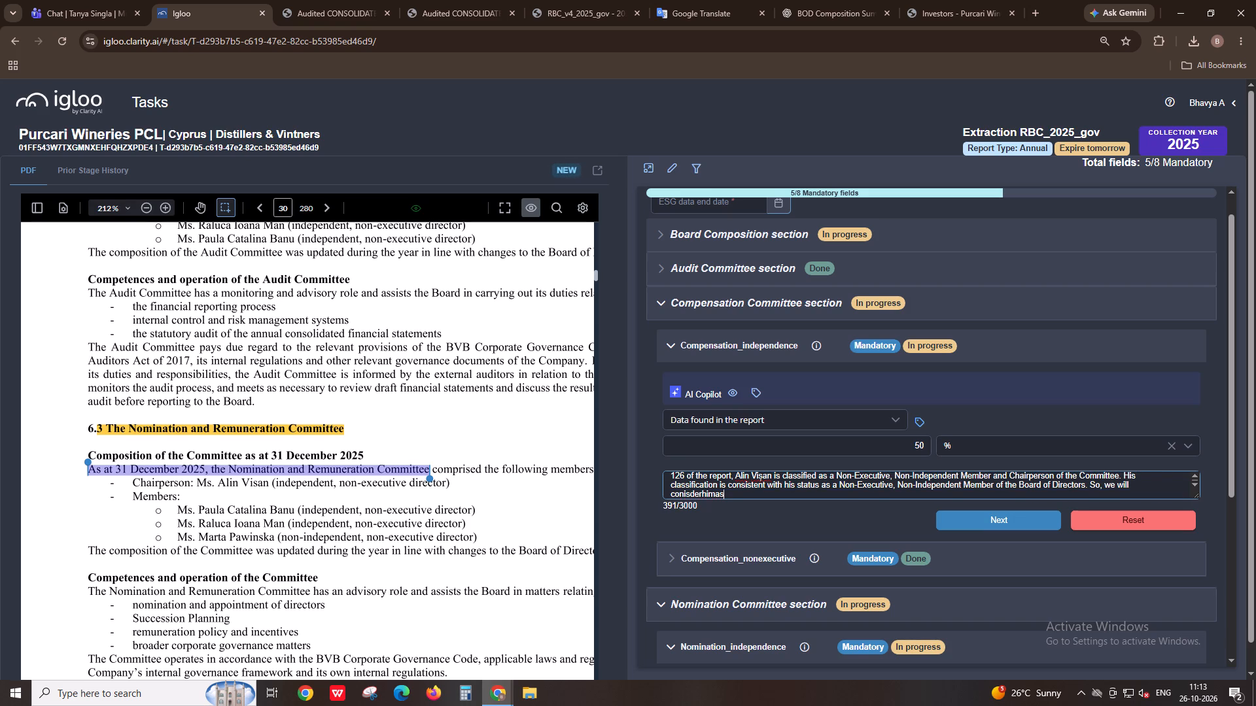
{"action": "key", "text": "BackSpace"}
{"action": "key", "text": "BackSpace"}
{"action": "key", "text": "BackSpace"}
{"action": "key", "text": "BackSpace"}
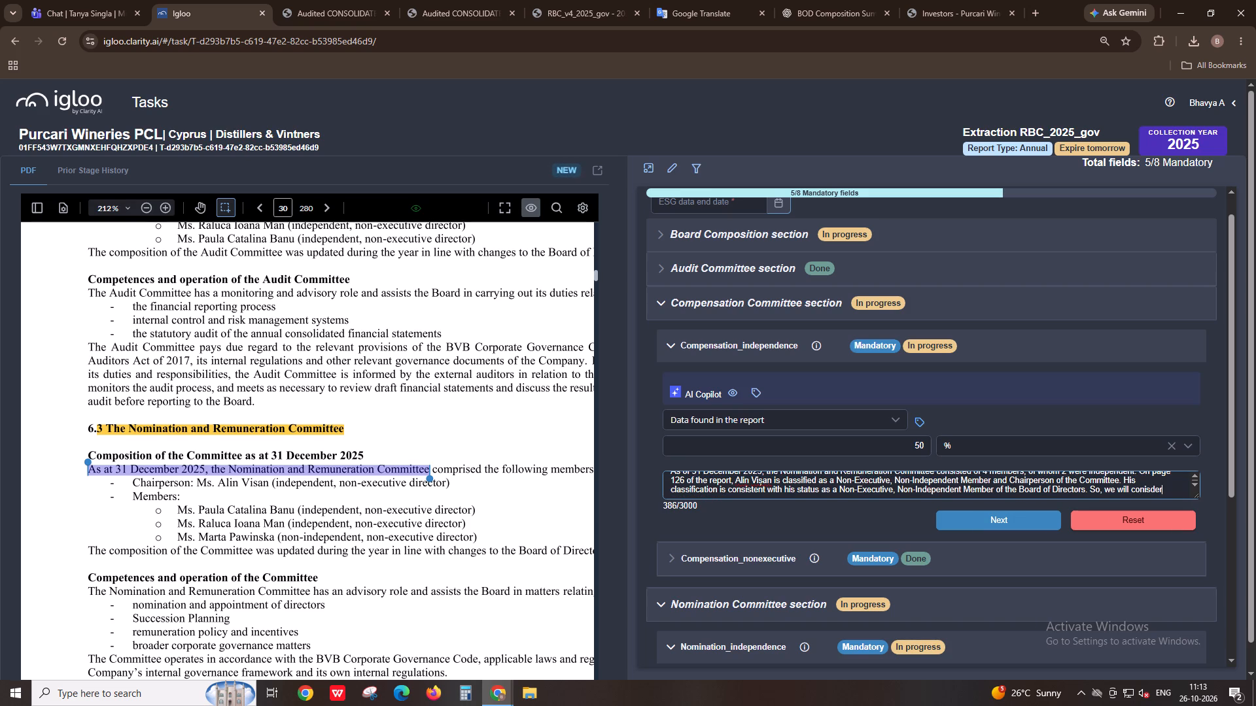
{"action": "key", "text": "space"}
{"action": "type", "text": "him as Non0"}
{"action": "key", "text": "BackSpace"}
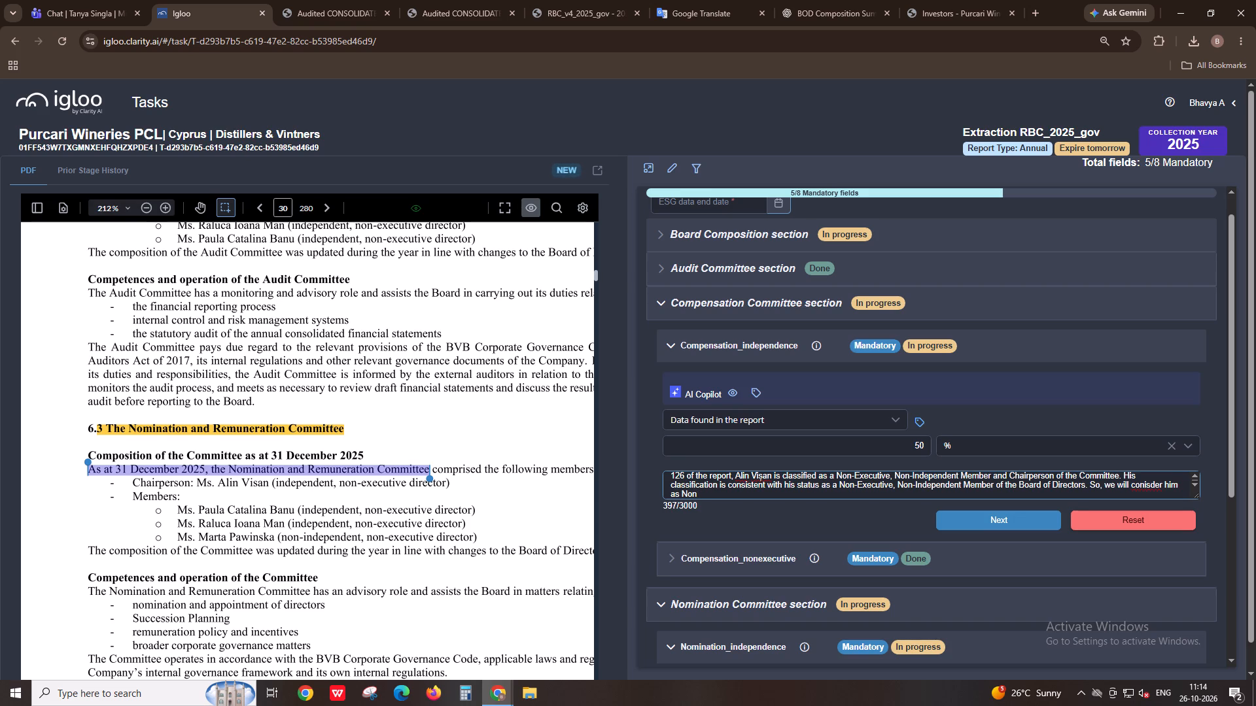
{"action": "type", "text": "-Ind"}
{"action": "type", "text": "ependent"}
{"action": "key", "text": "period"}
Tag the section 6.3 heading "The Nomination and Remuneration Committee" as the Compensation_independence source, copy the full comment and complete the field.
{"action": "left_click", "coordinate": [921, 412]}
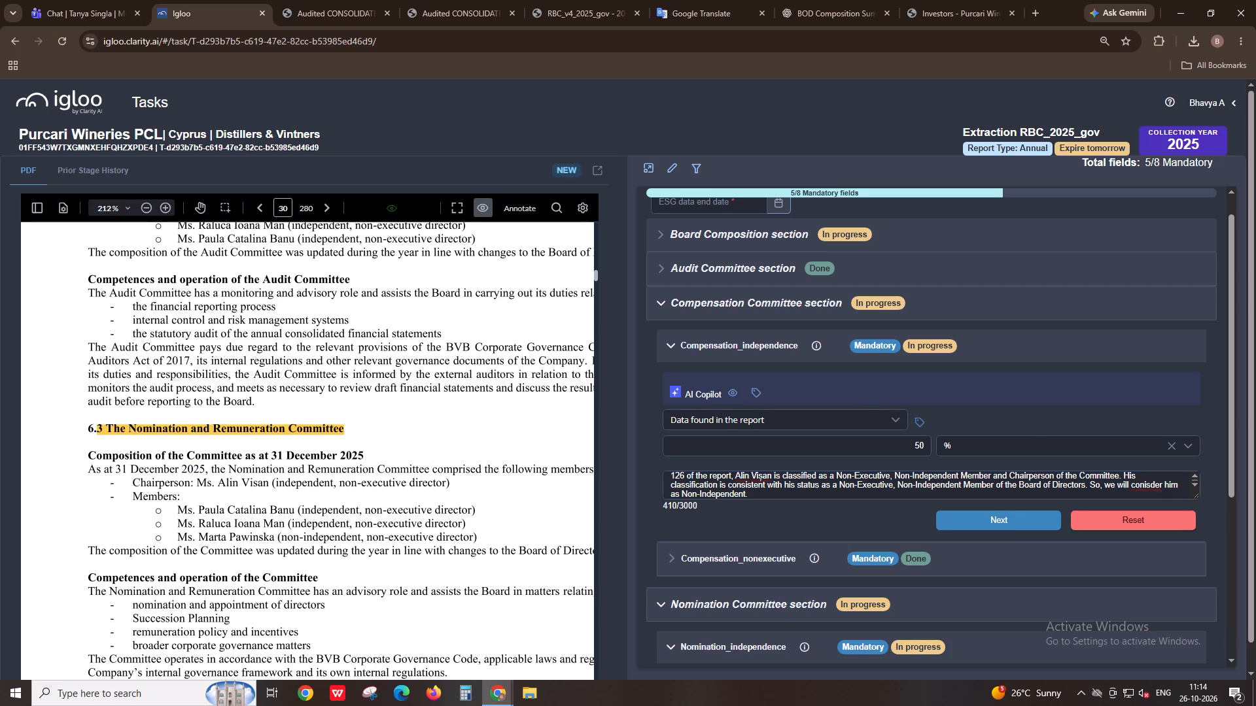
{"action": "left_click_drag", "start_coordinate": [110, 428], "coordinate": [353, 429]}
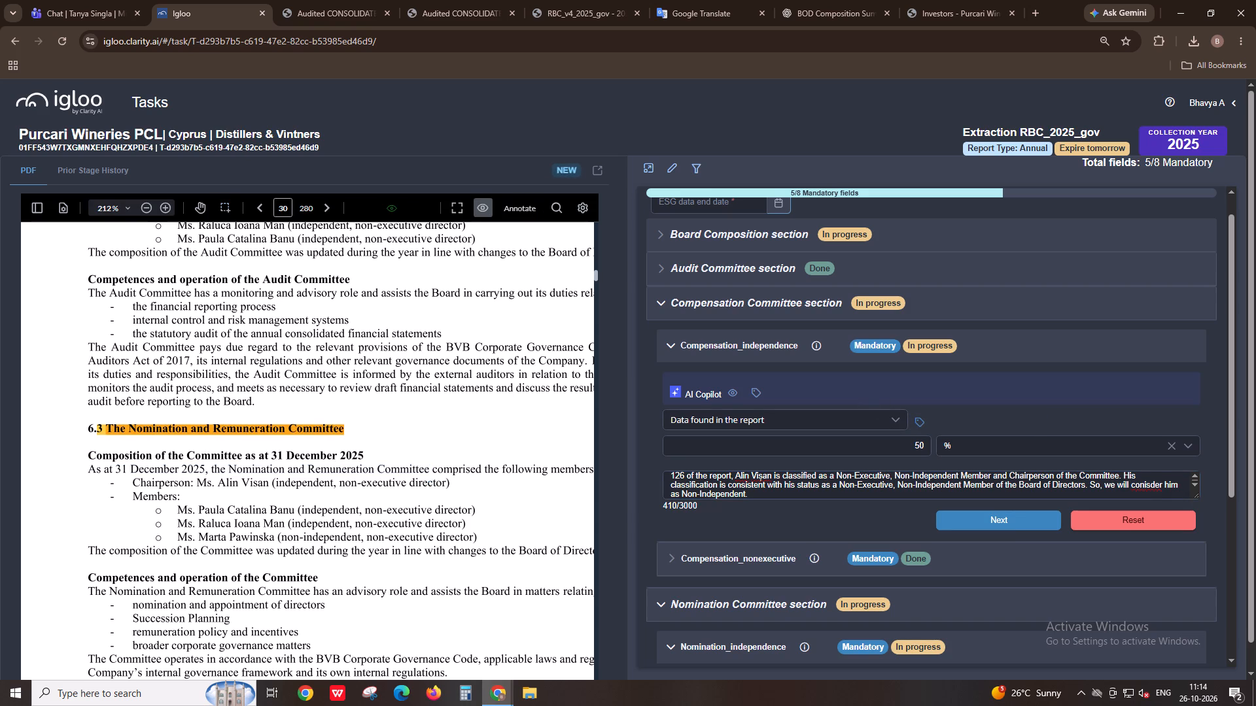
{"action": "left_click_drag", "start_coordinate": [353, 429], "coordinate": [353, 429]}
{"action": "left_click", "coordinate": [922, 518]}
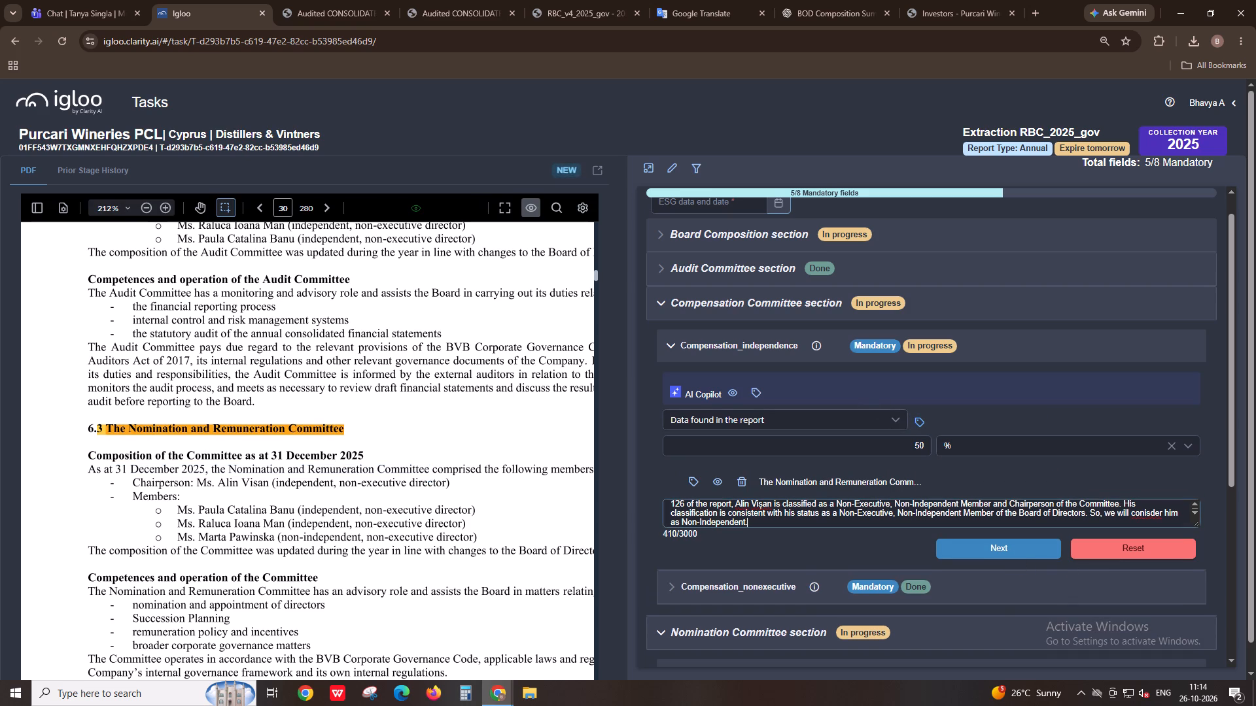
{"action": "key", "text": "ctrl+a"}
{"action": "key", "text": "ctrl+c"}
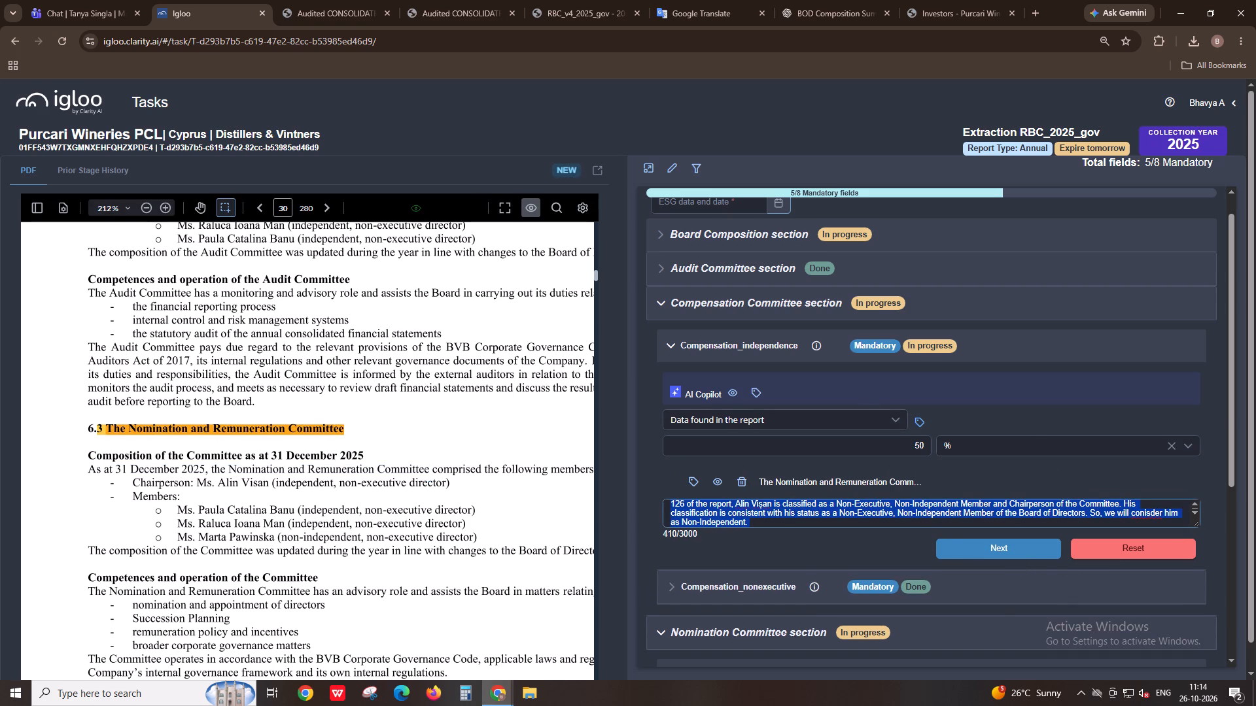
{"action": "left_click", "coordinate": [949, 543]}
Paste the copied comment into Nomination_independence and add "2/4*100" on a new line below it.
{"action": "scroll", "coordinate": [831, 487], "scroll_direction": "down", "scroll_amount": 2}
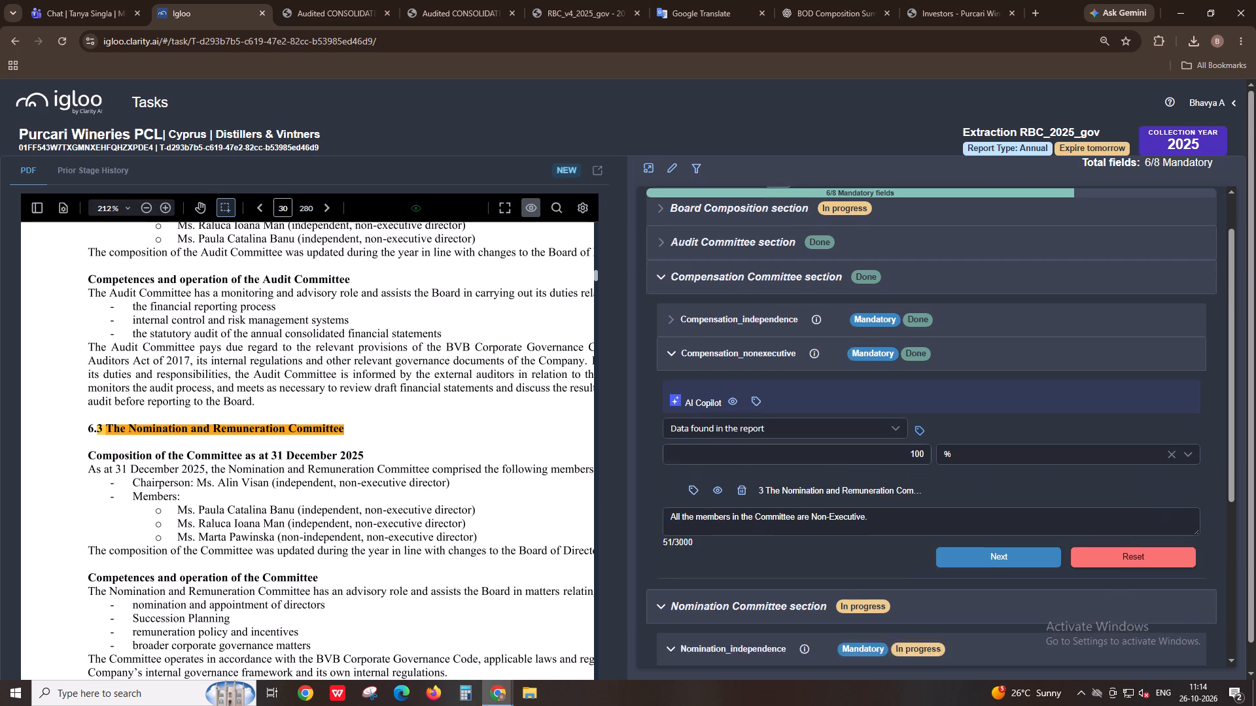
{"action": "scroll", "coordinate": [831, 487], "scroll_direction": "down", "scroll_amount": 3}
{"action": "left_click", "coordinate": [809, 509]}
{"action": "key", "text": "ctrl+v"}
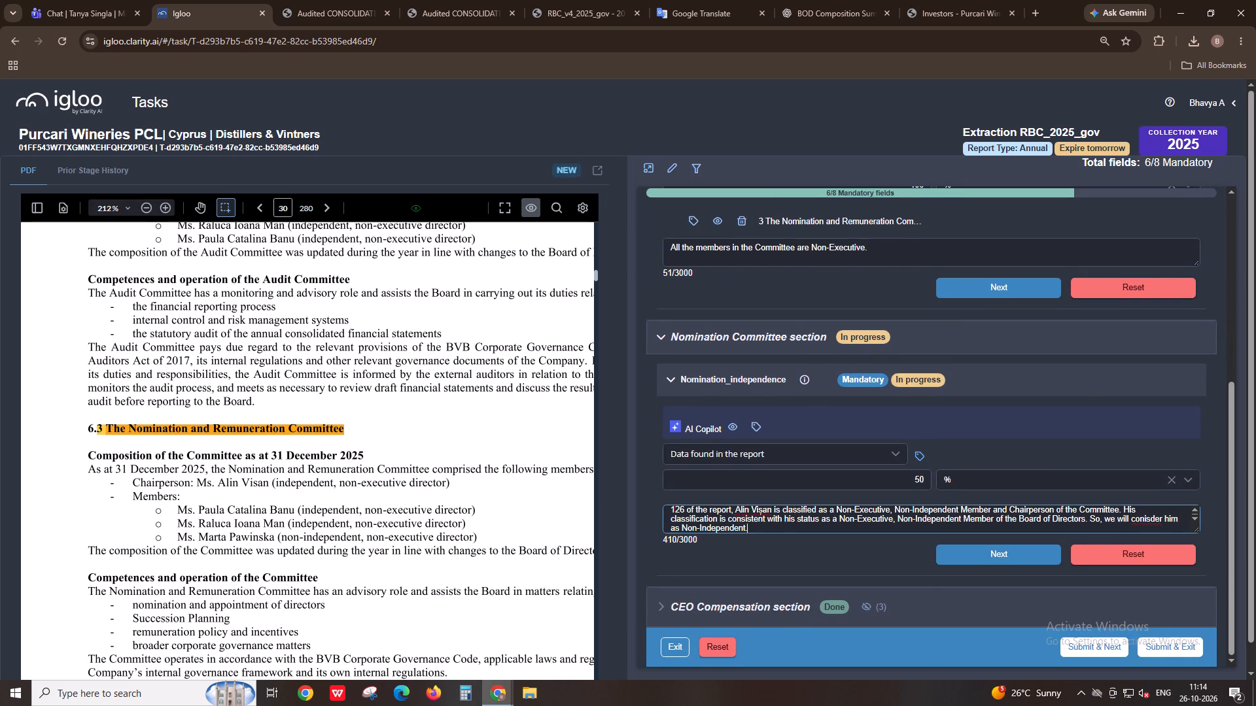
{"action": "key", "text": "Return"}
{"action": "type", "text": "2/4*100"}
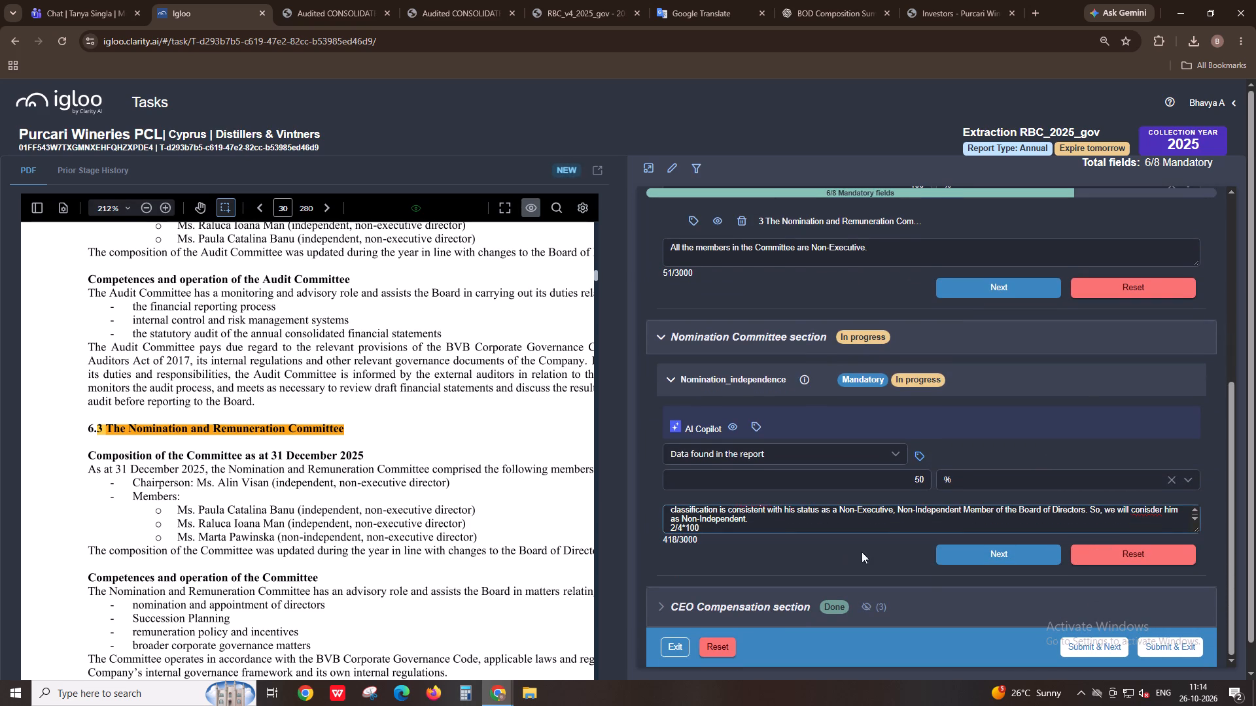
Tag the section 6.3 heading "The Nomination and Remuneration Committee" as the Nomination_independence source and complete the field.
{"action": "left_click", "coordinate": [923, 462]}
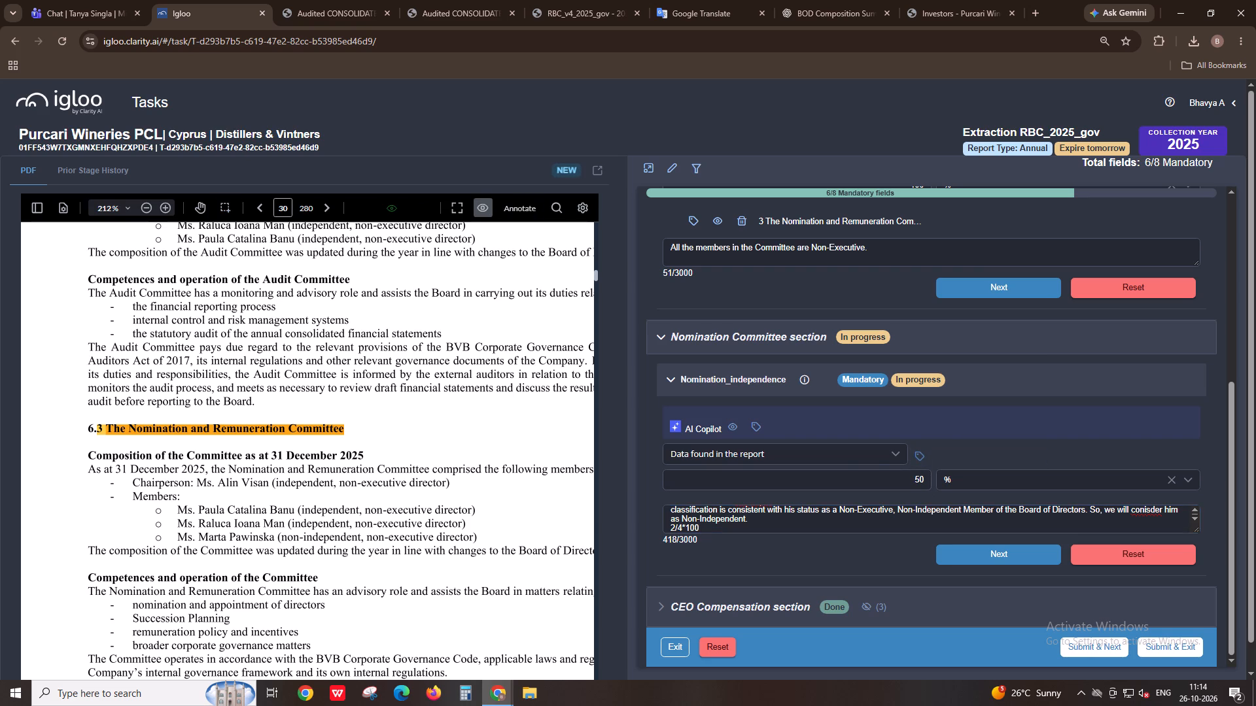
{"action": "left_click_drag", "start_coordinate": [109, 429], "coordinate": [361, 435]}
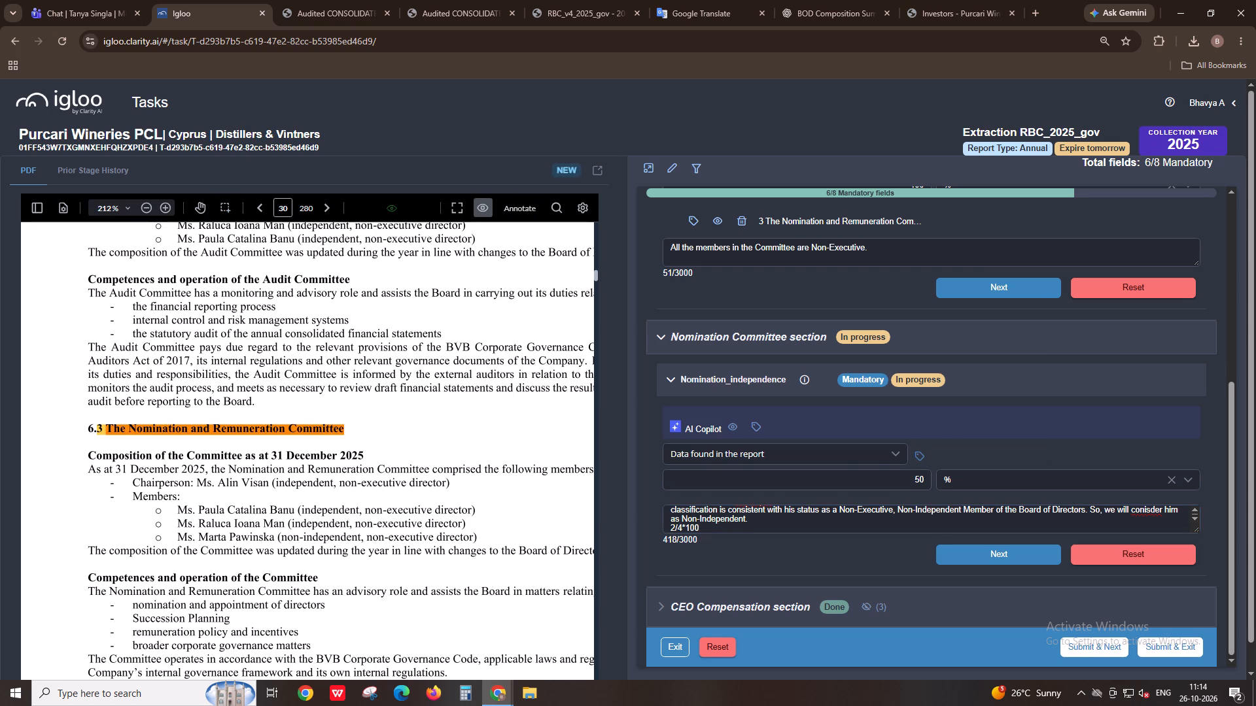
{"action": "left_click", "coordinate": [982, 585]}
Expand the Board Composition section and complete its pending Board_independence field.
{"action": "scroll", "coordinate": [752, 531], "scroll_direction": "up", "scroll_amount": 4}
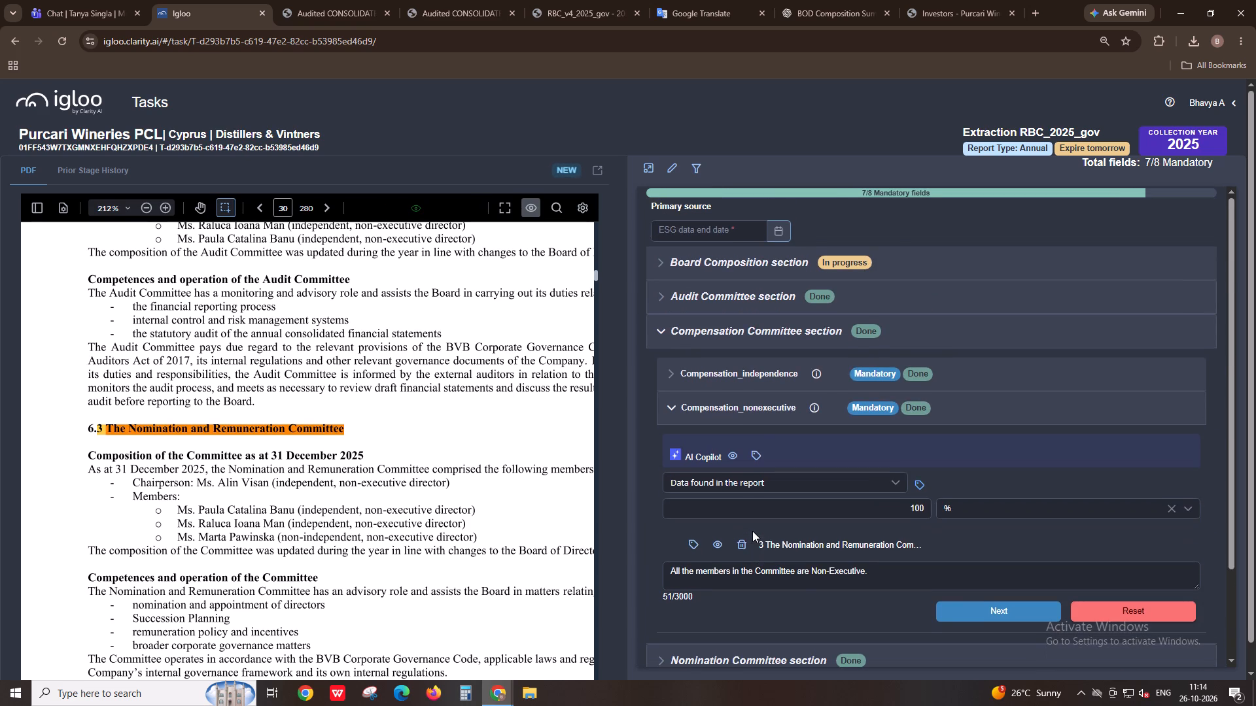
{"action": "left_click", "coordinate": [765, 279]}
{"action": "left_click", "coordinate": [765, 269]}
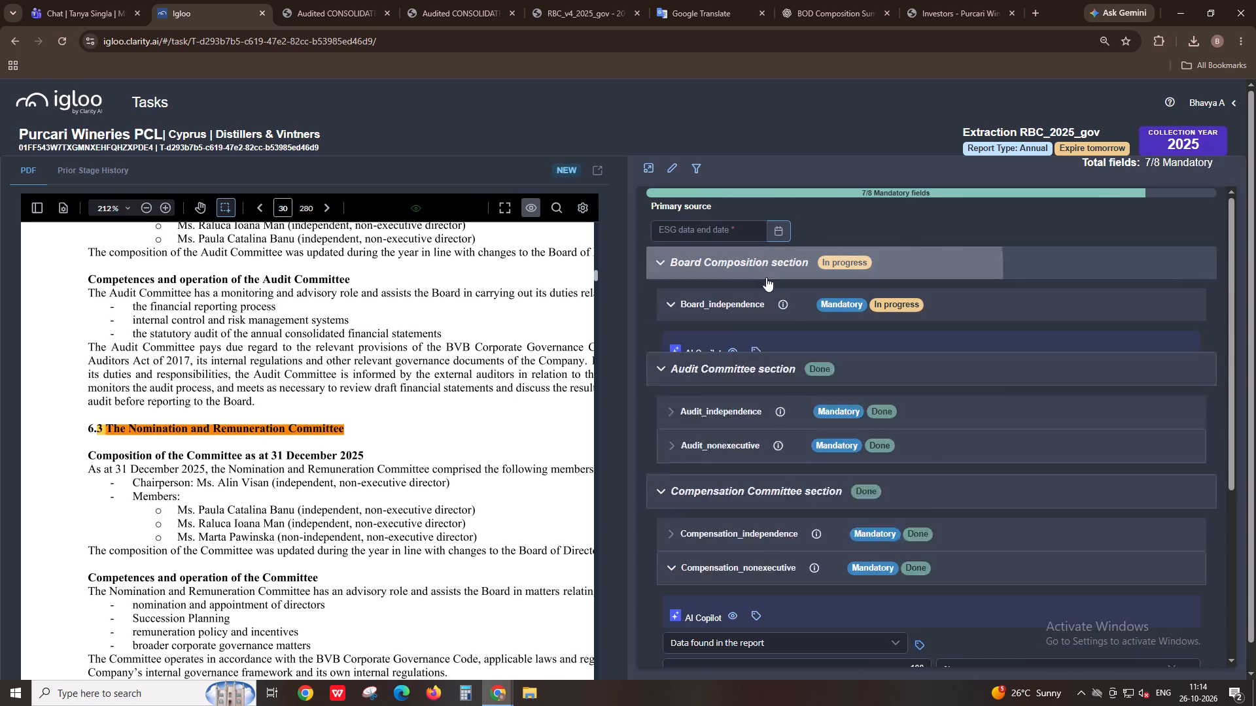
{"action": "left_click", "coordinate": [971, 503]}
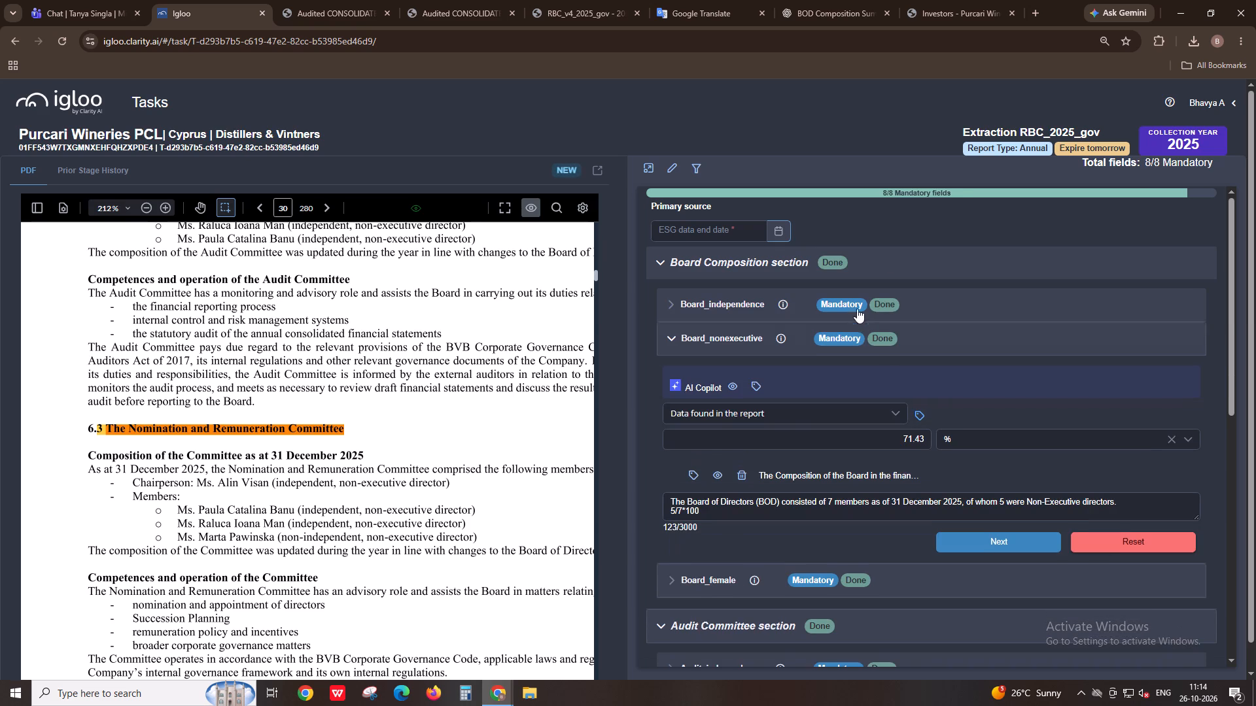
Reopen the Board_independence field and examine its tagged source, the 2025 Board composition list in section 6.1 of the report.
{"action": "left_click", "coordinate": [846, 270]}
{"action": "left_click", "coordinate": [832, 267]}
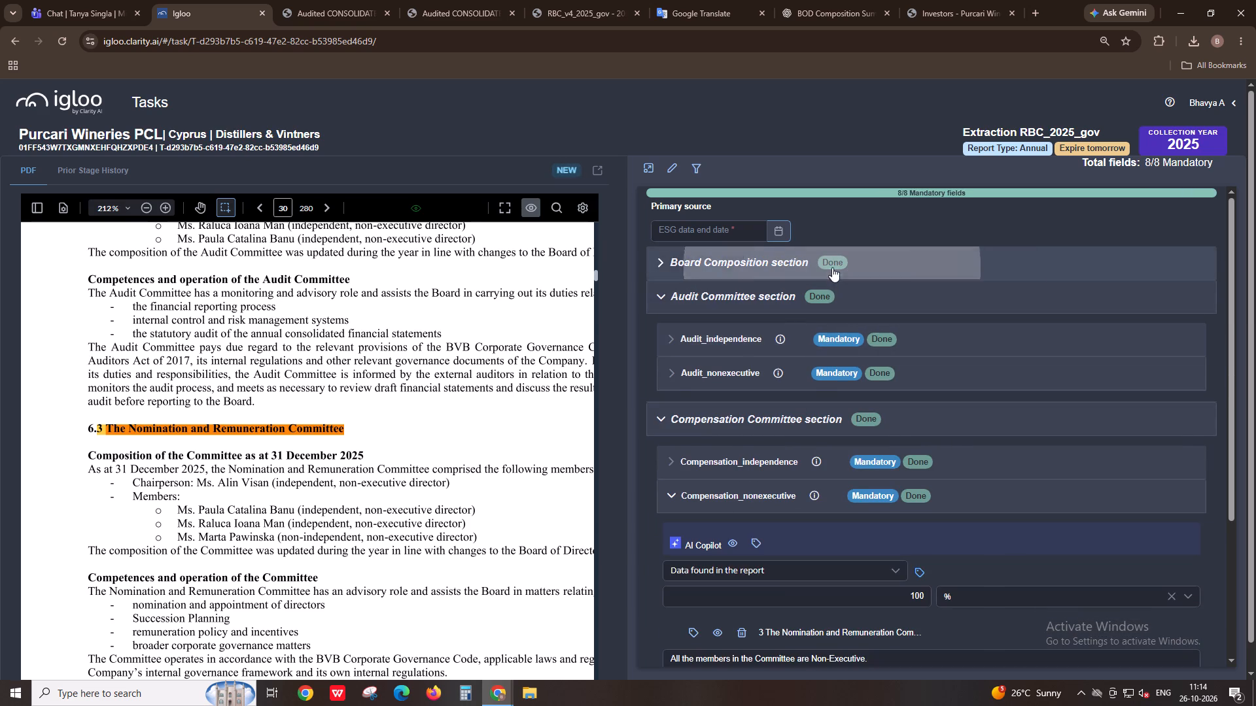
{"action": "left_click", "coordinate": [821, 307]}
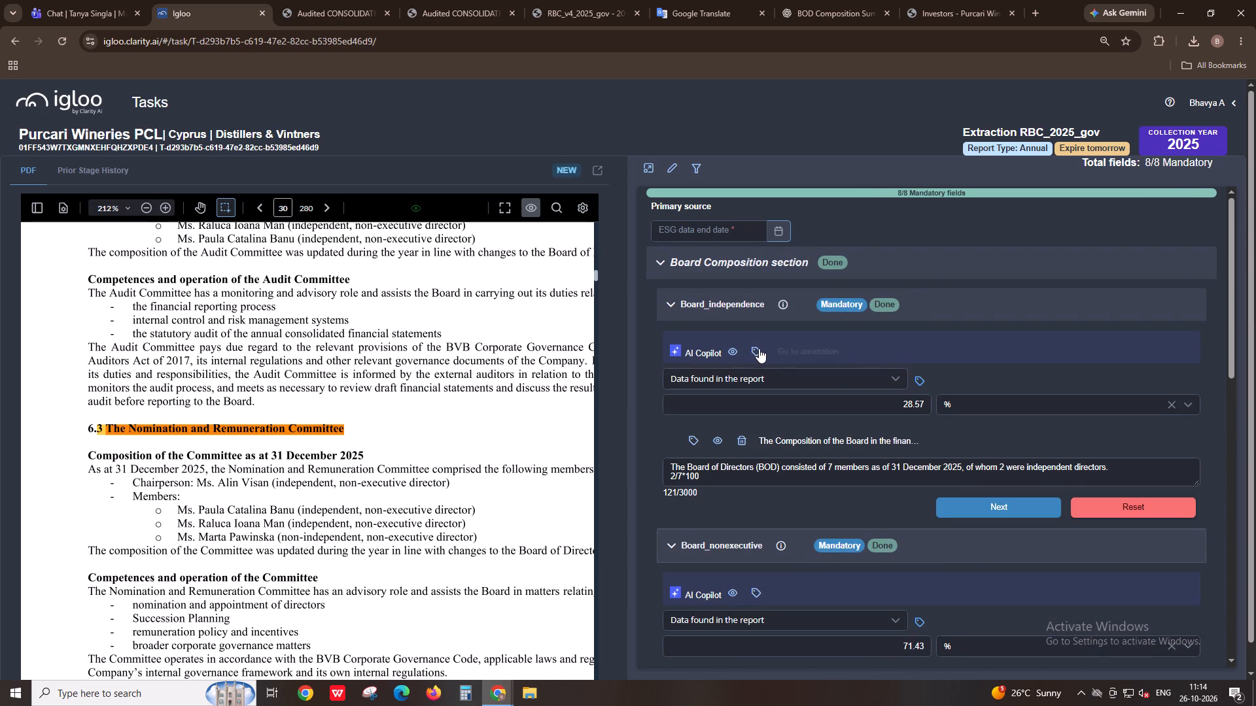
{"action": "left_click", "coordinate": [759, 348]}
{"action": "scroll", "coordinate": [240, 420], "scroll_direction": "up", "scroll_amount": 3}
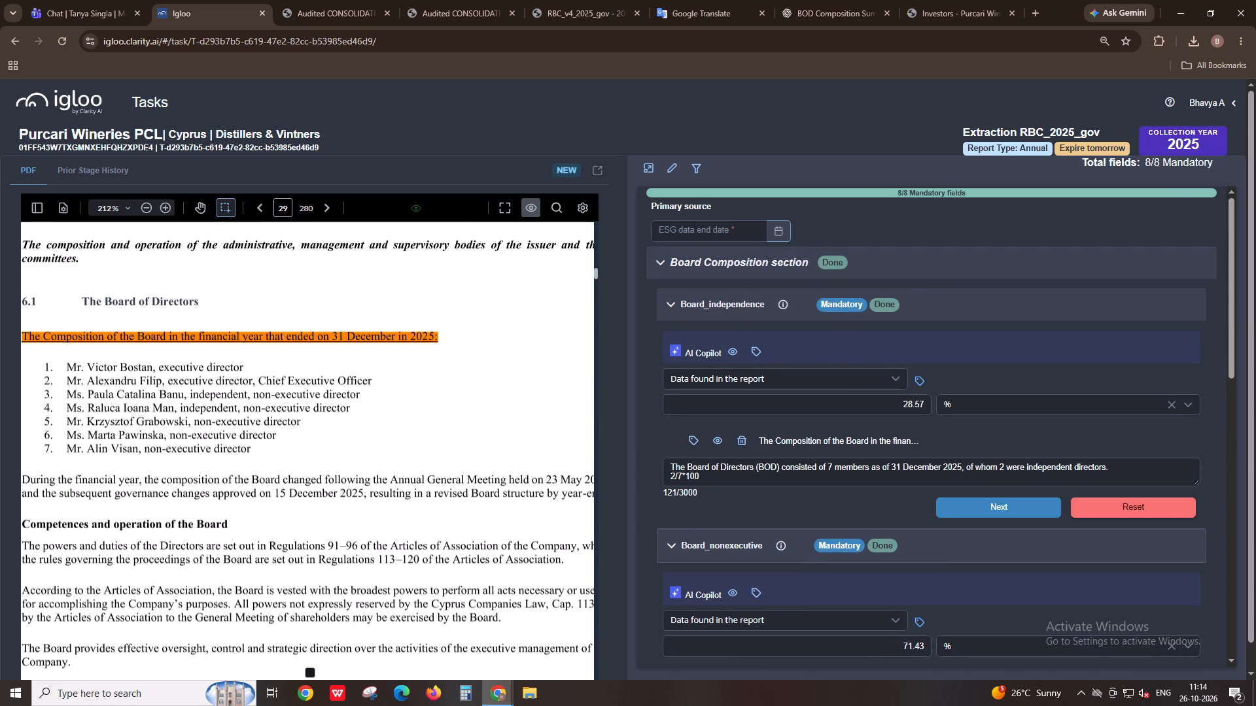
{"action": "scroll", "coordinate": [239, 420], "scroll_direction": "down", "scroll_amount": 4}
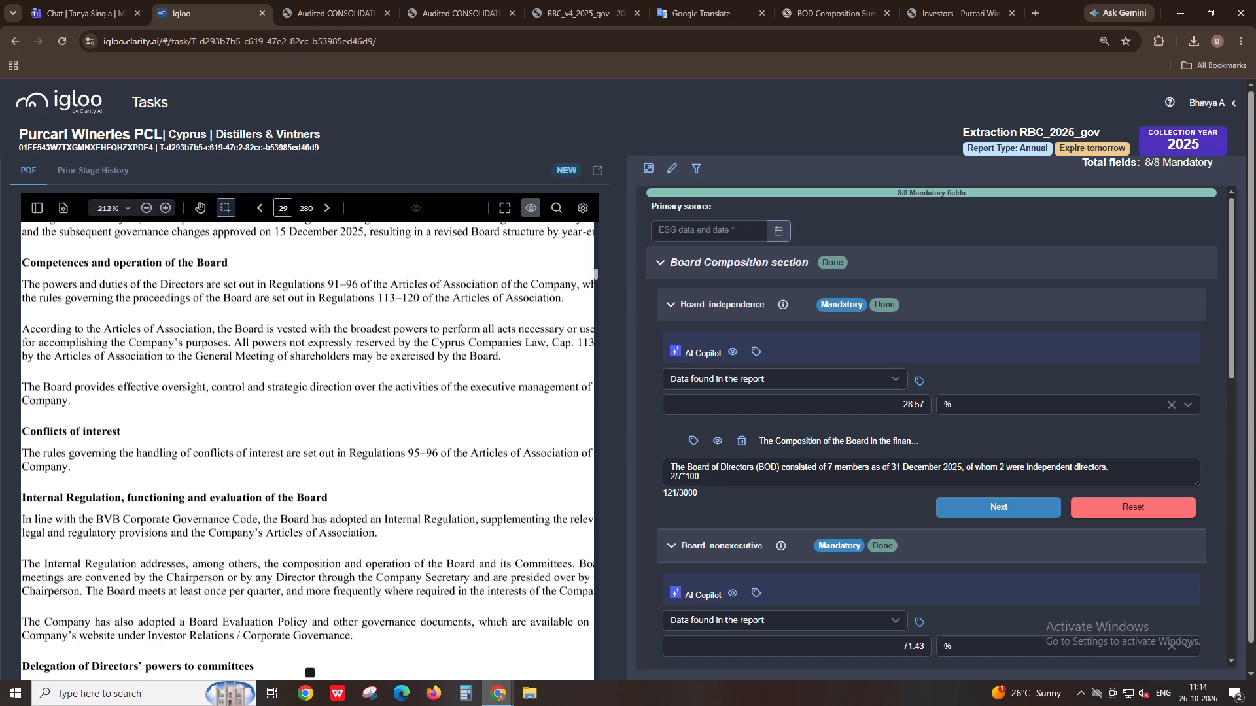
{"action": "scroll", "coordinate": [239, 420], "scroll_direction": "up", "scroll_amount": 7}
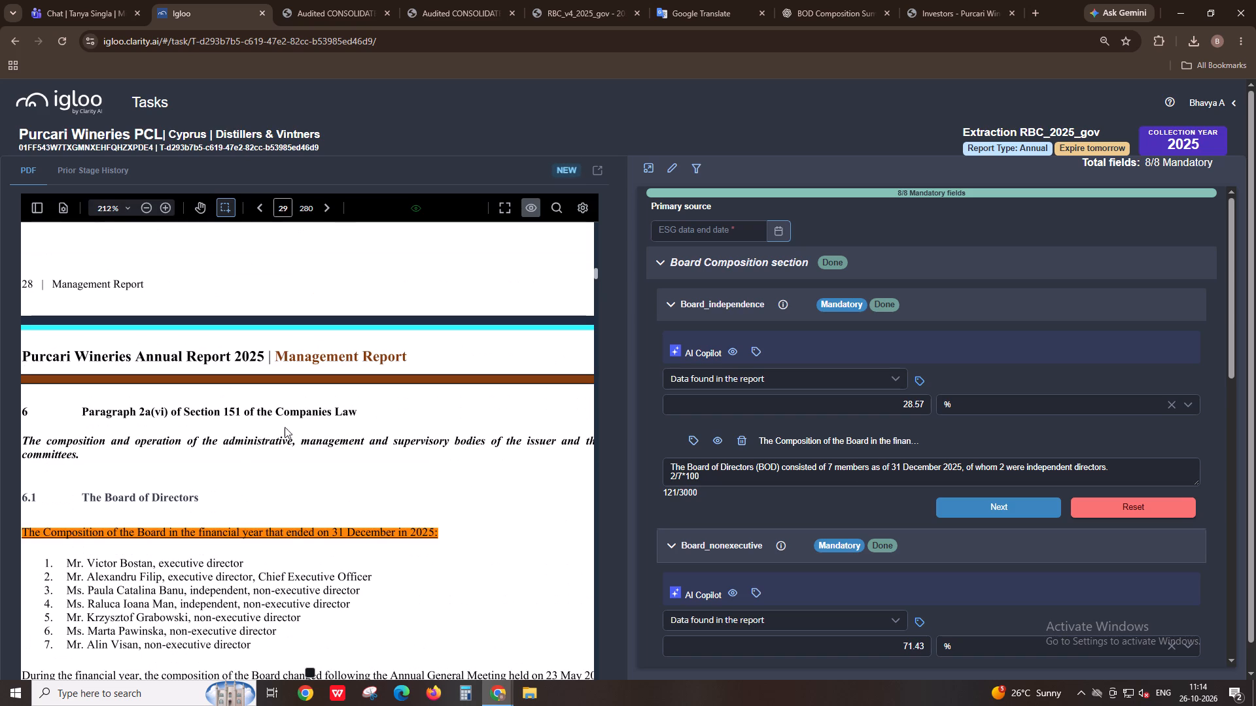
Change the Board_independence data status to "Data not found".
{"action": "left_click", "coordinate": [882, 371]}
{"action": "left_click", "coordinate": [799, 429]}
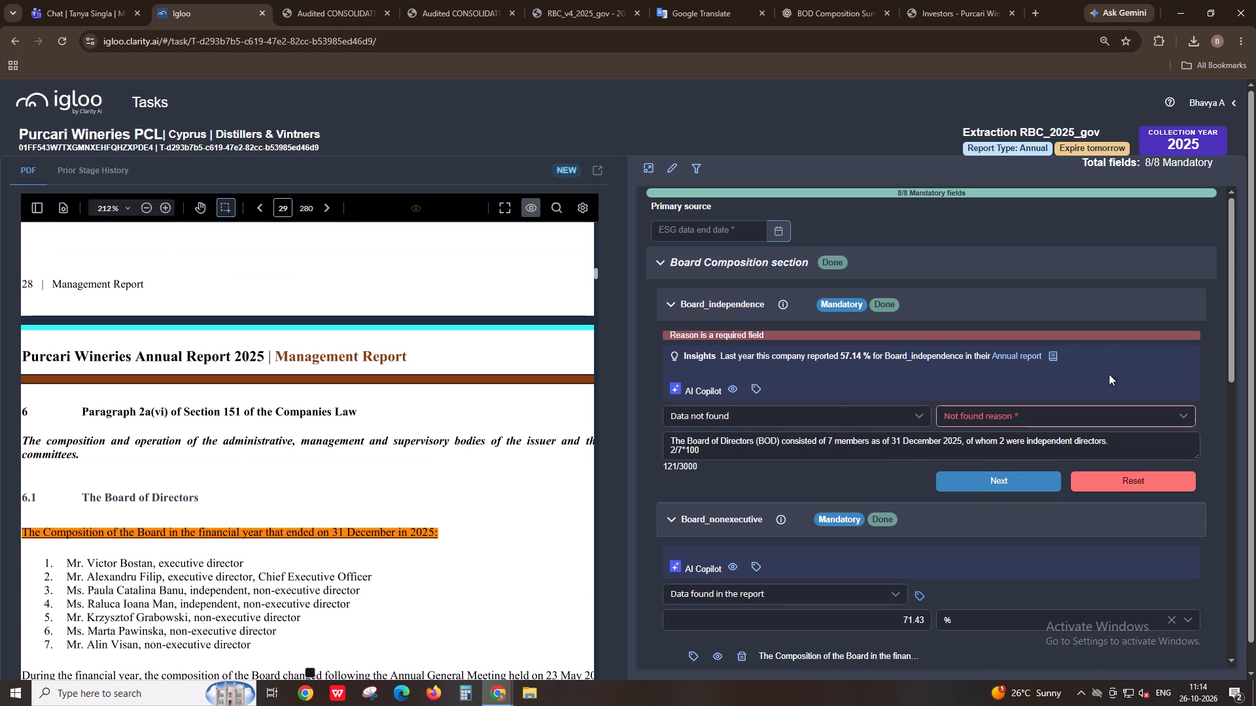
Review last year's collected extract text and comments for Board_independence.
{"action": "left_click", "coordinate": [1052, 351]}
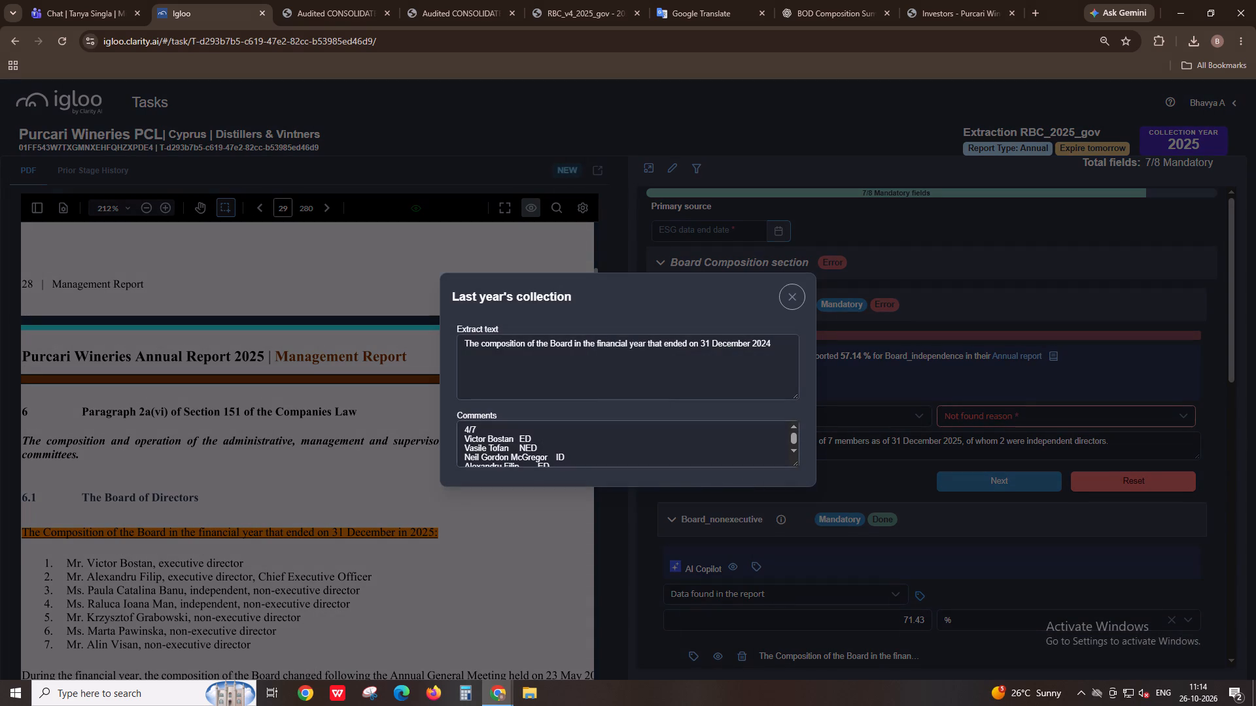
{"action": "scroll", "coordinate": [557, 436], "scroll_direction": "down", "scroll_amount": 2}
{"action": "scroll", "coordinate": [557, 436], "scroll_direction": "up", "scroll_amount": 1}
{"action": "scroll", "coordinate": [557, 436], "scroll_direction": "down", "scroll_amount": 1}
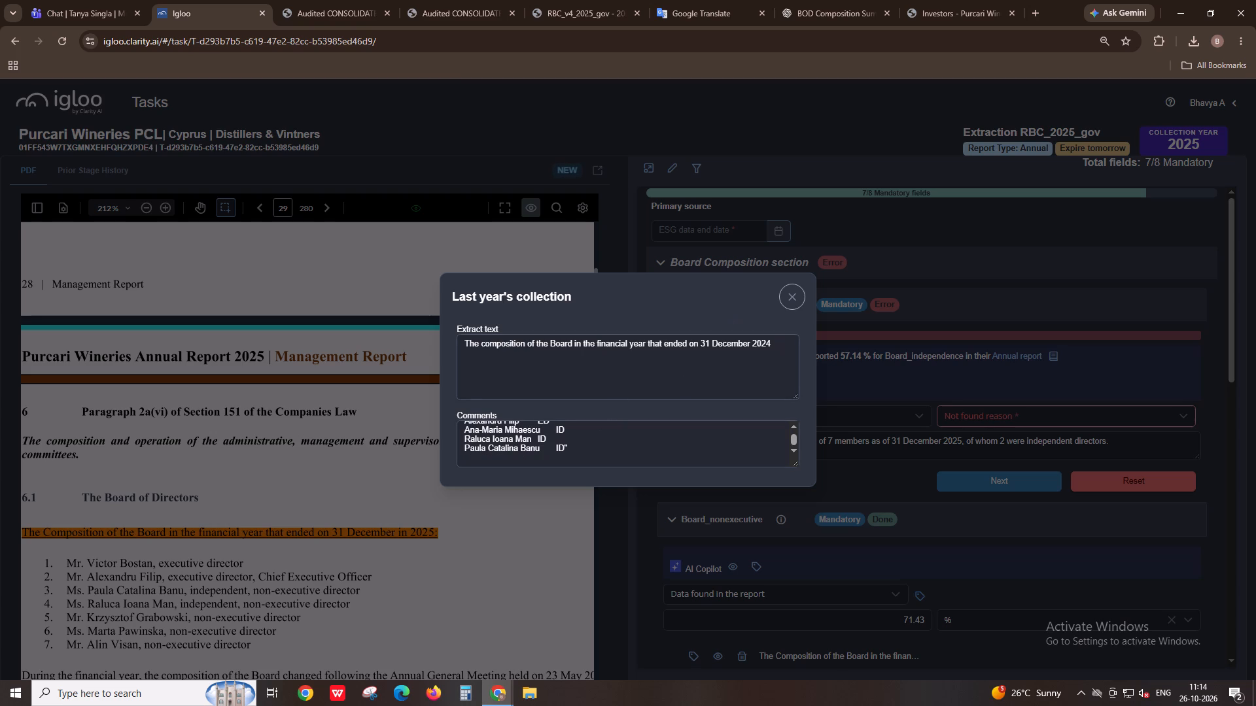
{"action": "scroll", "coordinate": [565, 445], "scroll_direction": "up", "scroll_amount": 1}
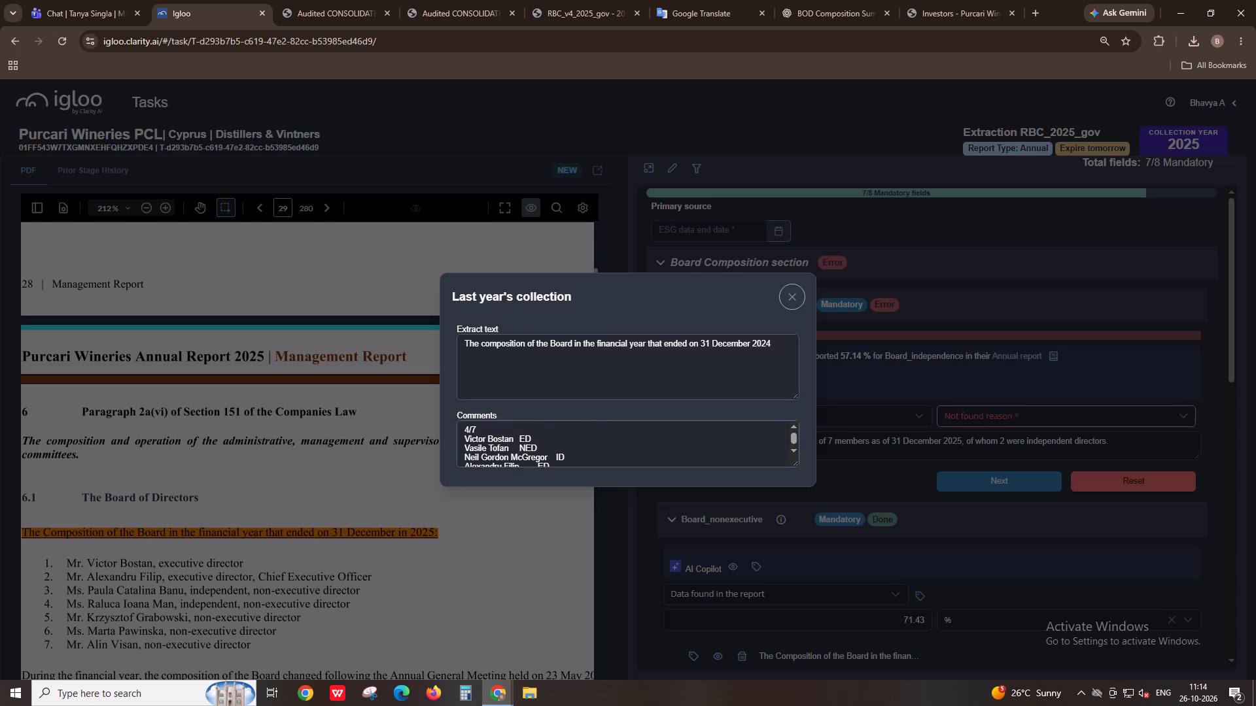
{"action": "left_click", "coordinate": [799, 290]}
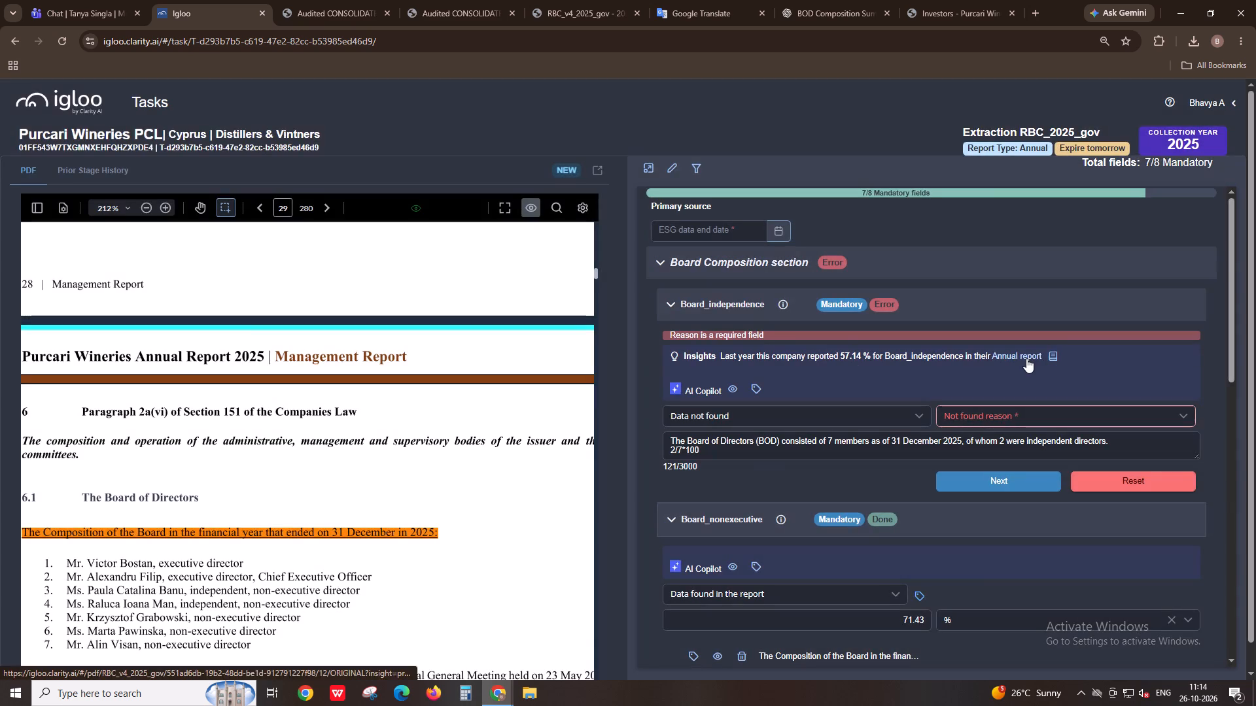
Open last year's annual report from the Board_independence insight and examine the directors' titles in its 2024 Board composition table.
{"action": "left_click", "coordinate": [1026, 358]}
{"action": "left_click", "coordinate": [234, 0]}
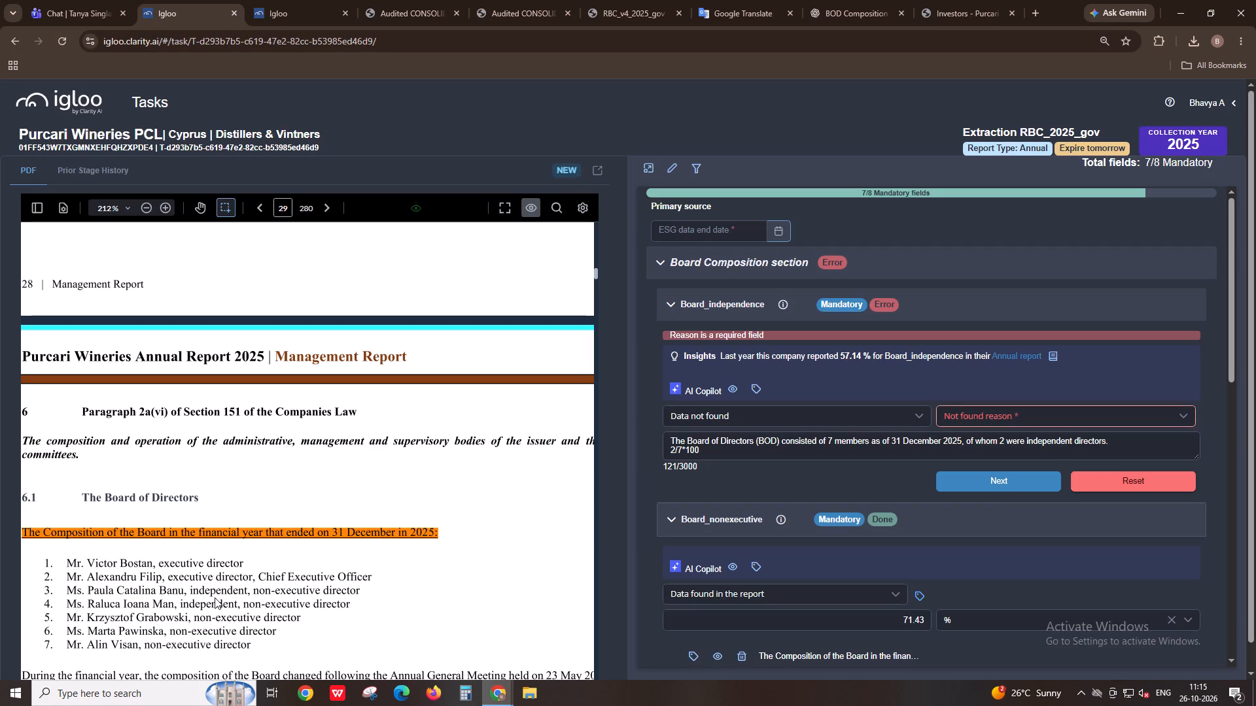
{"action": "left_click", "coordinate": [314, 0]}
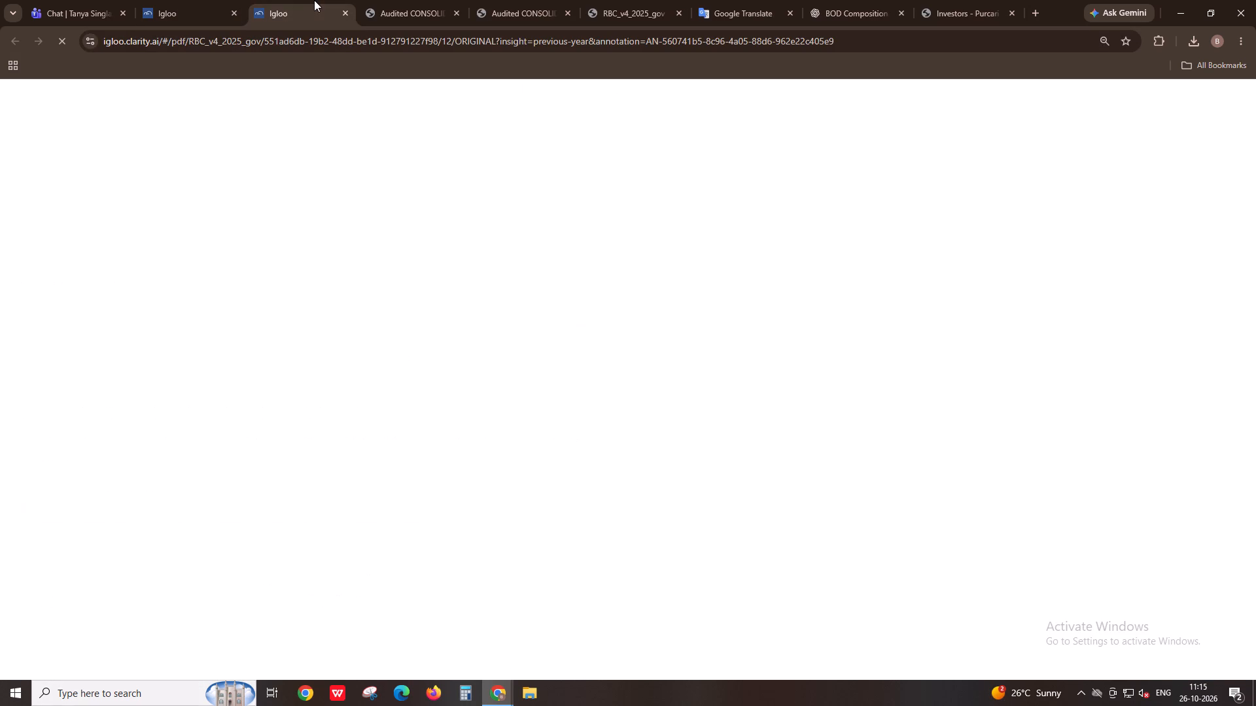
{"action": "left_click", "coordinate": [234, 0]}
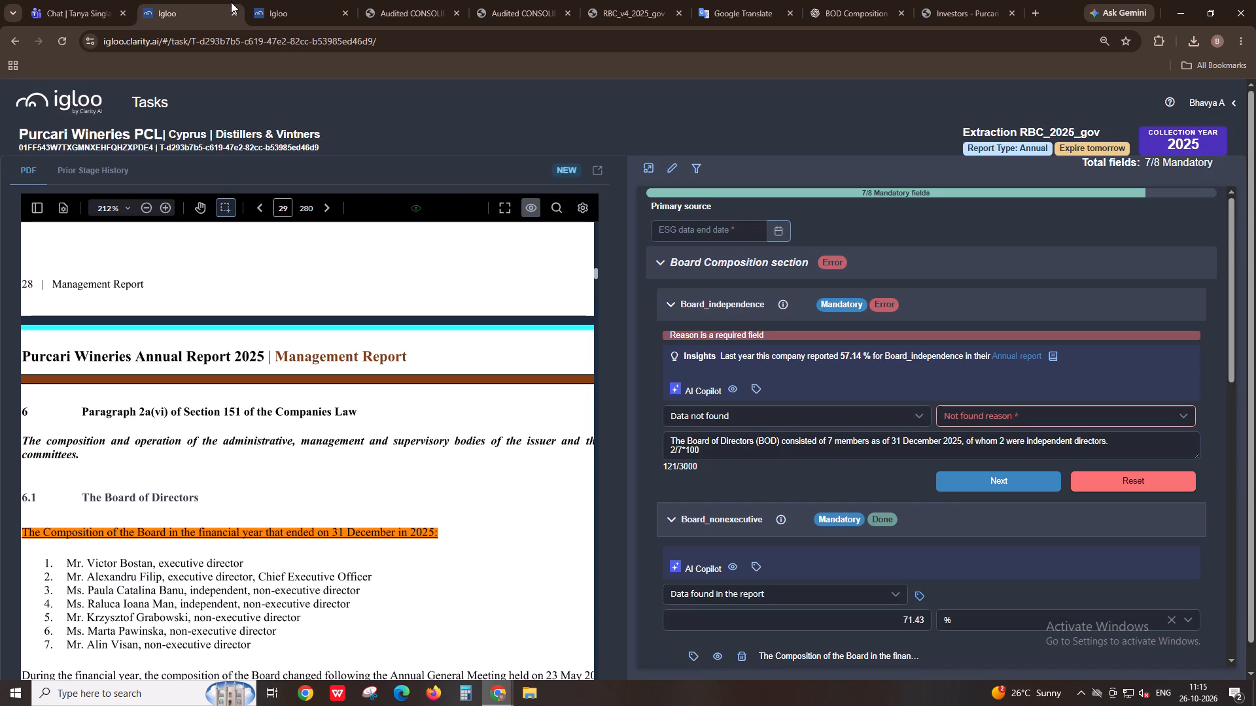
{"action": "left_click", "coordinate": [301, 0]}
{"action": "left_click", "coordinate": [373, 0]}
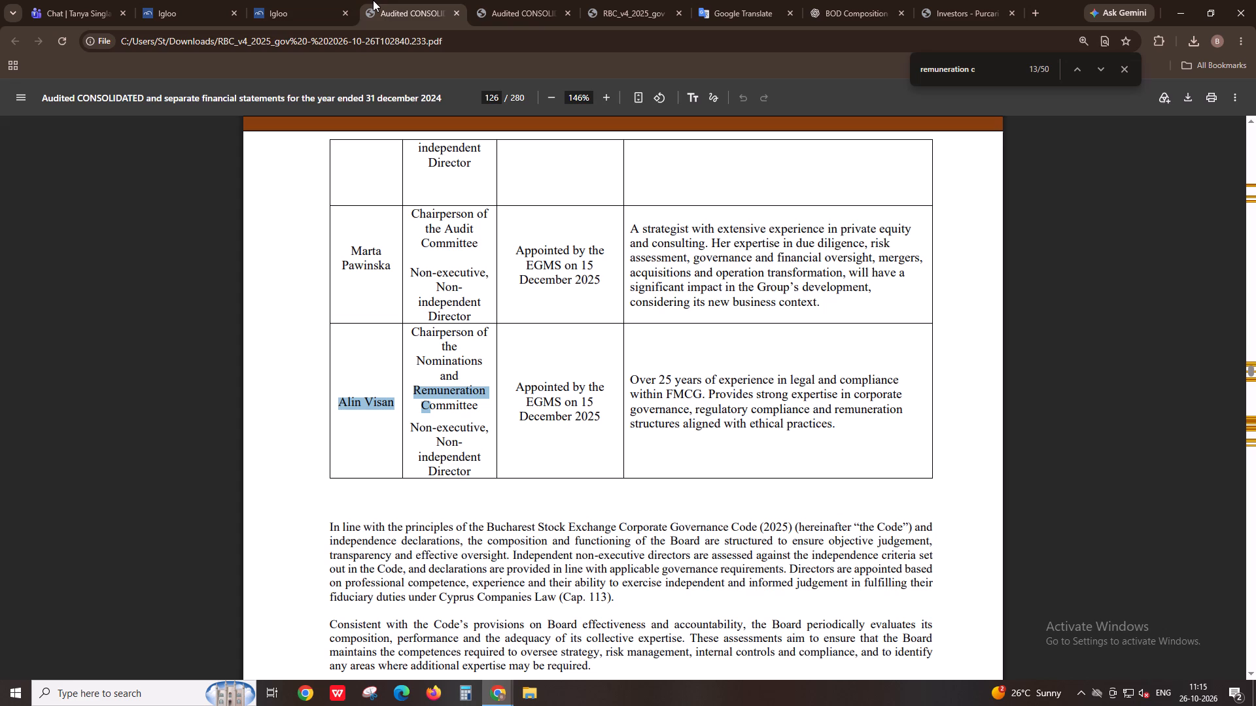
{"action": "left_click", "coordinate": [218, 0]}
{"action": "left_click", "coordinate": [272, 0]}
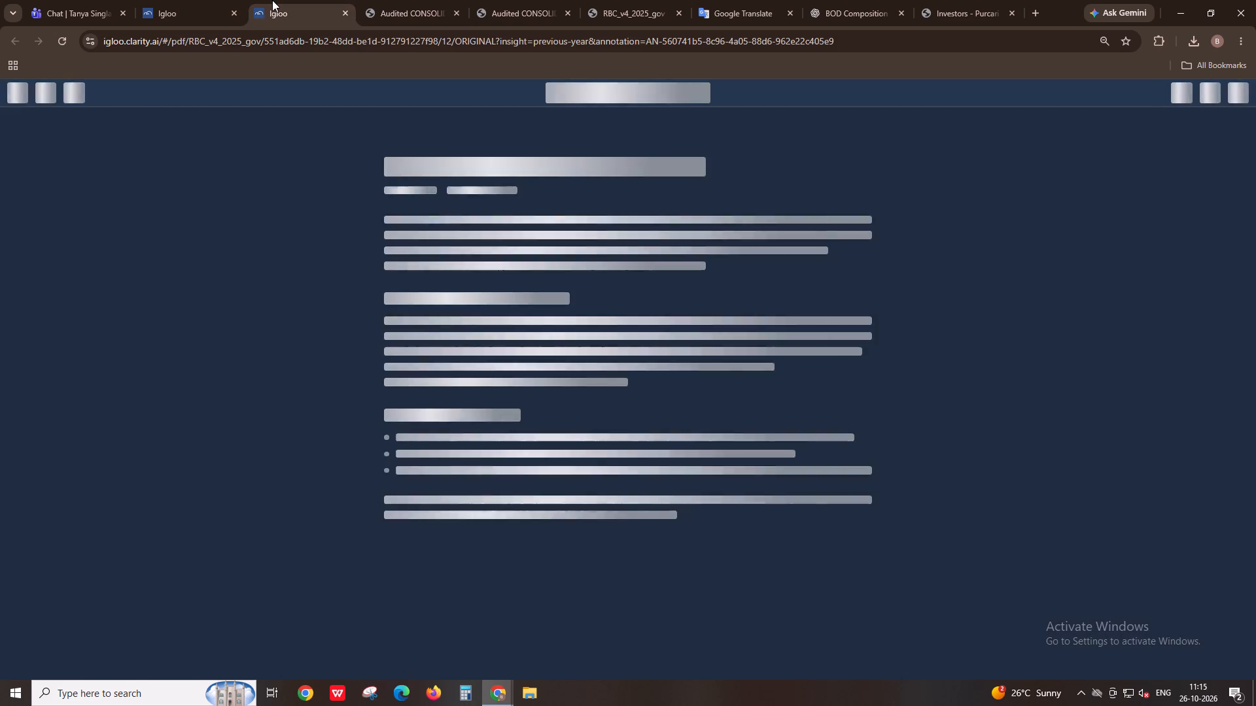
{"action": "left_click", "coordinate": [217, 0]}
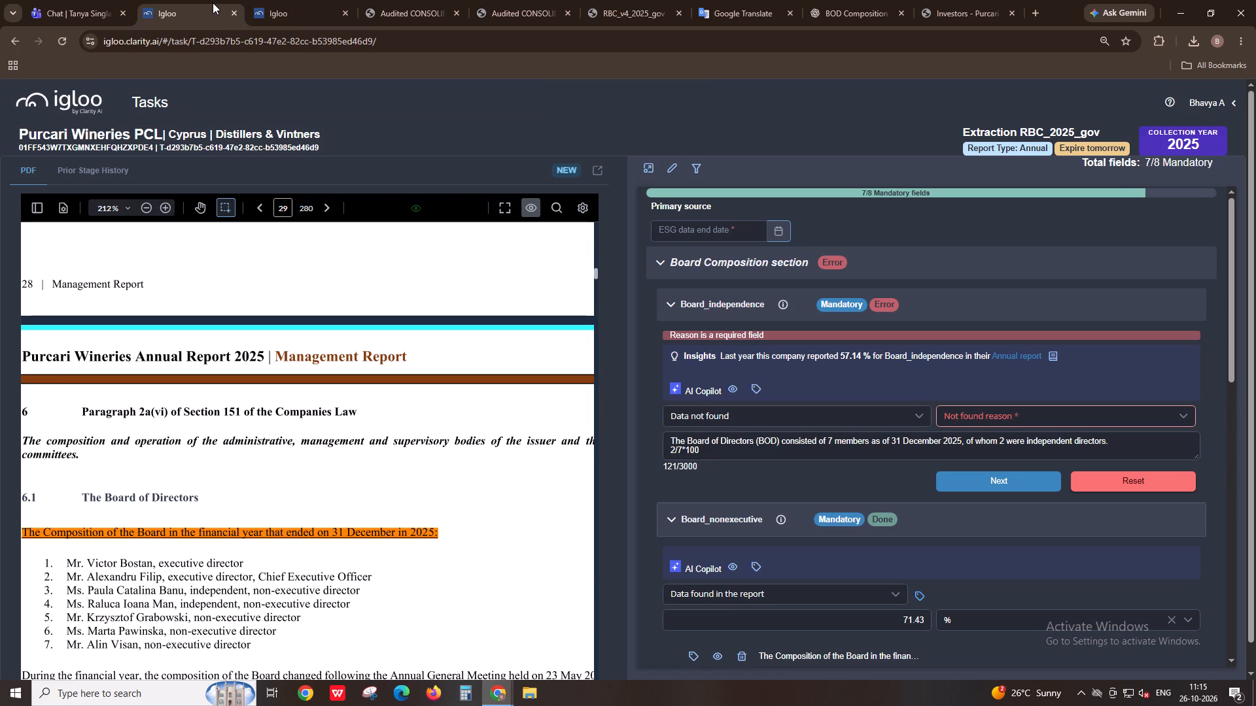
{"action": "key", "text": "alt+Tab"}
{"action": "key", "text": "alt+Tab"}
{"action": "key", "text": "alt+Tab"}
{"action": "key", "text": "alt+Tab"}
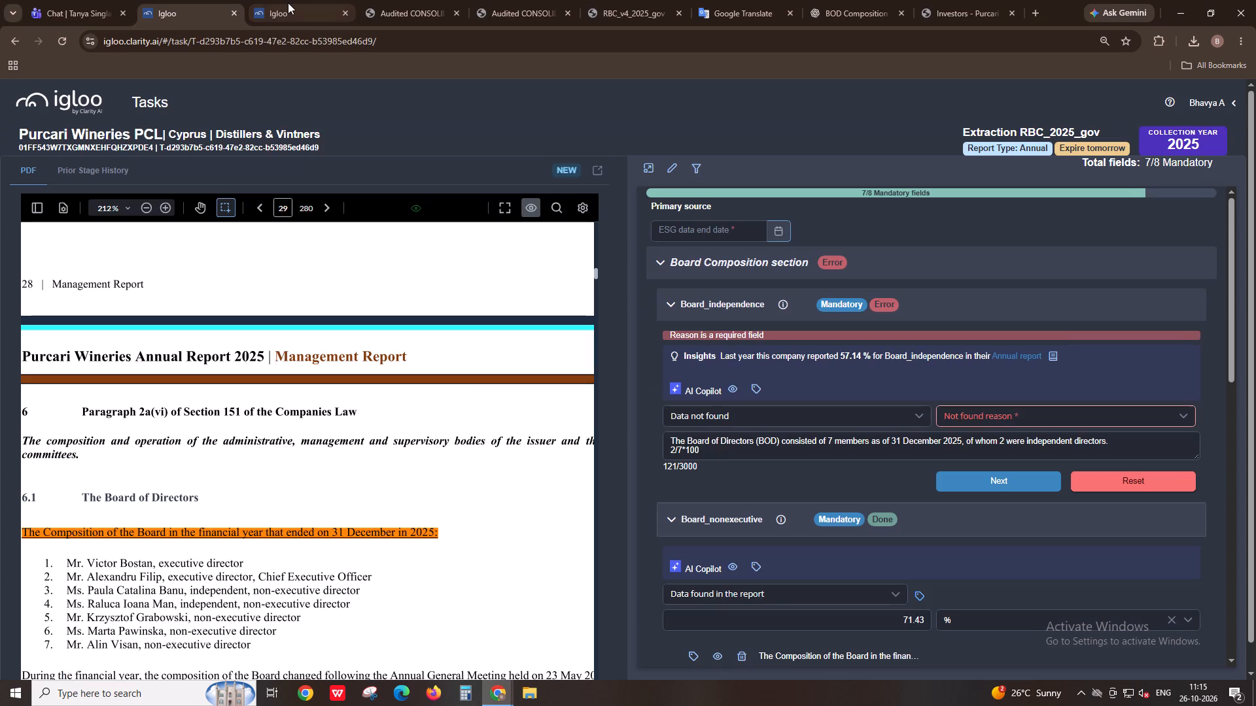
{"action": "left_click", "coordinate": [288, 3]}
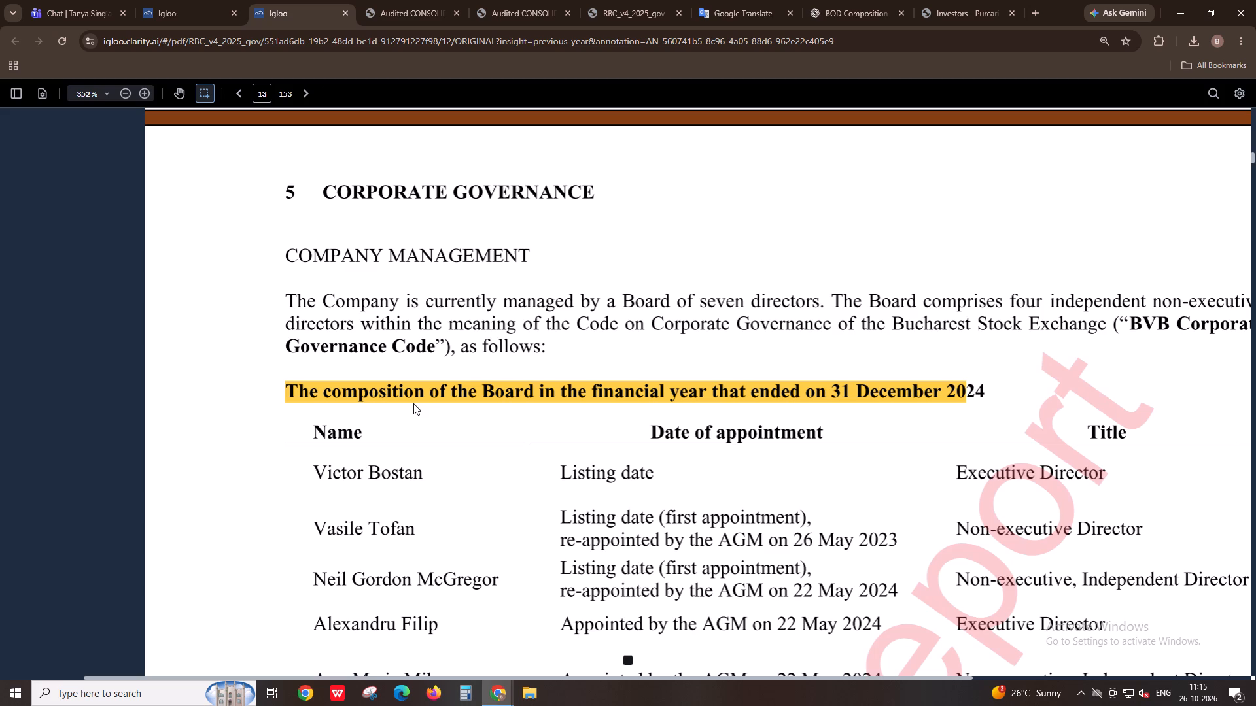
{"action": "scroll", "coordinate": [413, 403], "scroll_direction": "down", "scroll_amount": 1, "text": "ctrl"}
{"action": "scroll", "coordinate": [742, 546], "scroll_direction": "down", "scroll_amount": 2}
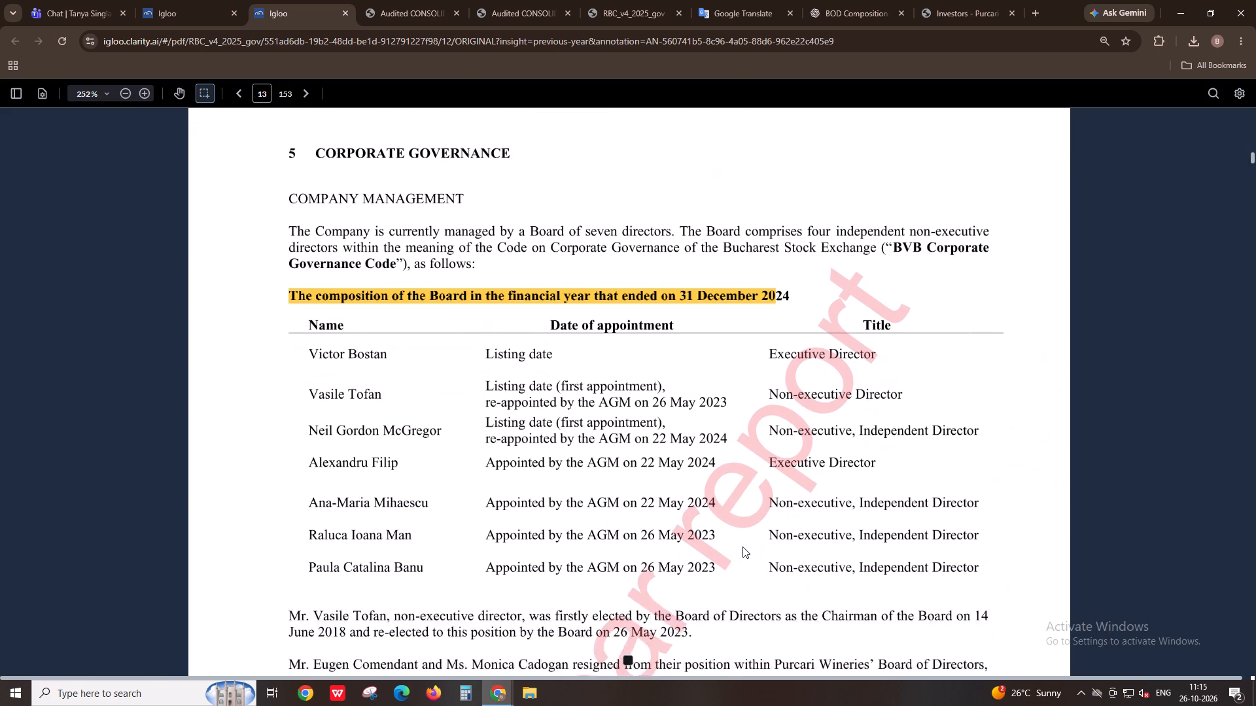
{"action": "scroll", "coordinate": [742, 546], "scroll_direction": "up", "scroll_amount": 1}
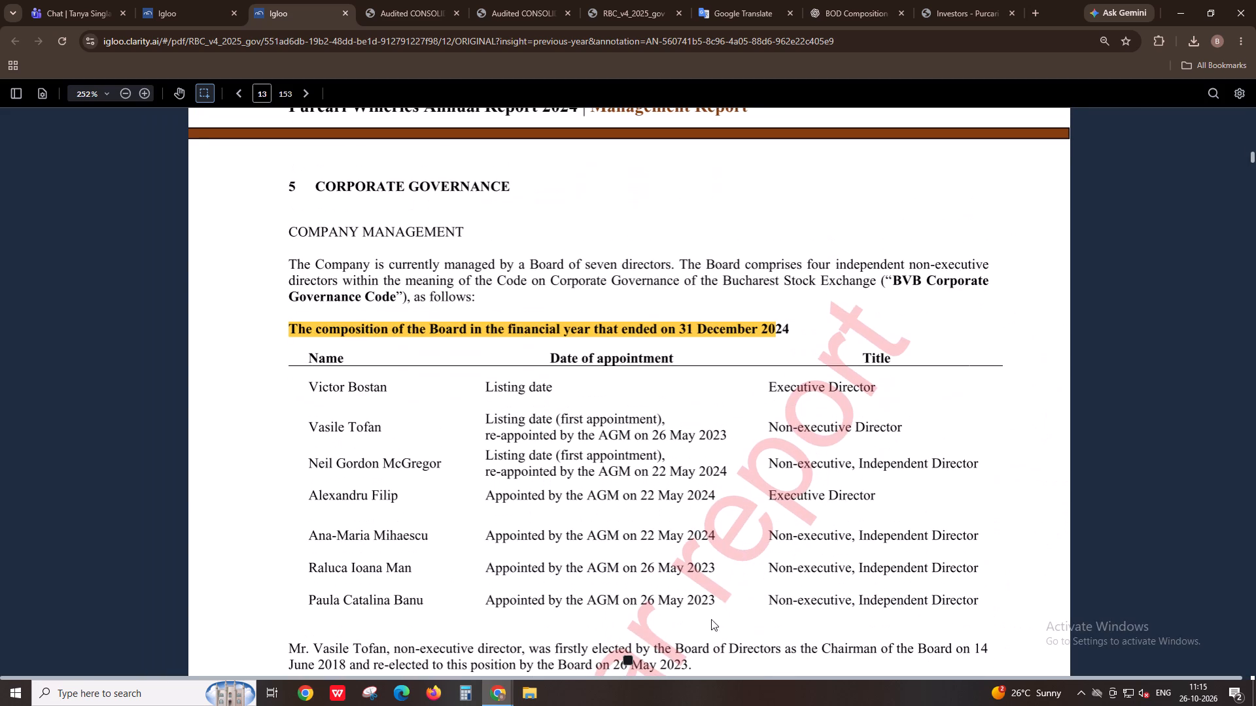
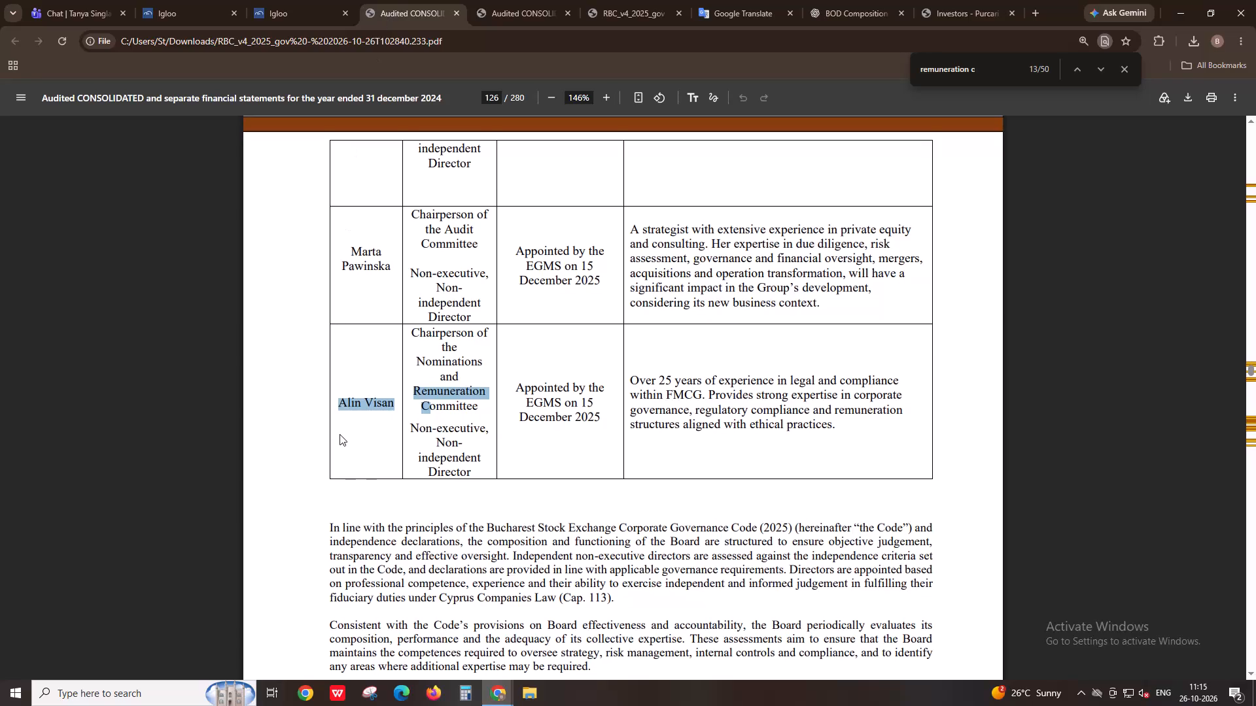
Compare the current report's directors with last year's Board composition table and biographies, then close last year's report.
{"action": "scroll", "coordinate": [435, 516], "scroll_direction": "up", "scroll_amount": 5}
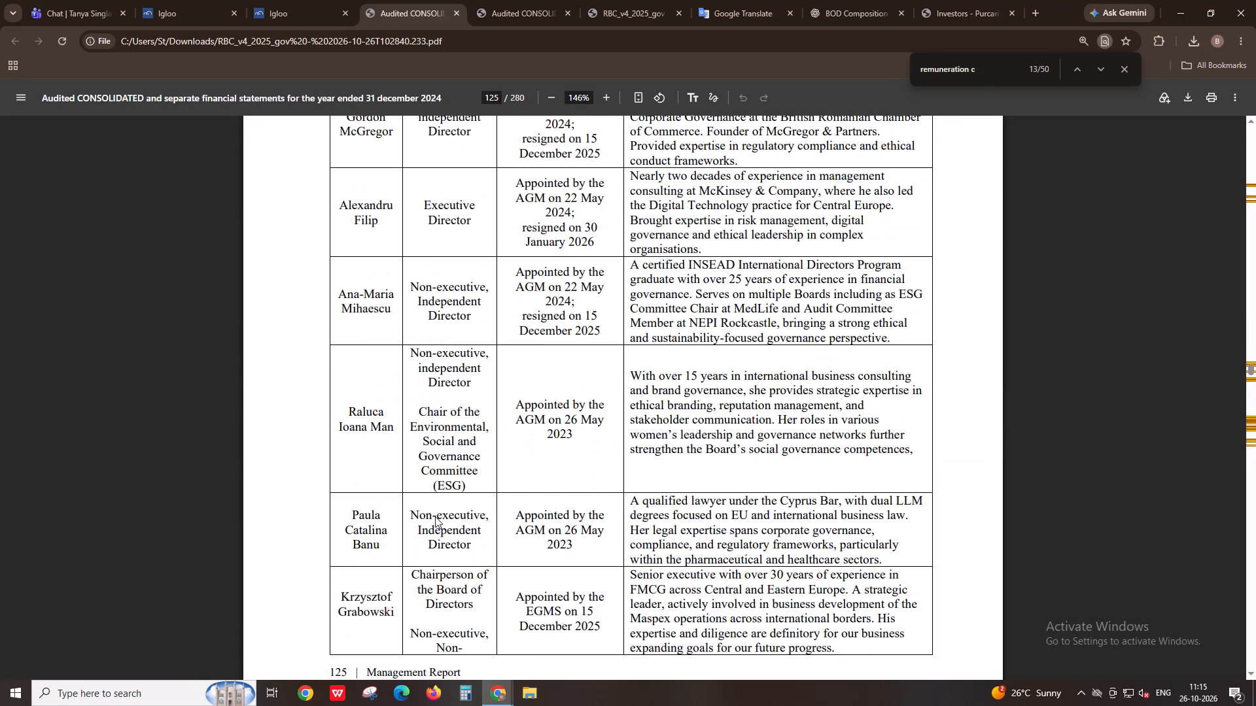
{"action": "left_click", "coordinate": [251, 0]}
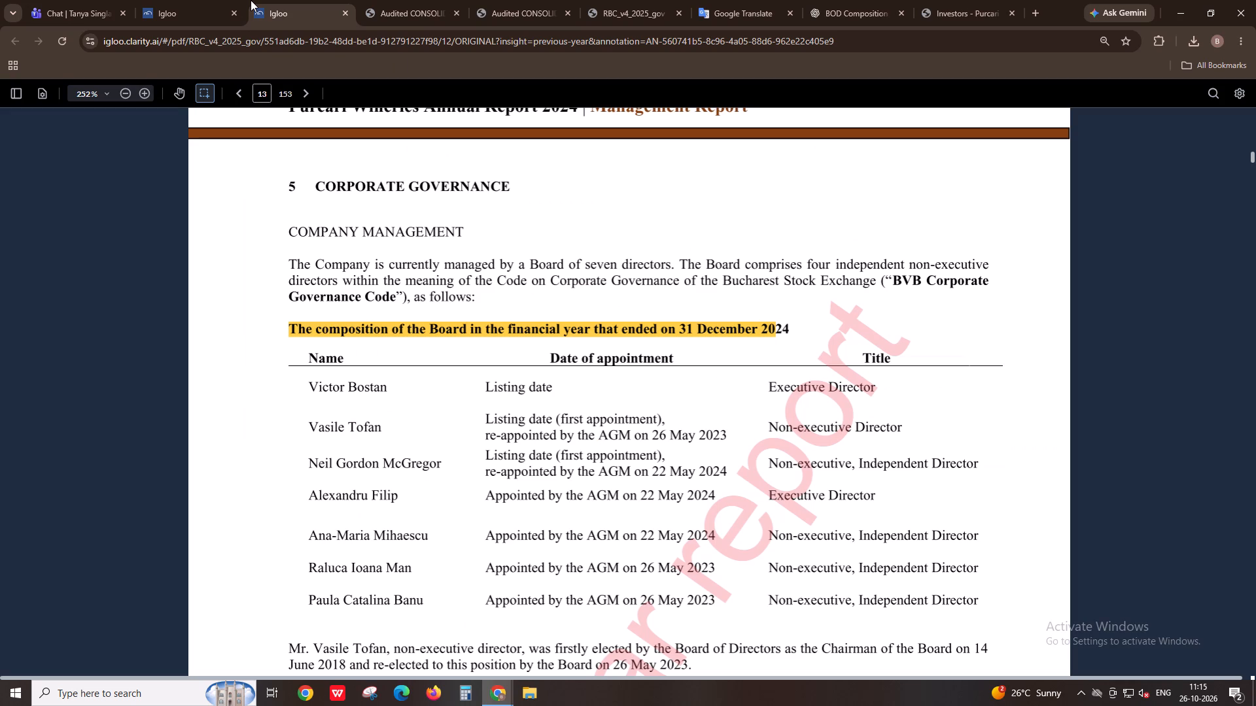
{"action": "scroll", "coordinate": [432, 602], "scroll_direction": "down", "scroll_amount": 1}
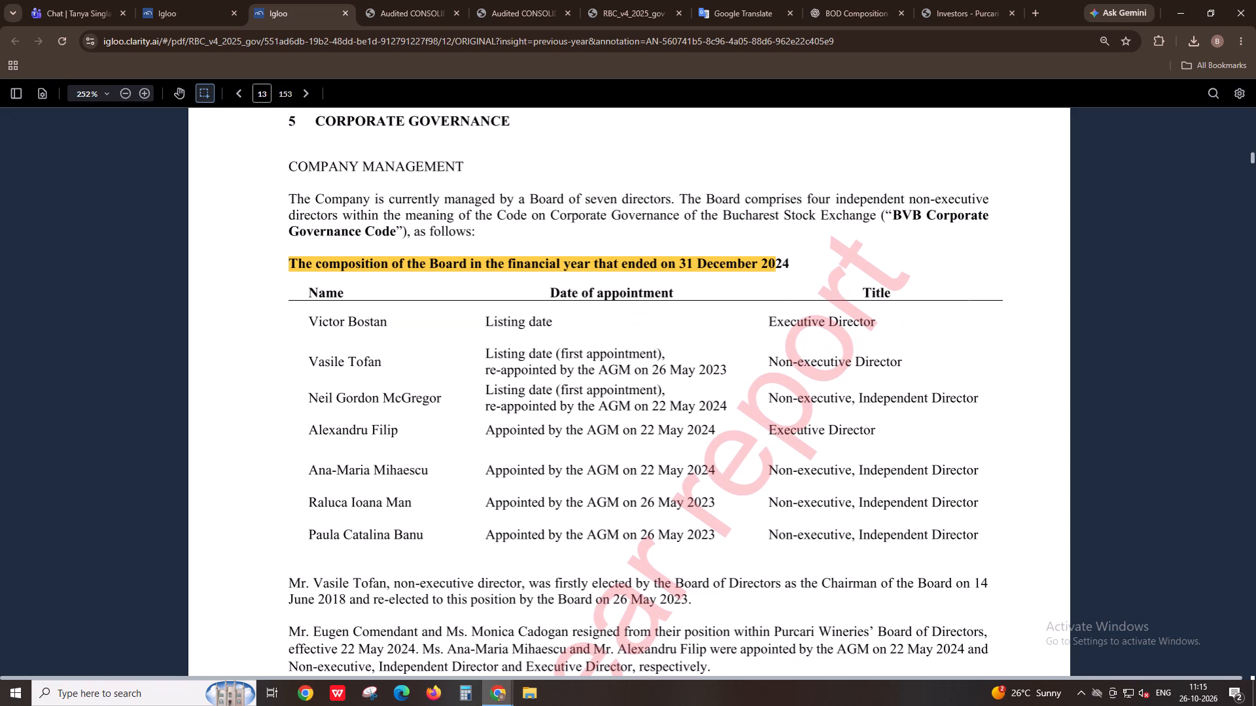
{"action": "scroll", "coordinate": [432, 602], "scroll_direction": "down", "scroll_amount": 6}
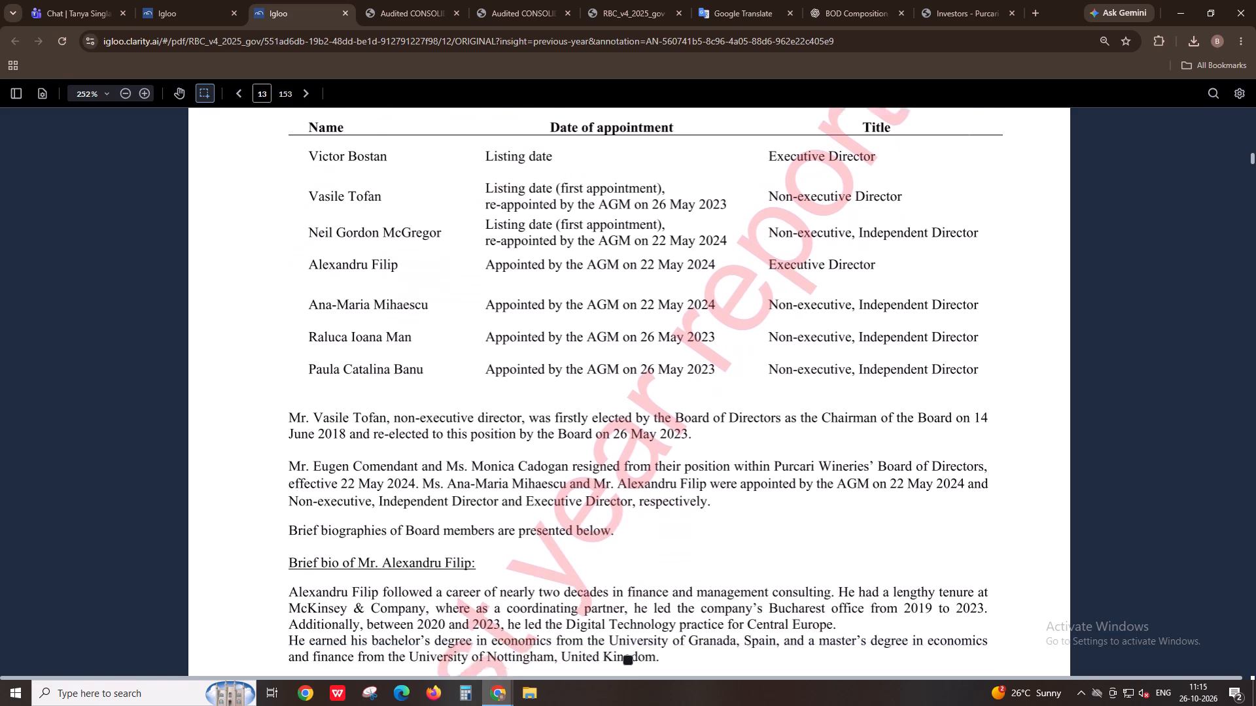
{"action": "scroll", "coordinate": [432, 602], "scroll_direction": "down", "scroll_amount": 12}
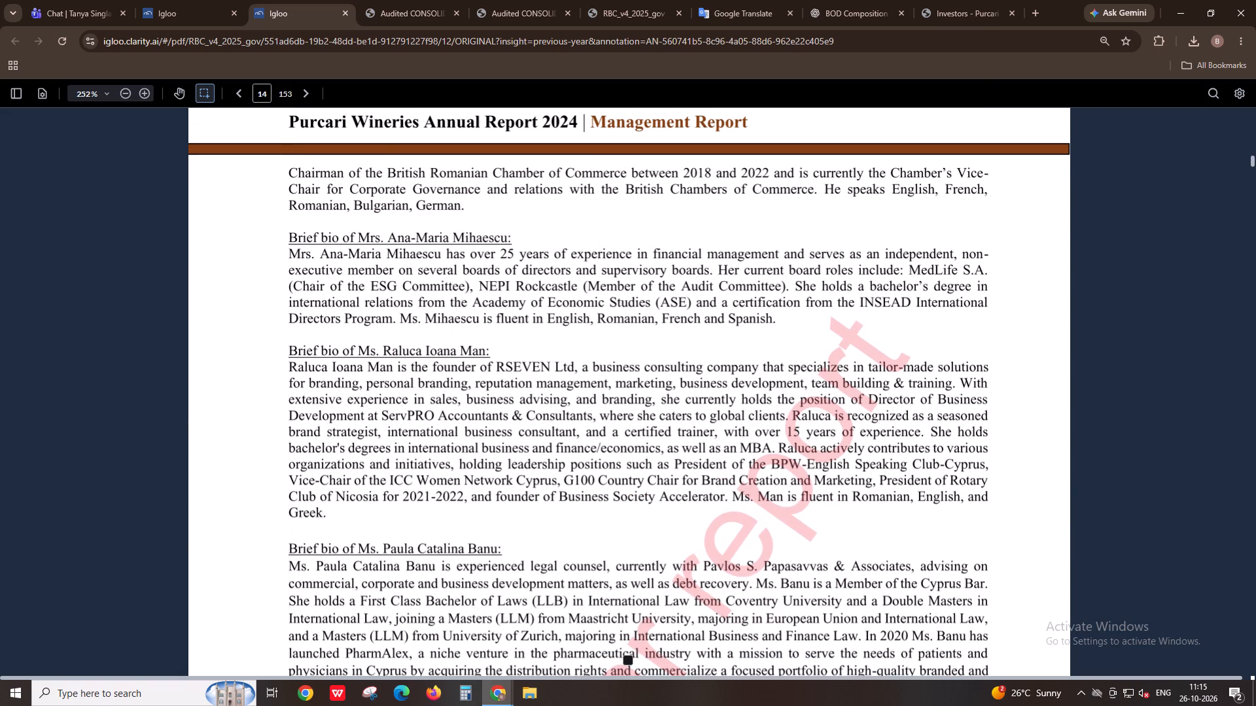
{"action": "middle_click", "coordinate": [283, 0]}
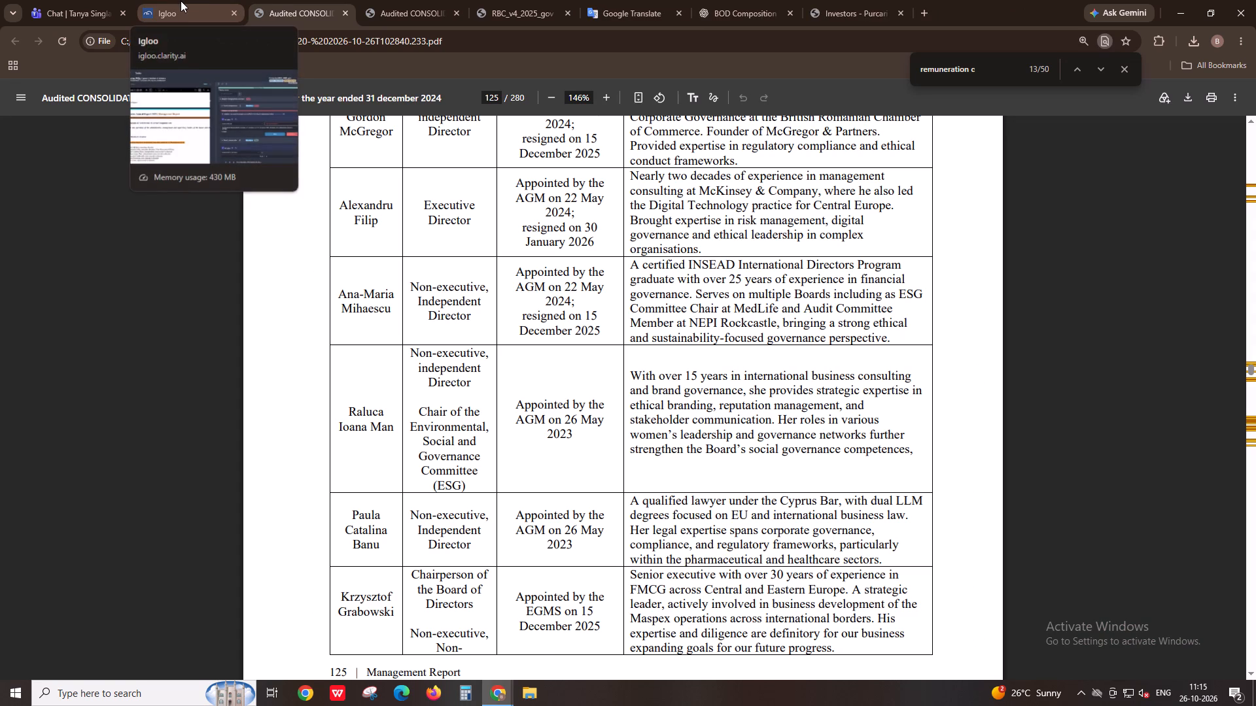
Examine the directors' positions and appointment or resignation dates in Table 74 of the current Purcari report.
{"action": "scroll", "coordinate": [408, 612], "scroll_direction": "up", "scroll_amount": 5}
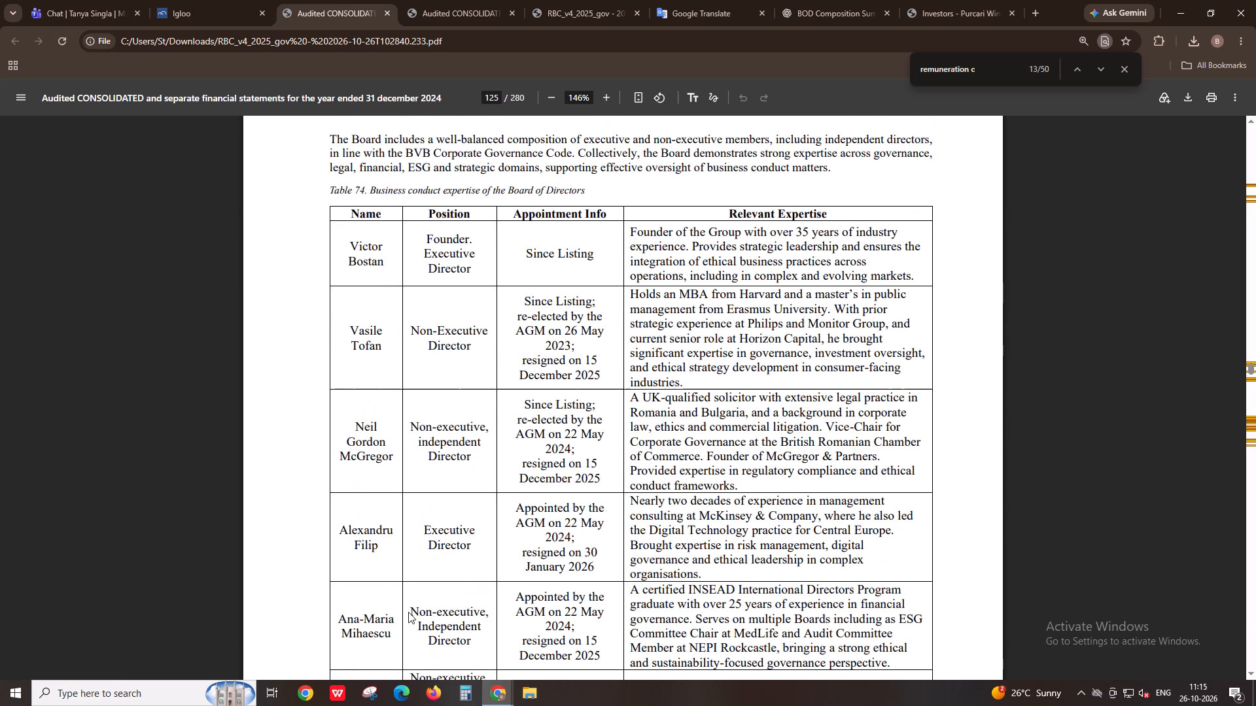
{"action": "scroll", "coordinate": [408, 612], "scroll_direction": "down", "scroll_amount": 17}
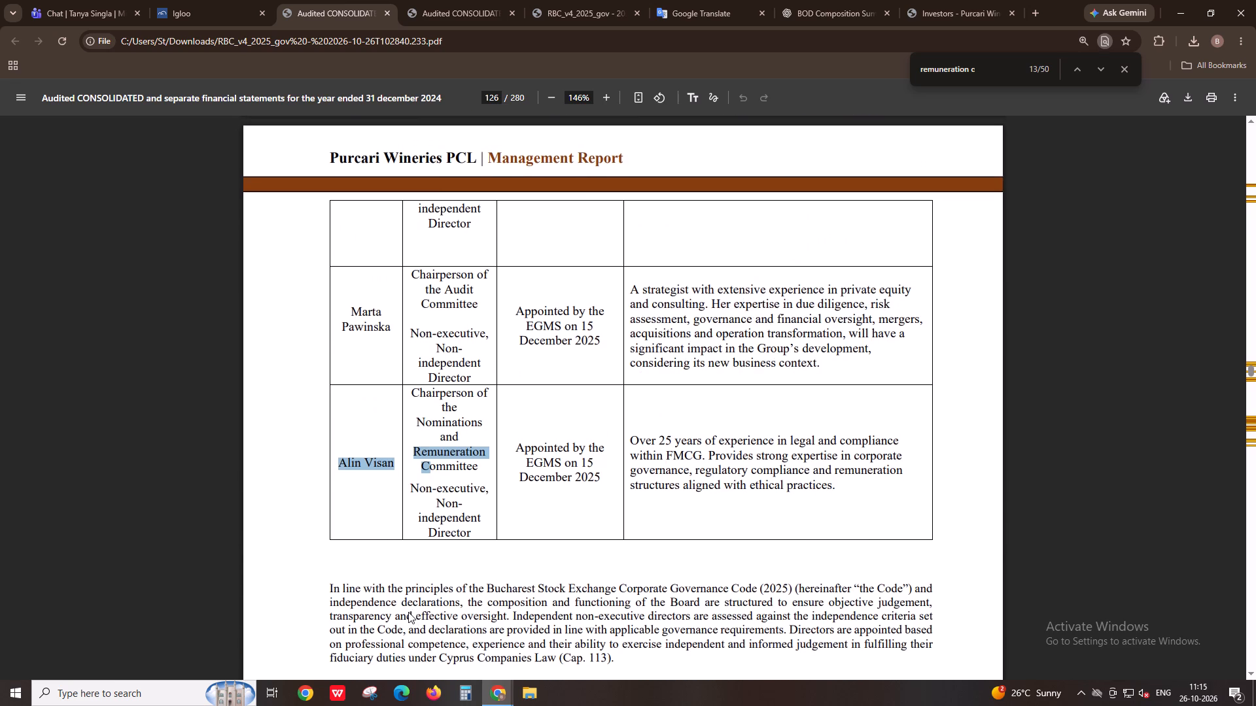
{"action": "scroll", "coordinate": [408, 612], "scroll_direction": "up", "scroll_amount": 4}
{"action": "left_click", "coordinate": [406, 603]}
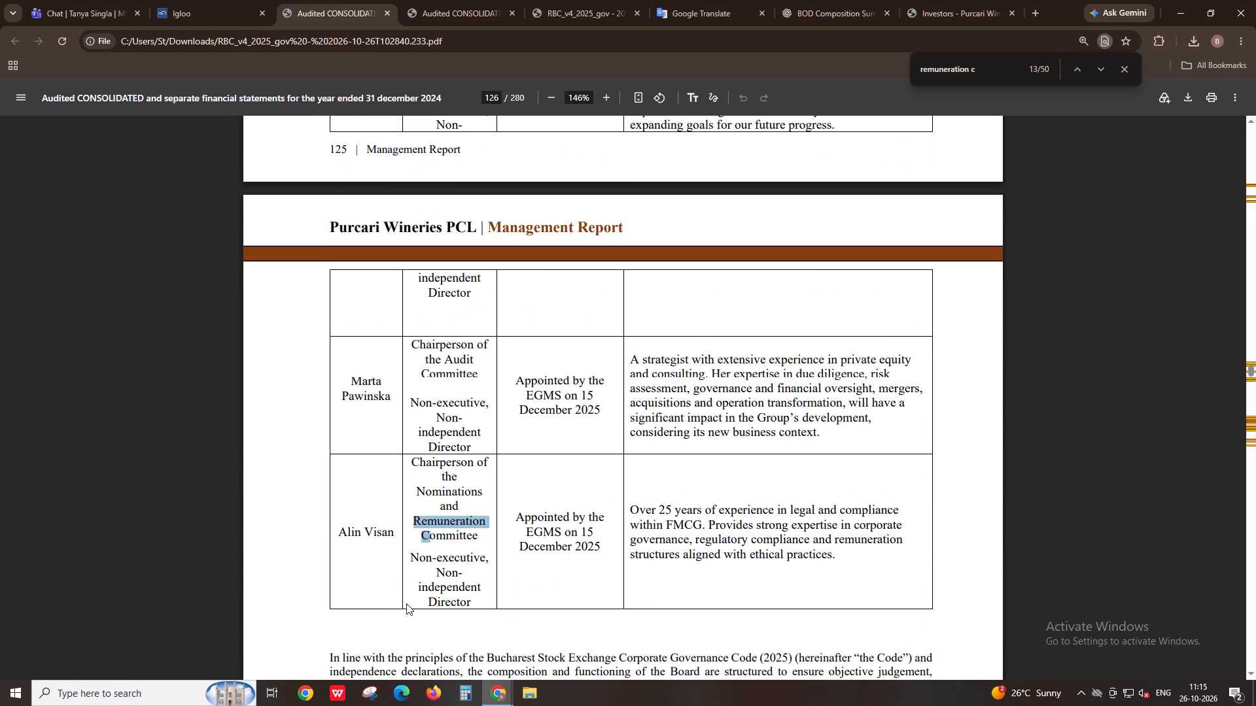
{"action": "scroll", "coordinate": [374, 537], "scroll_direction": "up", "scroll_amount": 18}
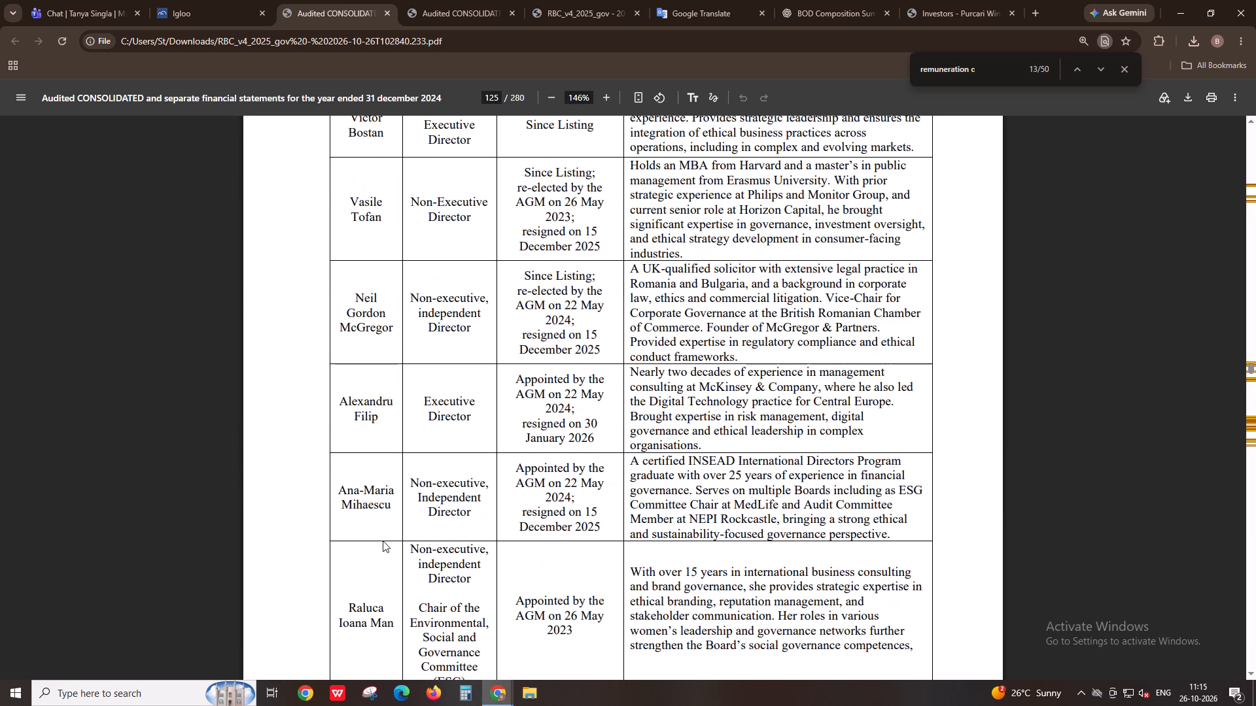
{"action": "scroll", "coordinate": [383, 541], "scroll_direction": "down", "scroll_amount": 16}
Return to the Igloo task, set the Board_independence data status back to "Data found in the report" and complete the field.
{"action": "left_click", "coordinate": [264, 0]}
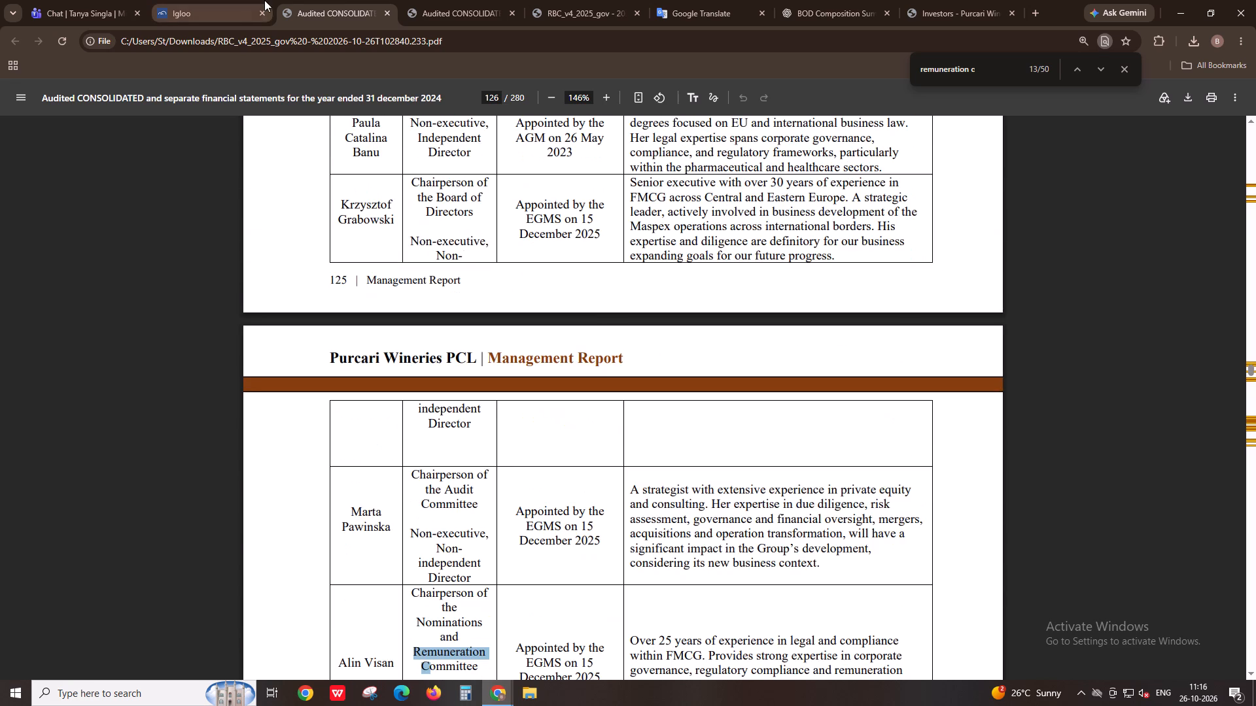
{"action": "left_click", "coordinate": [1026, 471]}
{"action": "left_click", "coordinate": [1020, 480]}
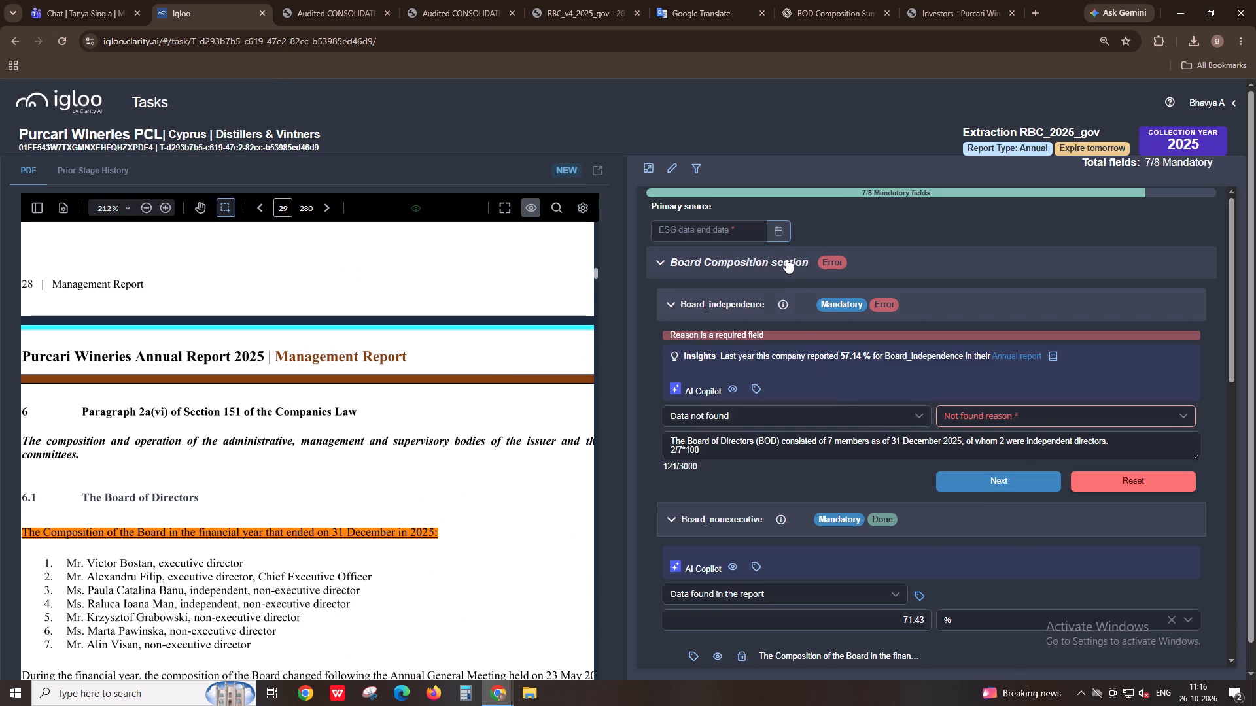
{"action": "left_click", "coordinate": [863, 416]}
{"action": "left_click", "coordinate": [810, 445]}
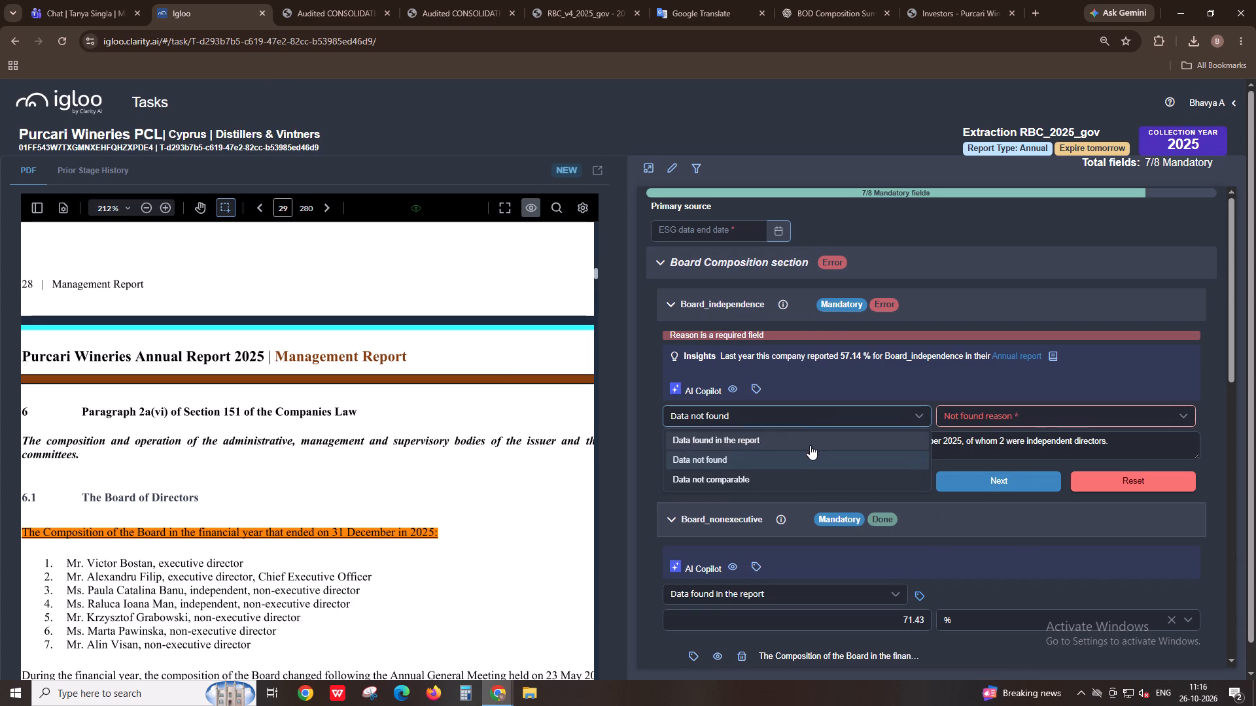
{"action": "left_click", "coordinate": [953, 513]}
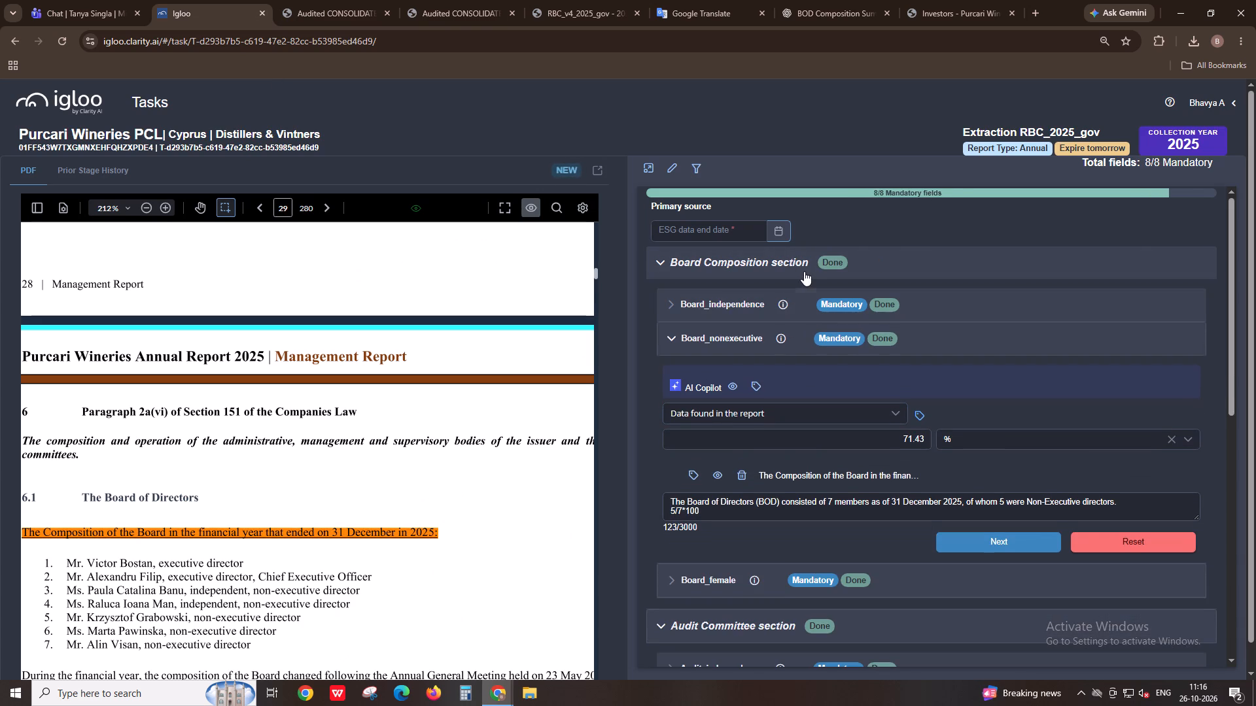
Copy the company name Purcari Wineries PCL from Igloo into cell E182 of the tracking spreadsheet's Governance Tracking sheet.
{"action": "left_click", "coordinate": [99, 134], "text": "alt"}
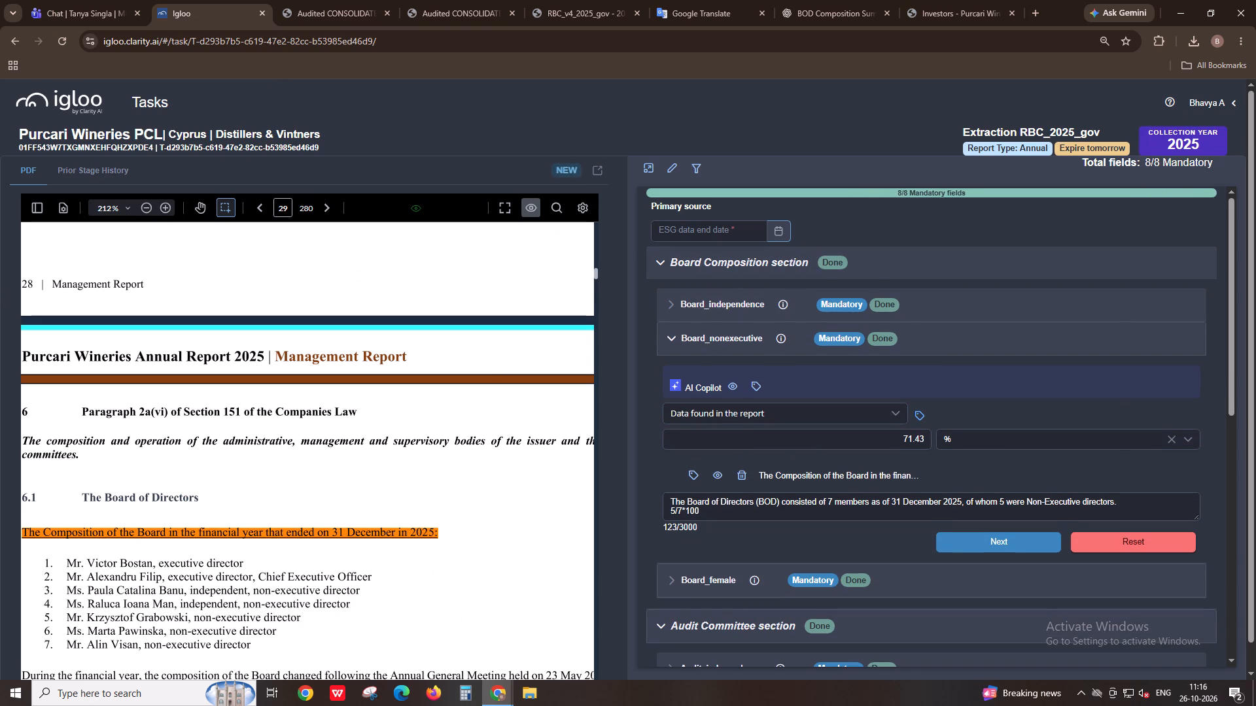
{"action": "key", "text": "alt+Tab"}
{"action": "key", "text": "alt+Tab"}
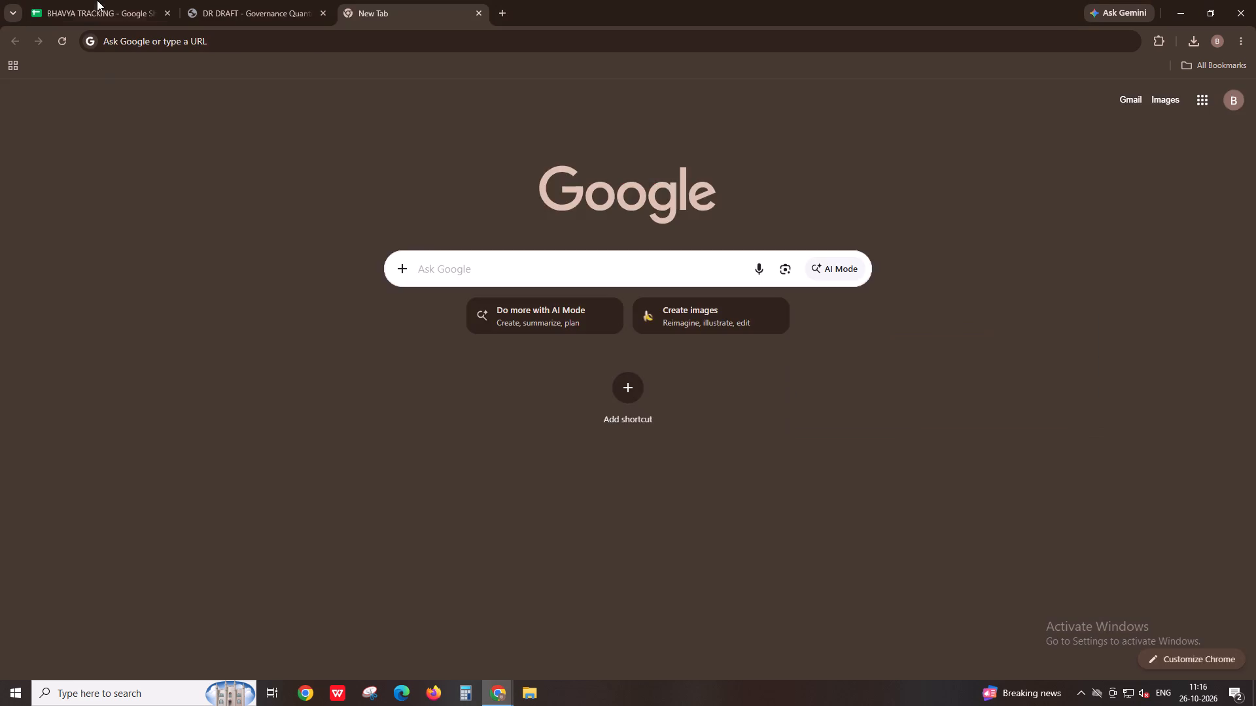
{"action": "left_click", "coordinate": [95, 0]}
{"action": "left_click", "coordinate": [557, 665]}
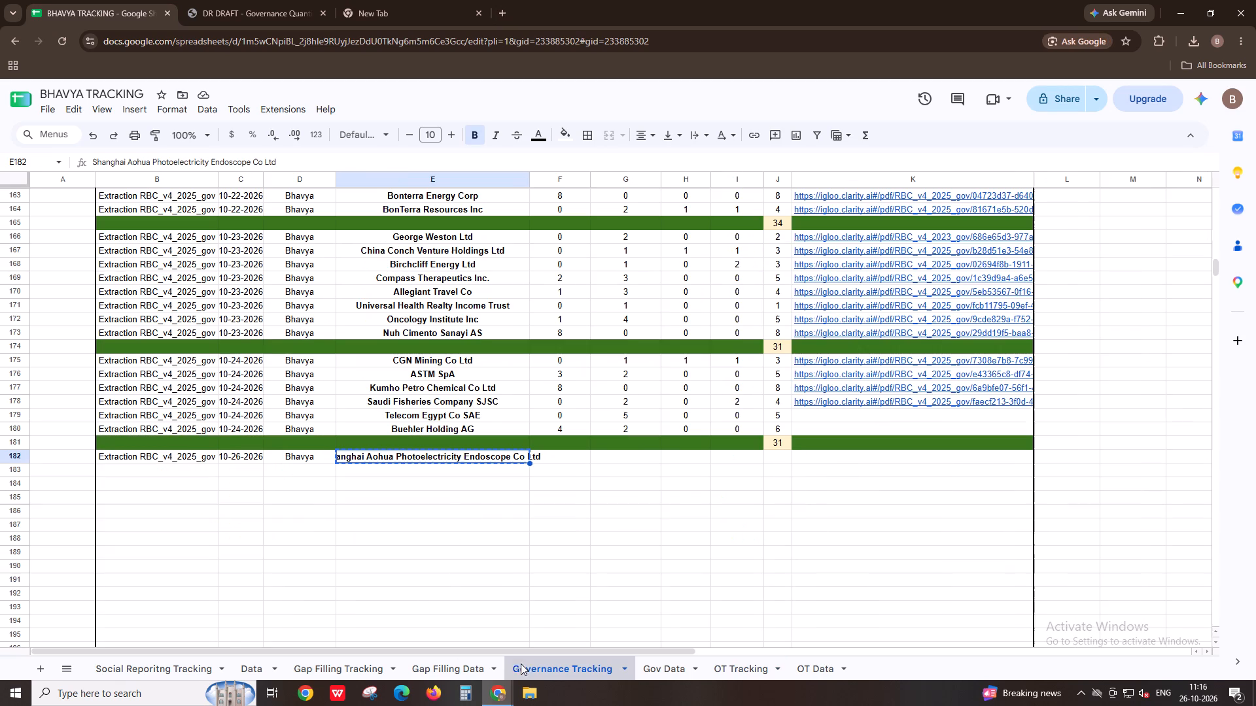
{"action": "key", "text": "ctrl+v"}
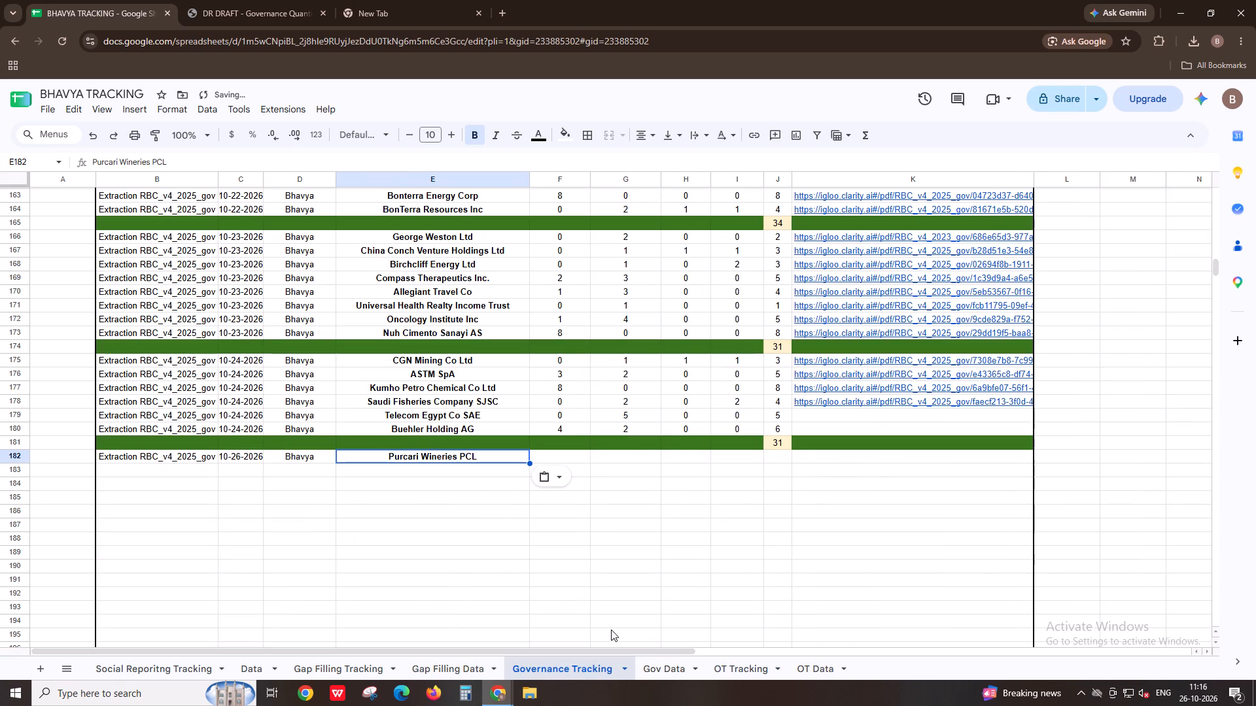
Enter the company name Purcari Wineries PCL in cell A350 of the Gov Data sheet.
{"action": "left_click", "coordinate": [676, 665]}
{"action": "scroll", "coordinate": [314, 617], "scroll_direction": "down", "scroll_amount": 8}
{"action": "scroll", "coordinate": [309, 618], "scroll_direction": "up", "scroll_amount": 6}
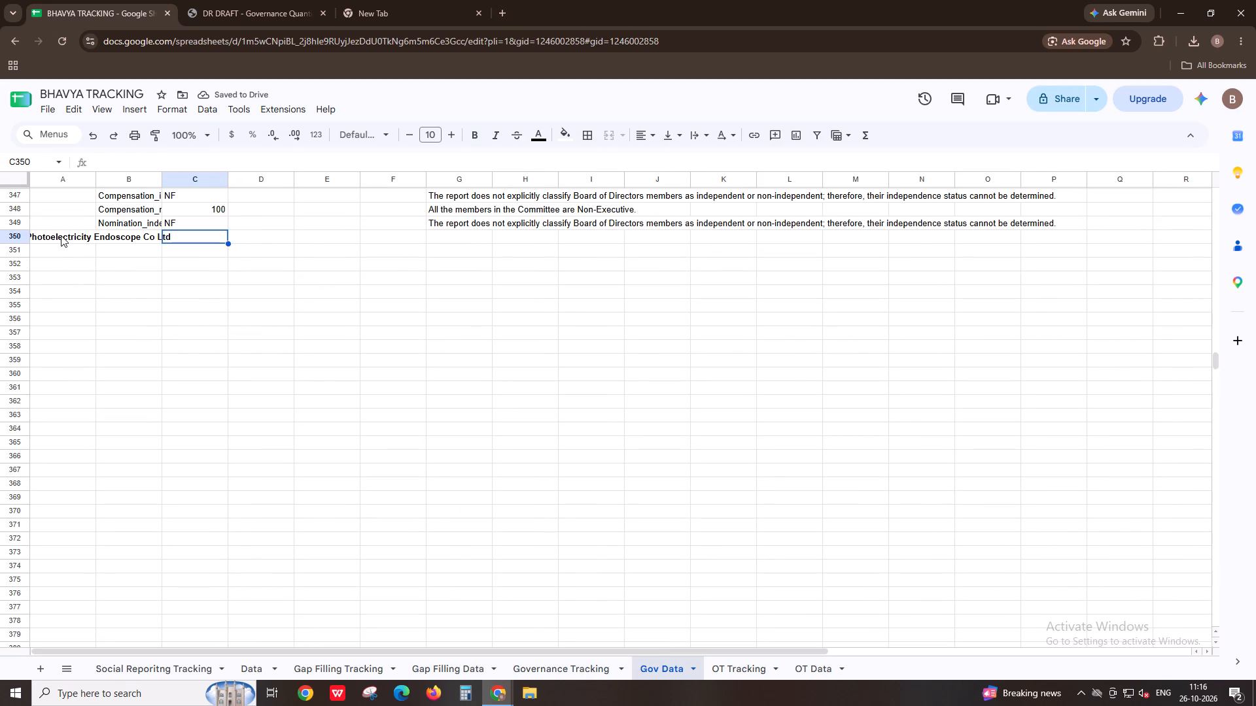
{"action": "left_click", "coordinate": [61, 235]}
{"action": "key", "text": "ctrl+v"}
Copy the field name Board_independence from Igloo into cell B350 of the Gov Data sheet.
{"action": "key", "text": "alt+Tab"}
{"action": "left_click", "coordinate": [735, 327]}
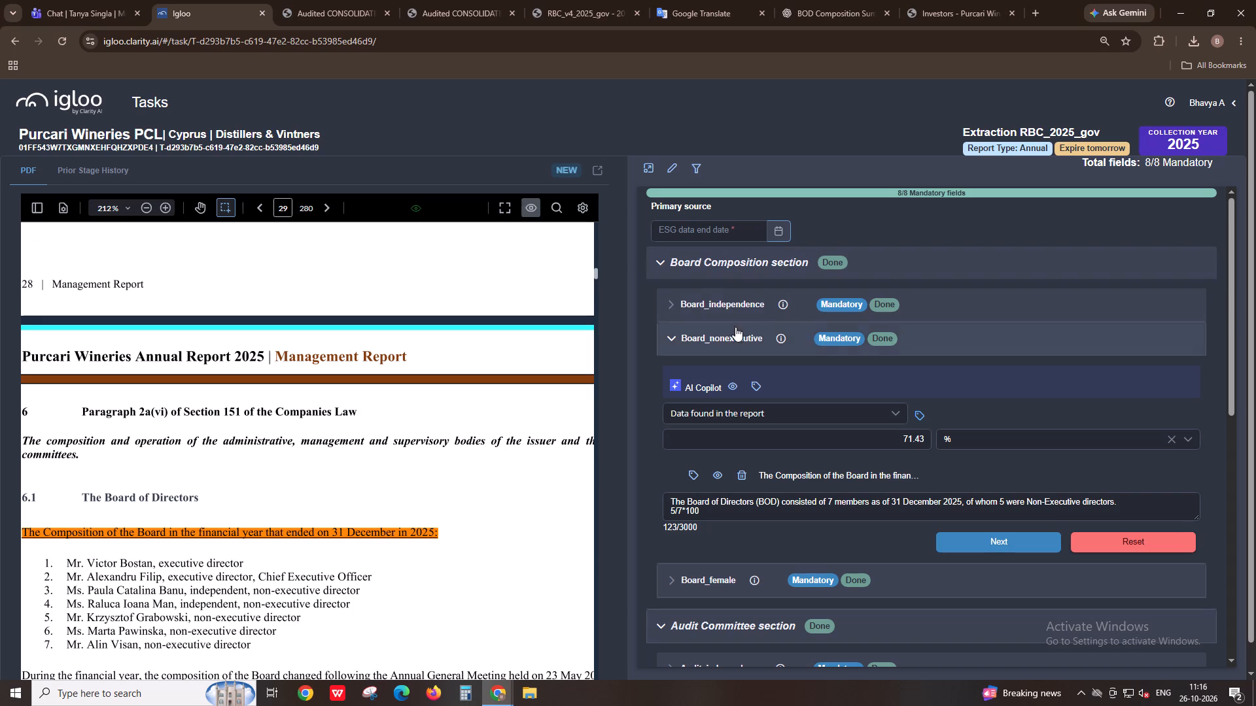
{"action": "left_click", "coordinate": [731, 303]}
{"action": "left_click", "coordinate": [720, 305], "text": "alt"}
{"action": "key", "text": "alt+Tab"}
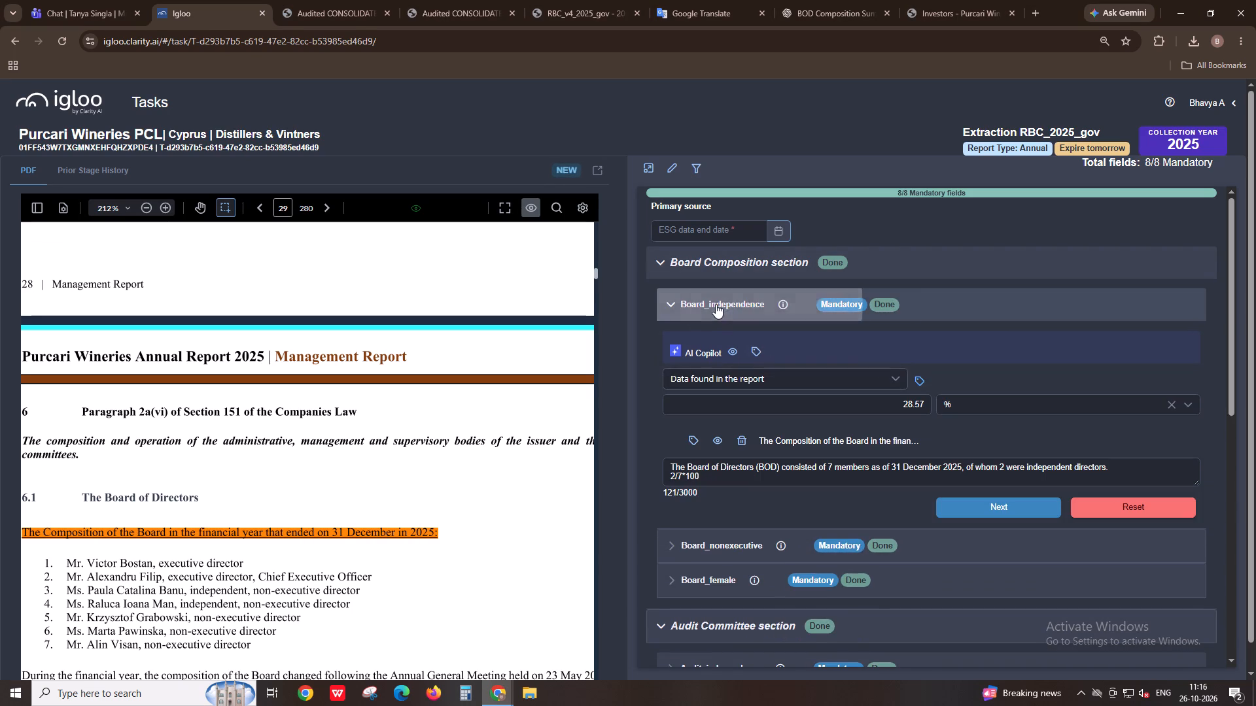
{"action": "left_click", "coordinate": [144, 235]}
{"action": "key", "text": "ctrl+v"}
Copy the Board_independence value 28.57 from Igloo into cell C350 of the Gov Data sheet.
{"action": "key", "text": "alt+Tab"}
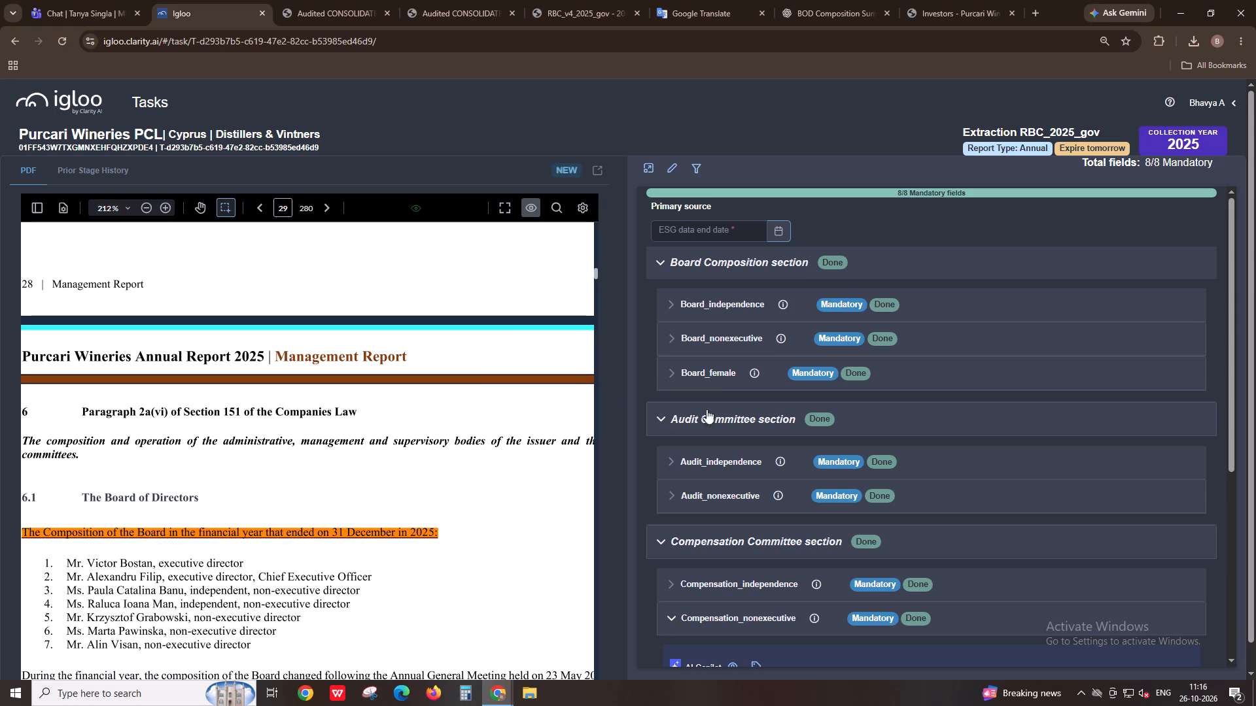
{"action": "left_click", "coordinate": [774, 292]}
{"action": "left_click", "coordinate": [775, 400], "text": "alt"}
{"action": "key", "text": "alt+Tab"}
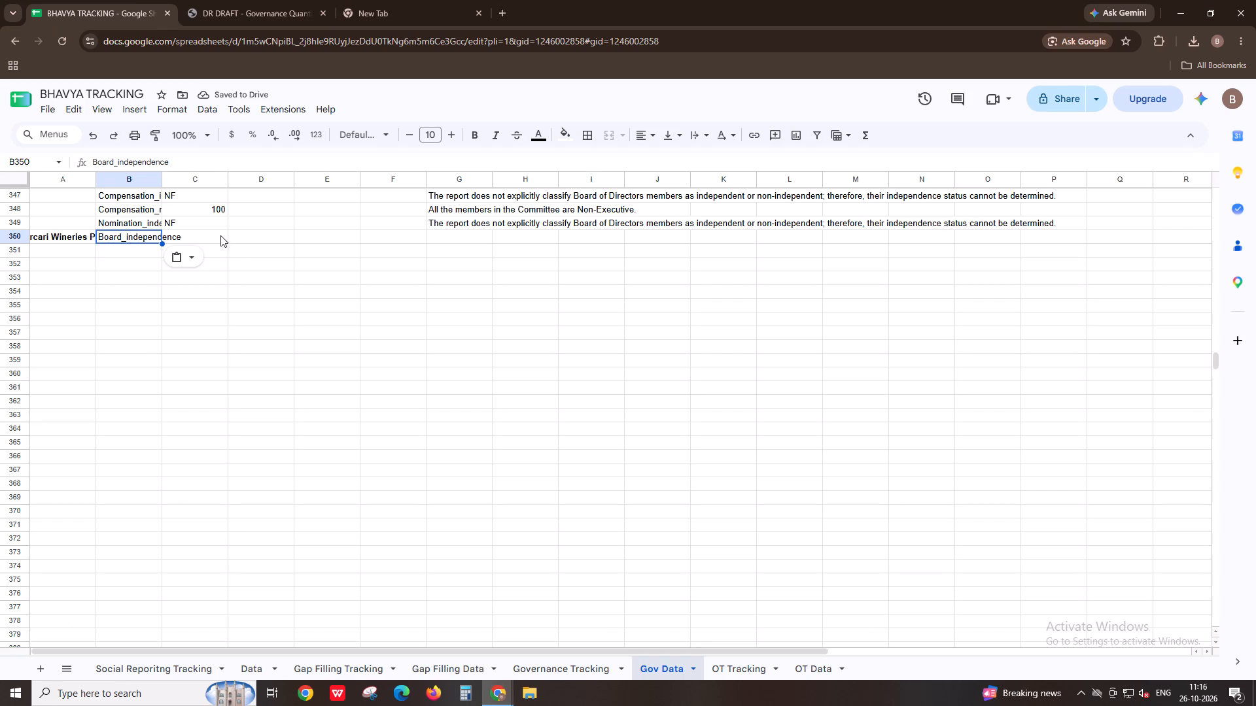
{"action": "left_click", "coordinate": [211, 233]}
{"action": "key", "text": "ctrl+v"}
Copy the Board_independence comment, including its 2/7*100 calculation, from Igloo into the single cell G350 of Gov Data.
{"action": "key", "text": "alt+Tab"}
{"action": "left_click", "coordinate": [724, 466], "text": "alt"}
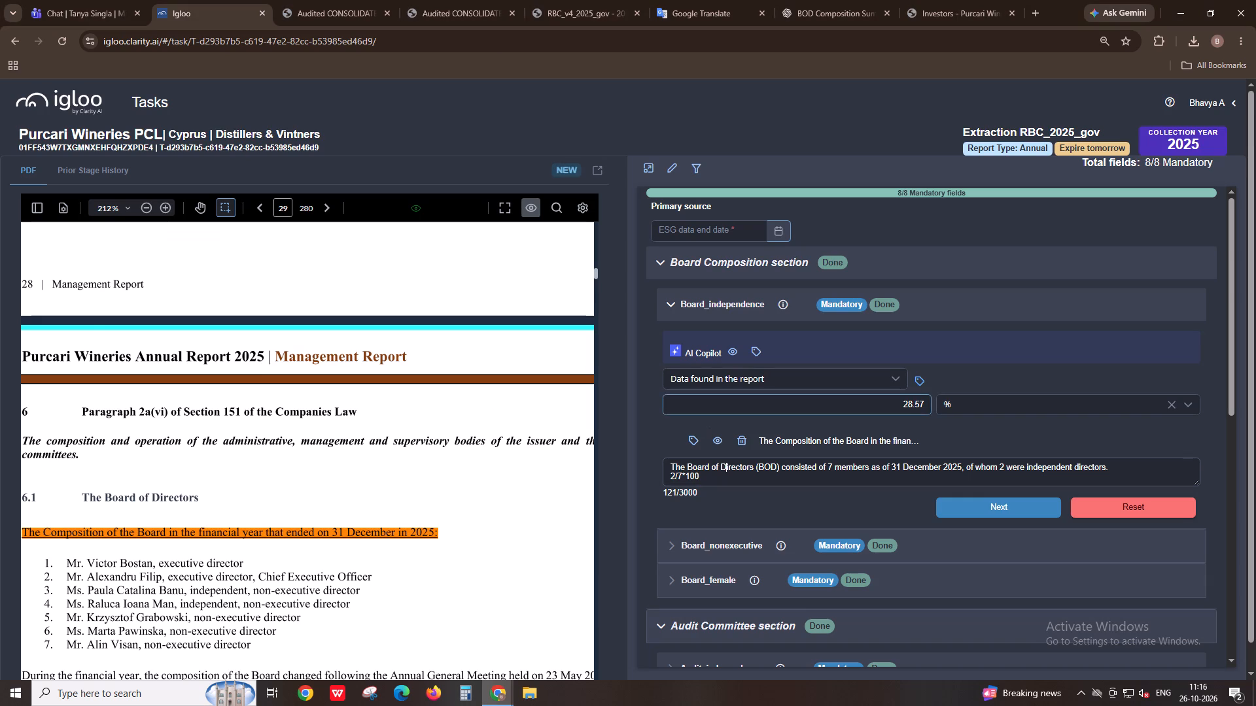
{"action": "key", "text": "alt+Tab"}
{"action": "left_click", "coordinate": [469, 241]}
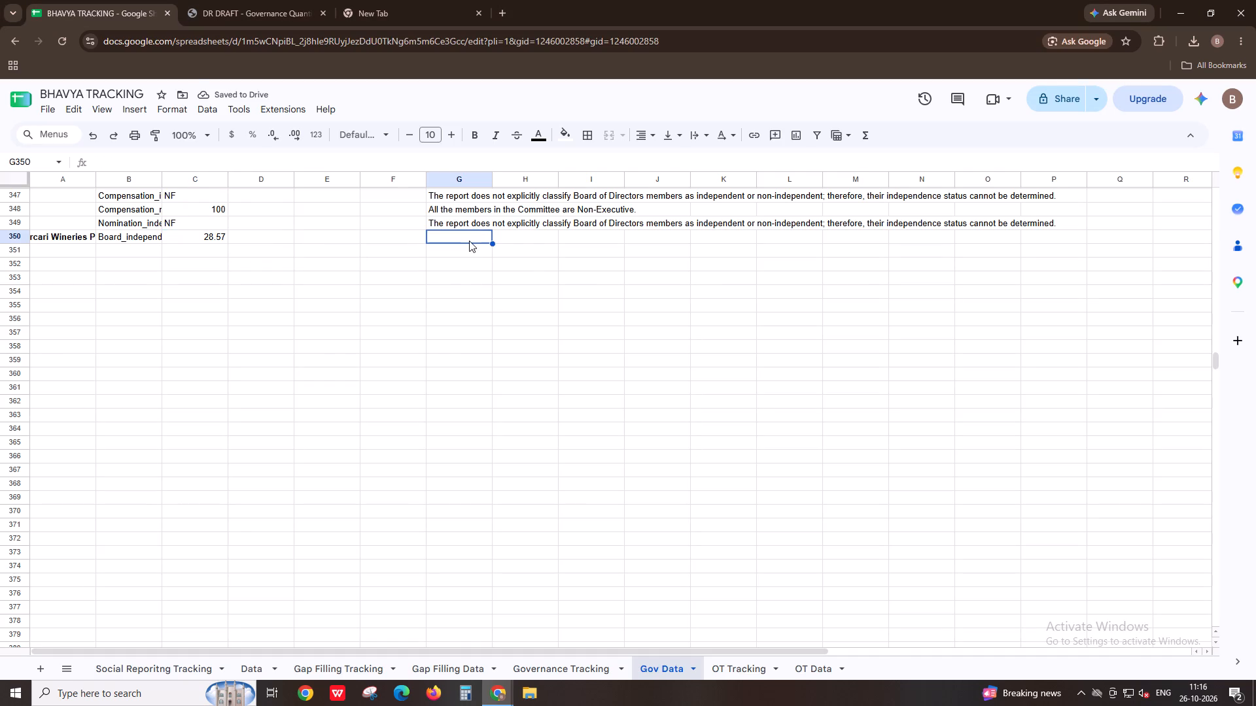
{"action": "key", "text": "ctrl+v"}
{"action": "key", "text": "Return"}
{"action": "key", "text": "ctrl+z"}
{"action": "key", "text": "Return"}
{"action": "key", "text": "ctrl+v"}
{"action": "key", "text": "Return"}
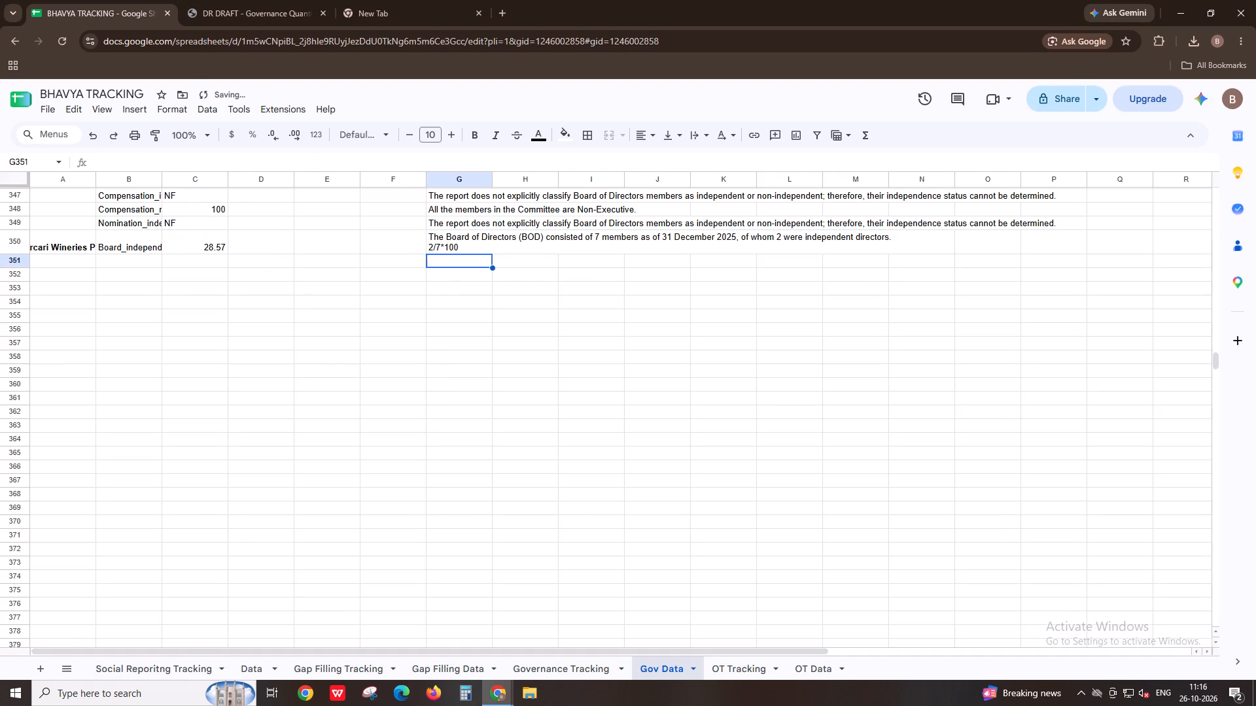
Copy the field name Board_nonexecutive from Igloo into cell B351 of the Gov Data sheet.
{"action": "key", "text": "alt+Tab"}
{"action": "left_click", "coordinate": [773, 304]}
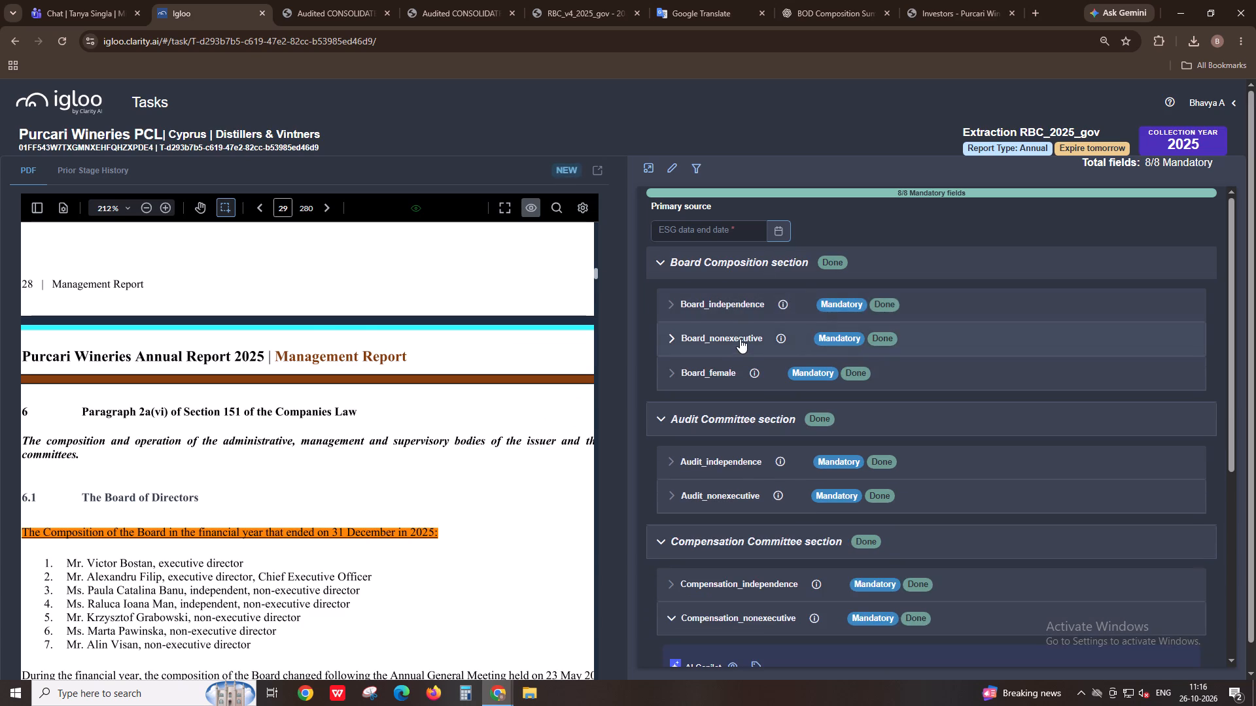
{"action": "left_click", "coordinate": [740, 339], "text": "alt"}
{"action": "key", "text": "alt+Tab"}
{"action": "left_click", "coordinate": [124, 258]}
{"action": "key", "text": "v"}
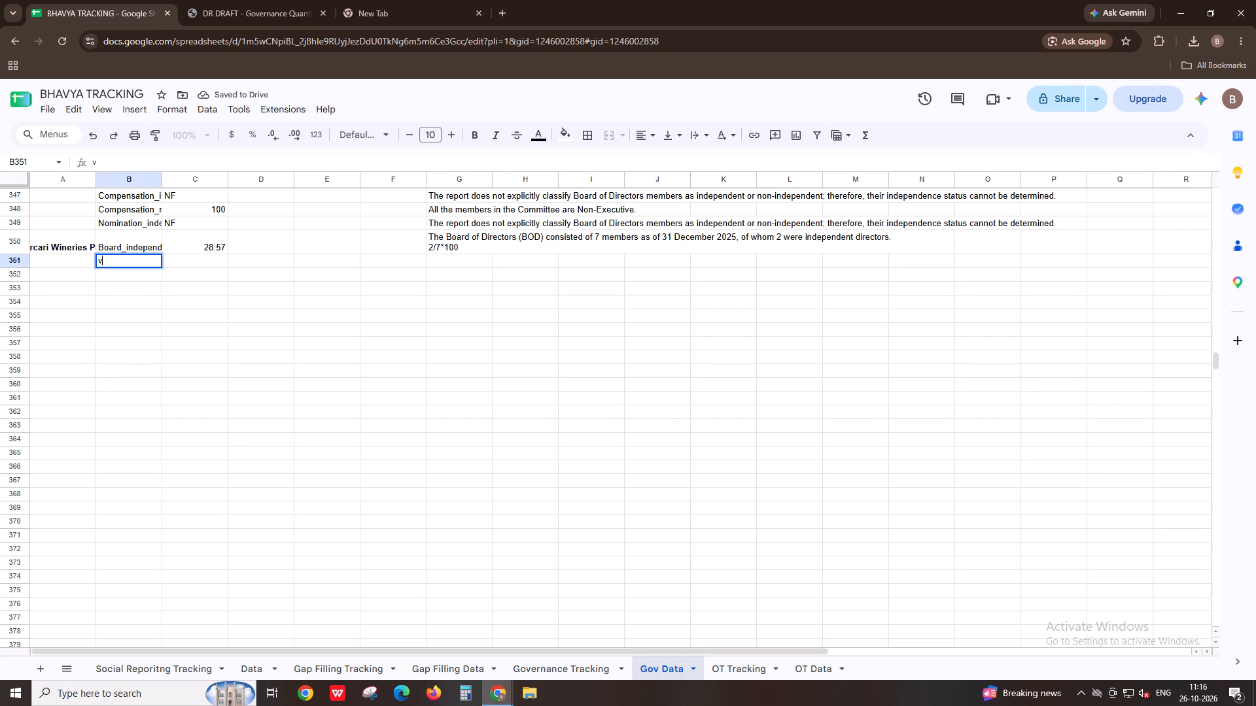
{"action": "key", "text": "BackSpace"}
{"action": "key", "text": "ctrl+v"}
{"action": "key", "text": "Return"}
{"action": "key", "text": "alt+Tab"}
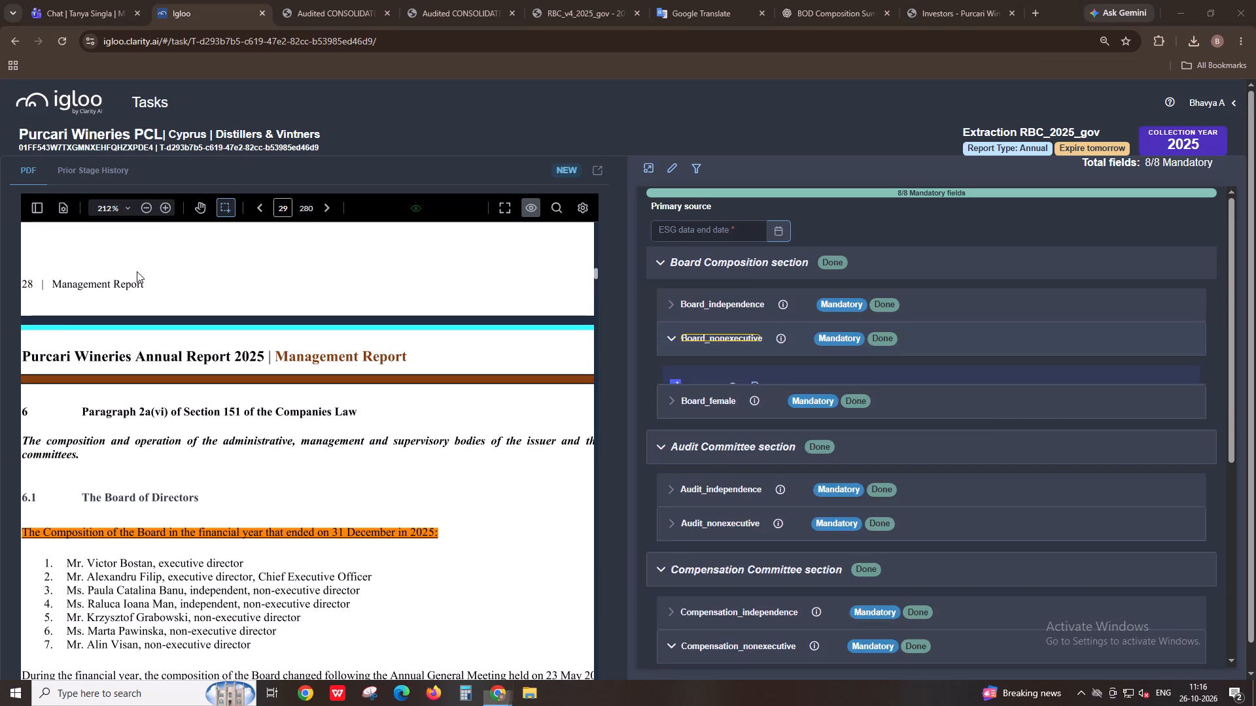
{"action": "key", "text": "alt+Tab"}
{"action": "left_click", "coordinate": [137, 271]}
{"action": "left_click", "coordinate": [135, 252]}
{"action": "left_click", "coordinate": [128, 267]}
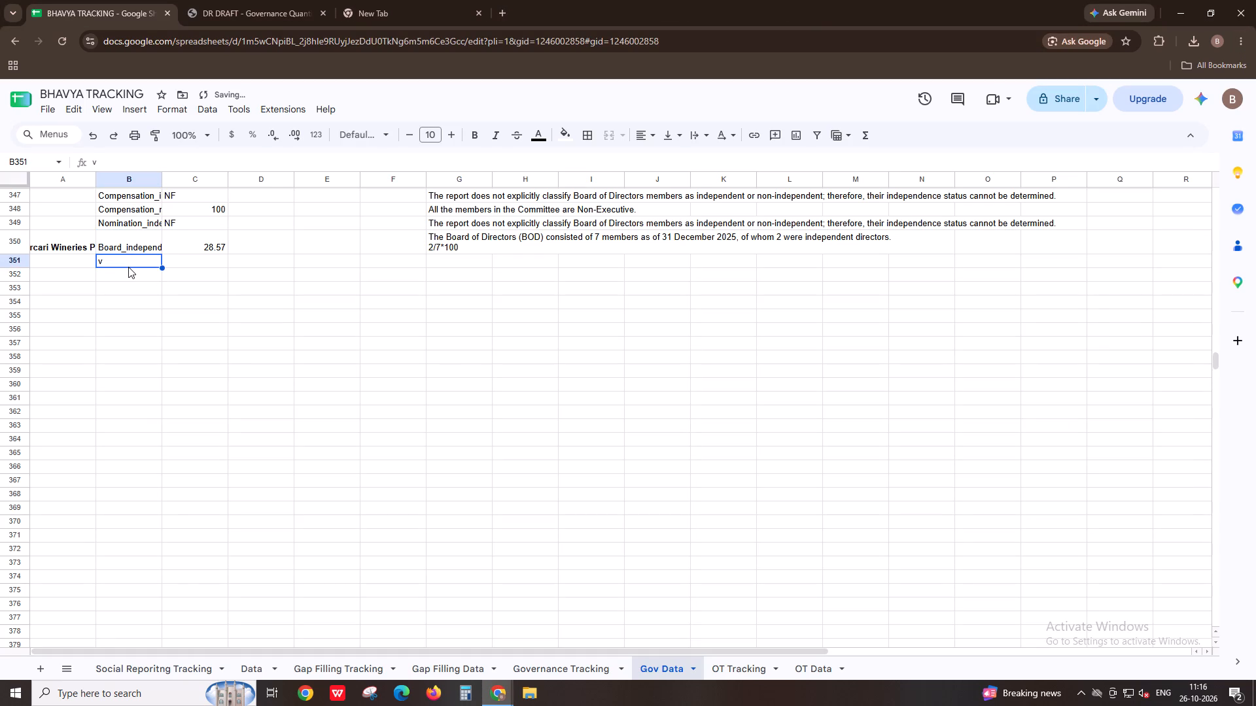
{"action": "key", "text": "ctrl+v"}
Copy the Board_nonexecutive value 71.43 from Igloo into cell C351 of the Gov Data sheet.
{"action": "key", "text": "alt+Tab"}
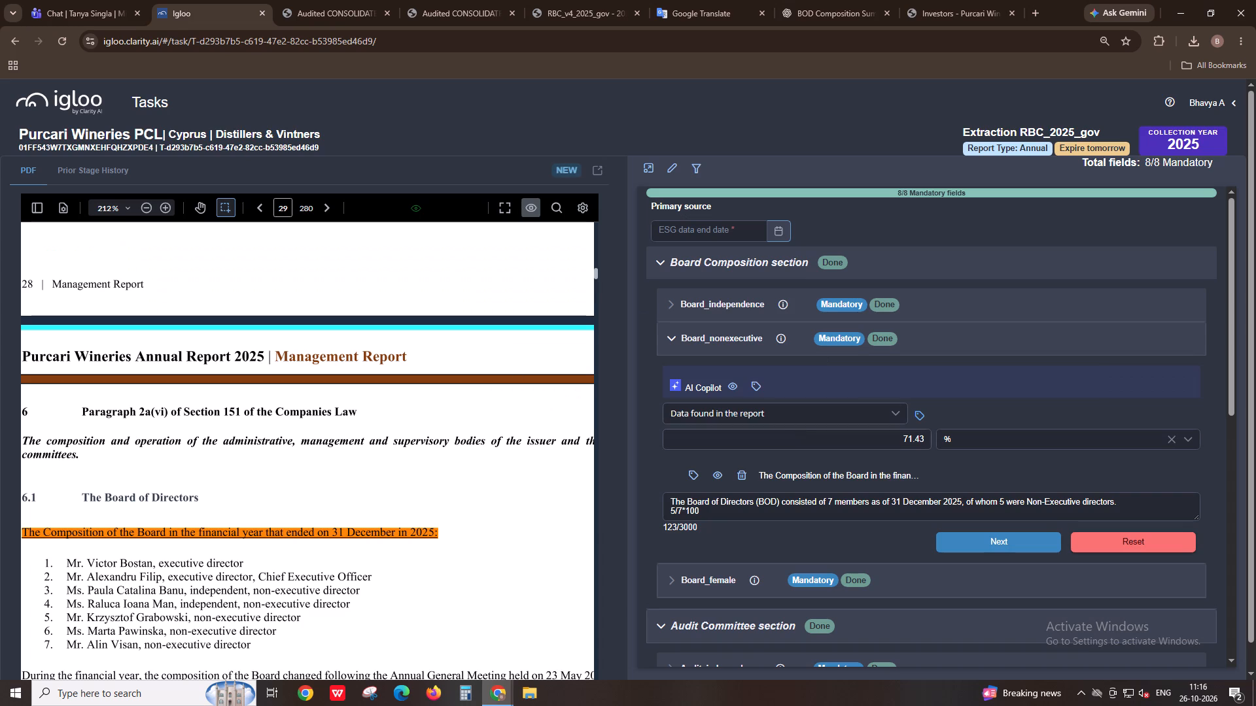
{"action": "left_click", "coordinate": [788, 437], "text": "alt"}
{"action": "key", "text": "alt+Tab"}
{"action": "left_click", "coordinate": [216, 263]}
{"action": "key", "text": "ctrl+v"}
Copy the Board_nonexecutive comment, including its 5/7*100 calculation, from Igloo into the single cell G351 of Gov Data.
{"action": "key", "text": "alt+Tab"}
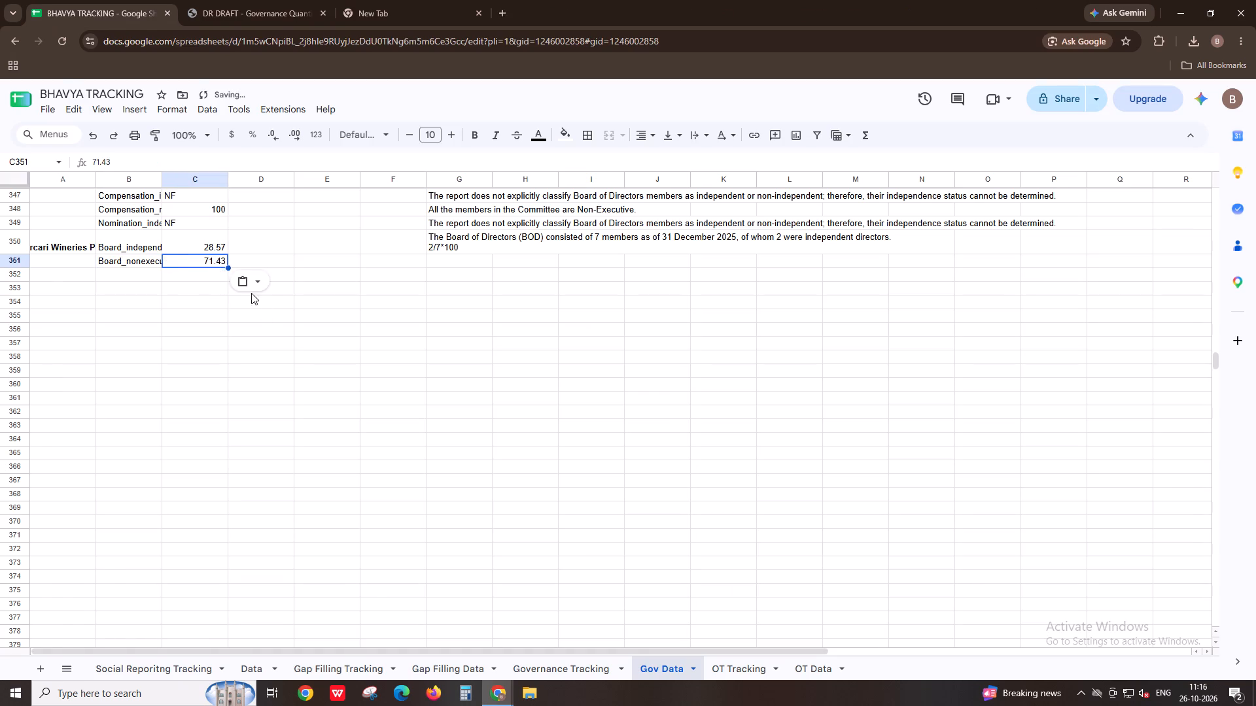
{"action": "left_click", "coordinate": [848, 509], "text": "alt"}
{"action": "key", "text": "alt+Tab"}
{"action": "left_click", "coordinate": [425, 262]}
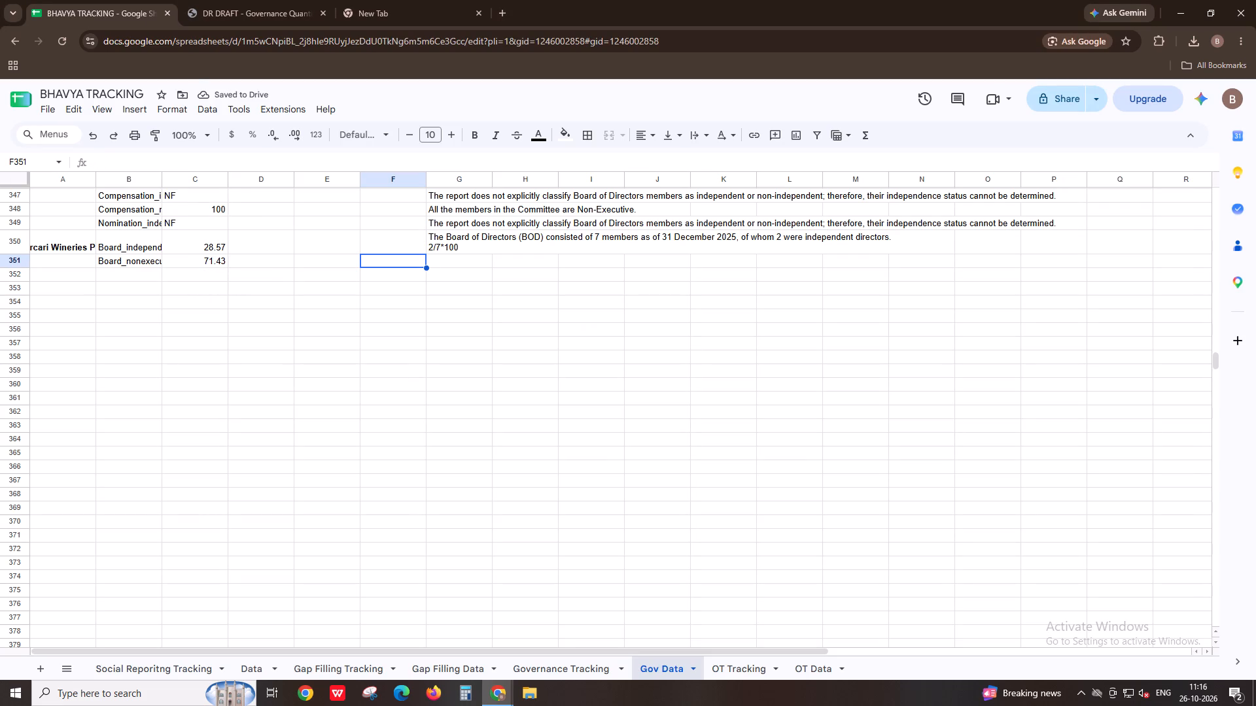
{"action": "key", "text": "Right"}
{"action": "key", "text": "Return"}
{"action": "key", "text": "ctrl+v"}
{"action": "key", "text": "Return"}
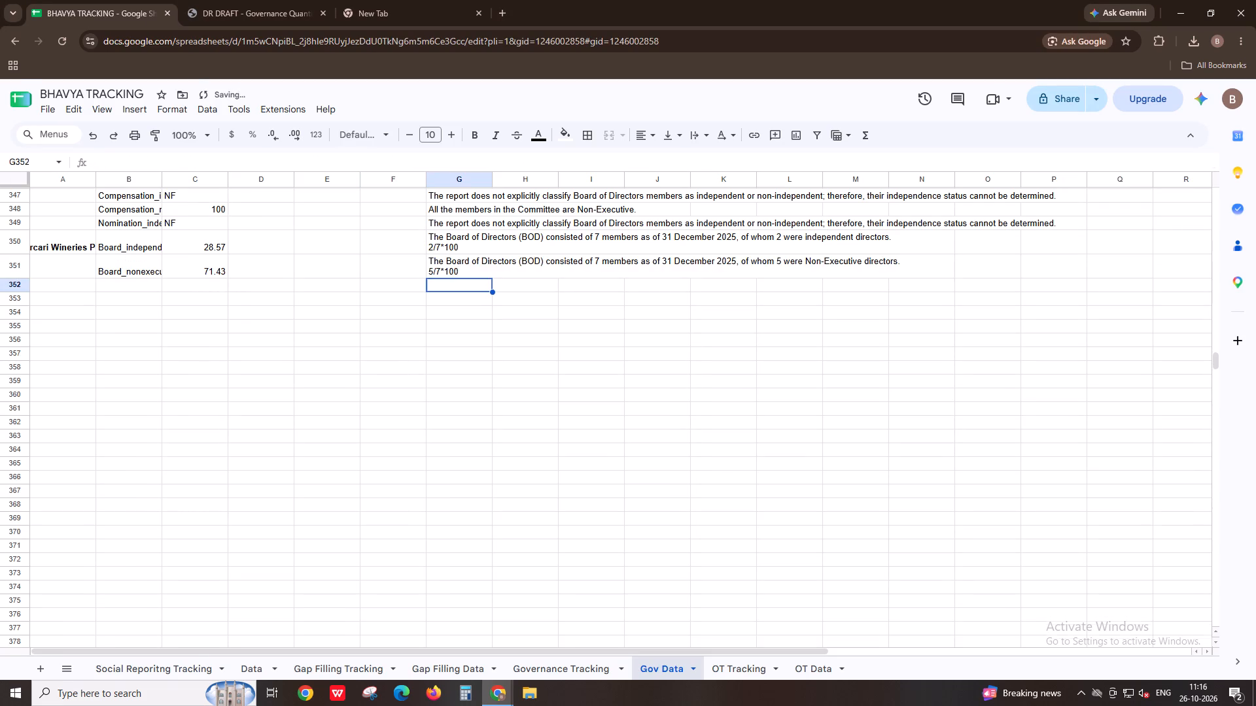
Copy the field name Board_female from Igloo into cell B352 of the Gov Data sheet.
{"action": "key", "text": "alt+Tab"}
{"action": "left_click", "coordinate": [741, 335]}
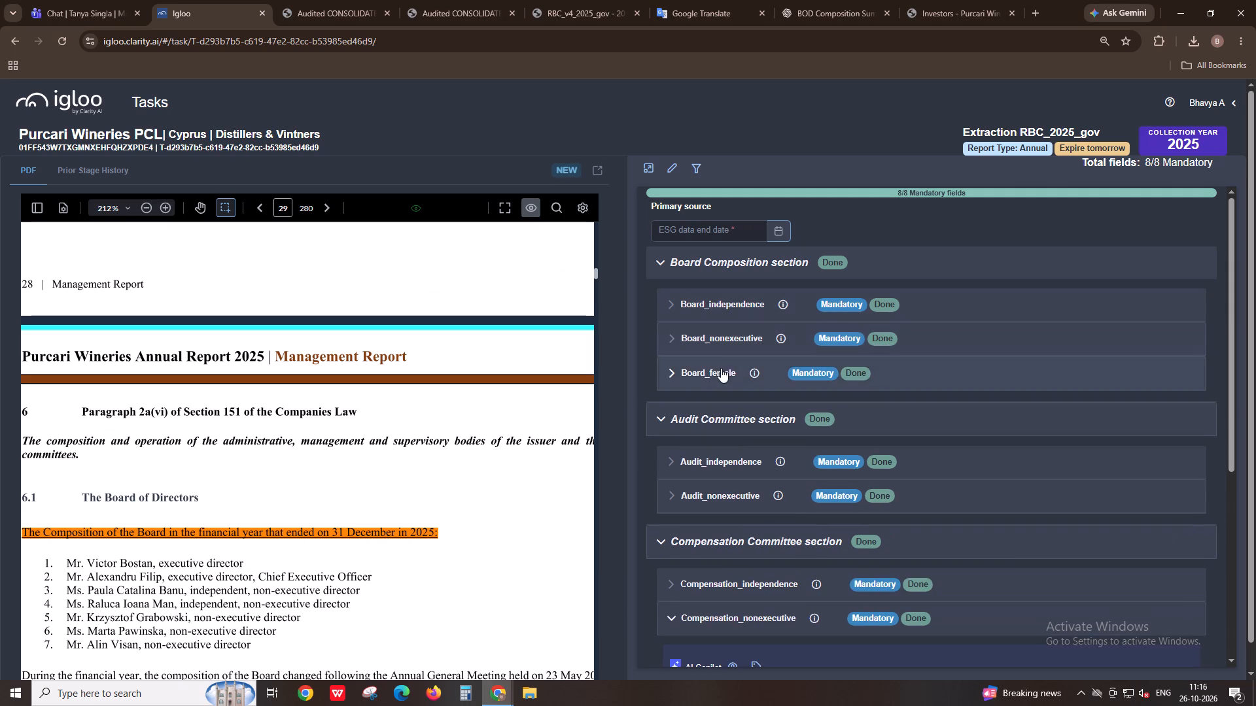
{"action": "left_click", "coordinate": [719, 373], "text": "alt"}
{"action": "key", "text": "alt+Tab"}
{"action": "left_click", "coordinate": [114, 277]}
{"action": "left_click", "coordinate": [115, 284]}
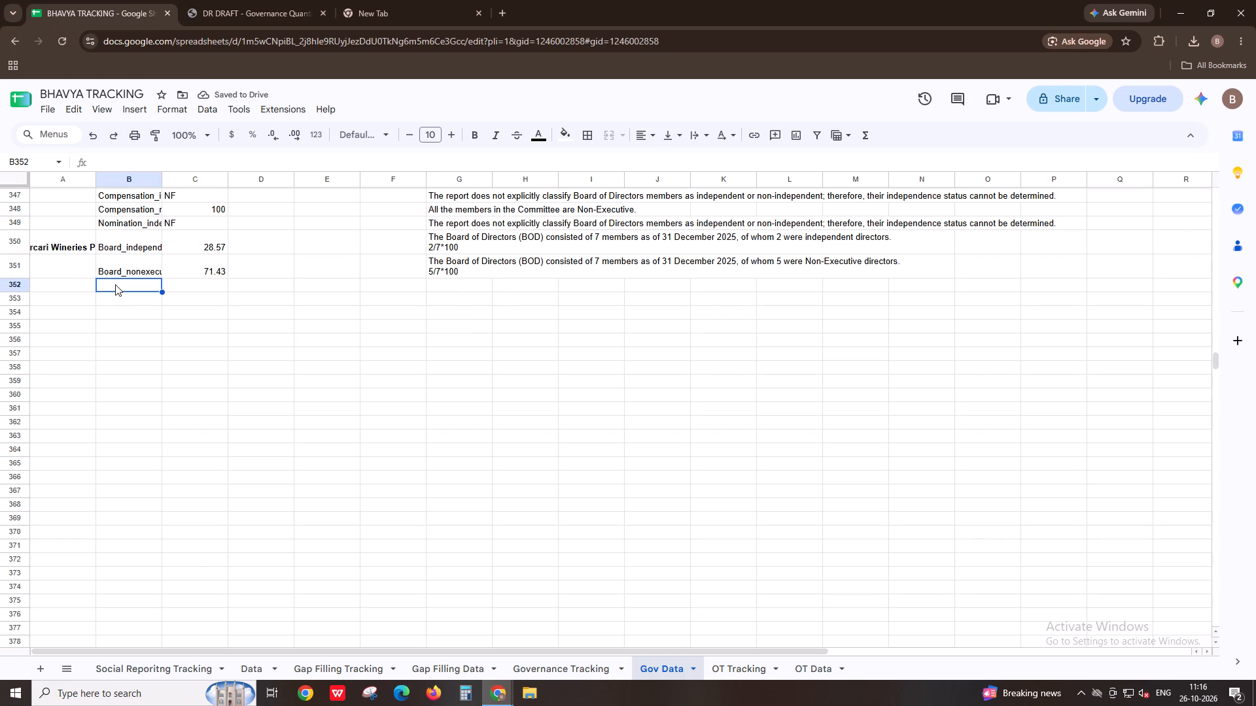
{"action": "key", "text": "ctrl+v"}
Copy the Board_female value 42.86 from Igloo into cell C352 of the Gov Data sheet.
{"action": "key", "text": "alt+Tab"}
{"action": "left_click", "coordinate": [805, 467], "text": "alt"}
{"action": "key", "text": "alt+Tab"}
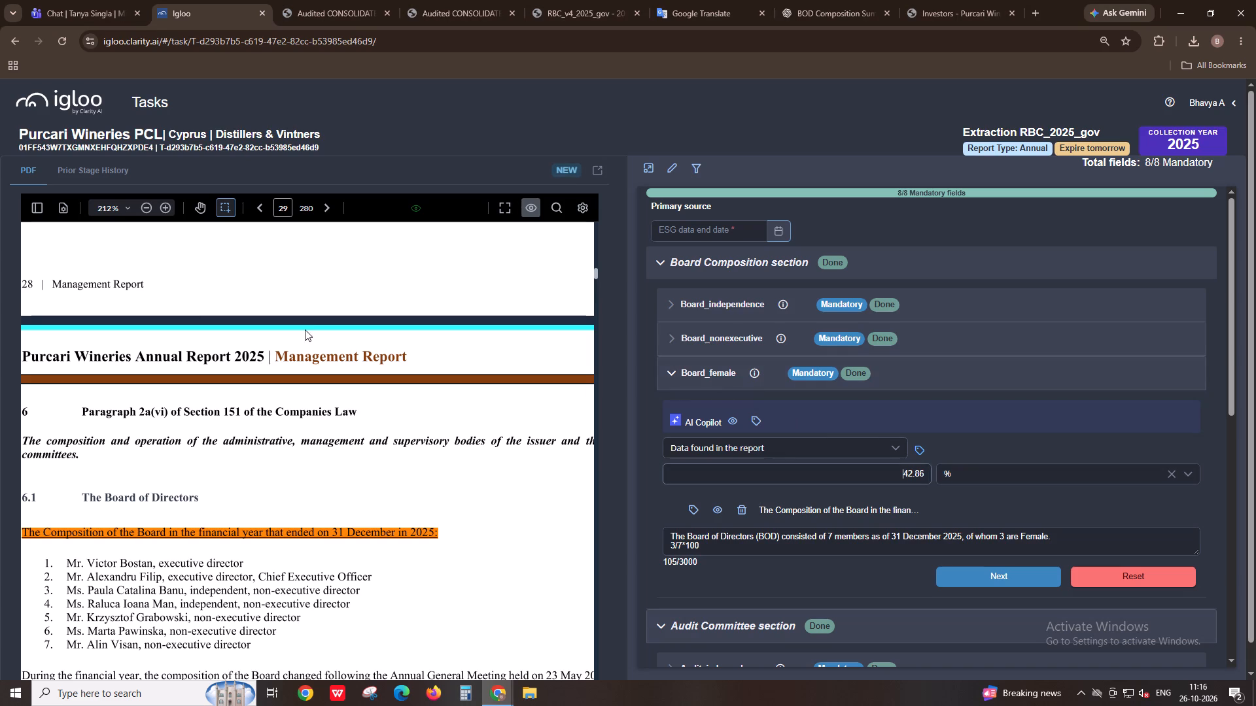
{"action": "left_click", "coordinate": [214, 282]}
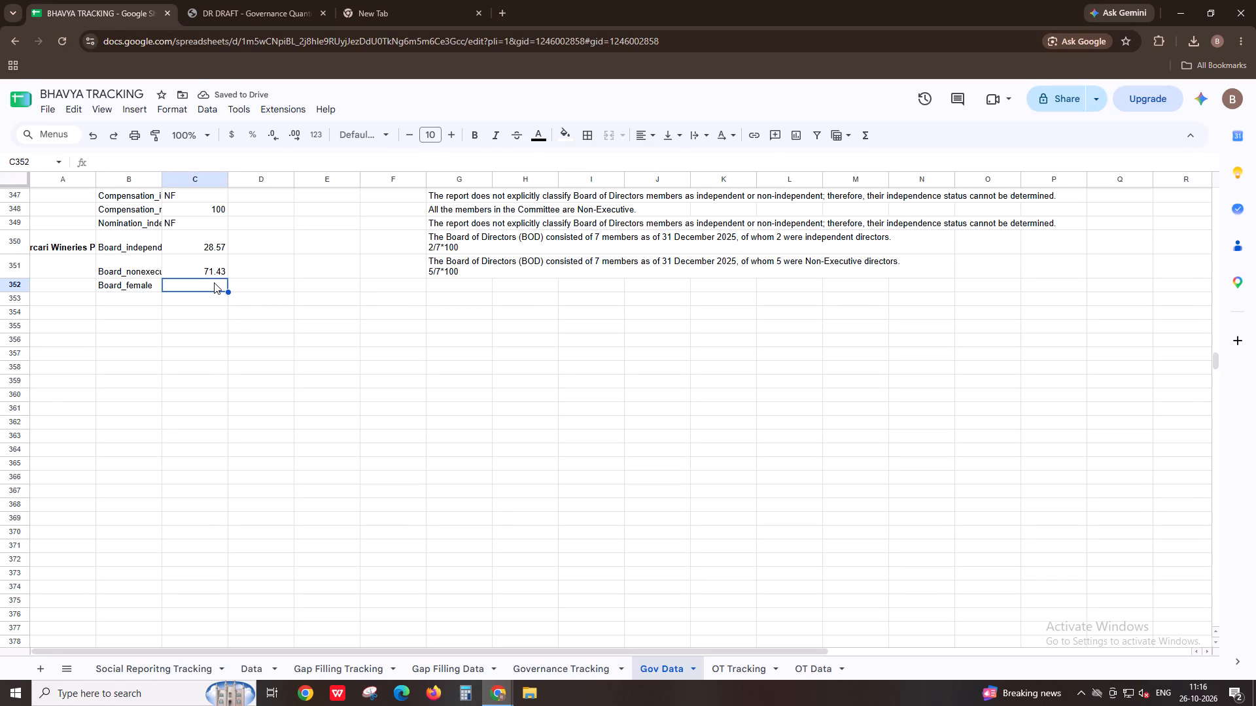
{"action": "key", "text": "ctrl+v"}
Copy the Board_female comment, including its 3/7*100 calculation, from Igloo into the single cell G352 of Gov Data.
{"action": "key", "text": "alt+Tab"}
{"action": "left_click", "coordinate": [889, 545], "text": "alt"}
{"action": "key", "text": "alt+Tab"}
{"action": "left_click", "coordinate": [439, 283]}
{"action": "key", "text": "Return"}
{"action": "key", "text": "ctrl+v"}
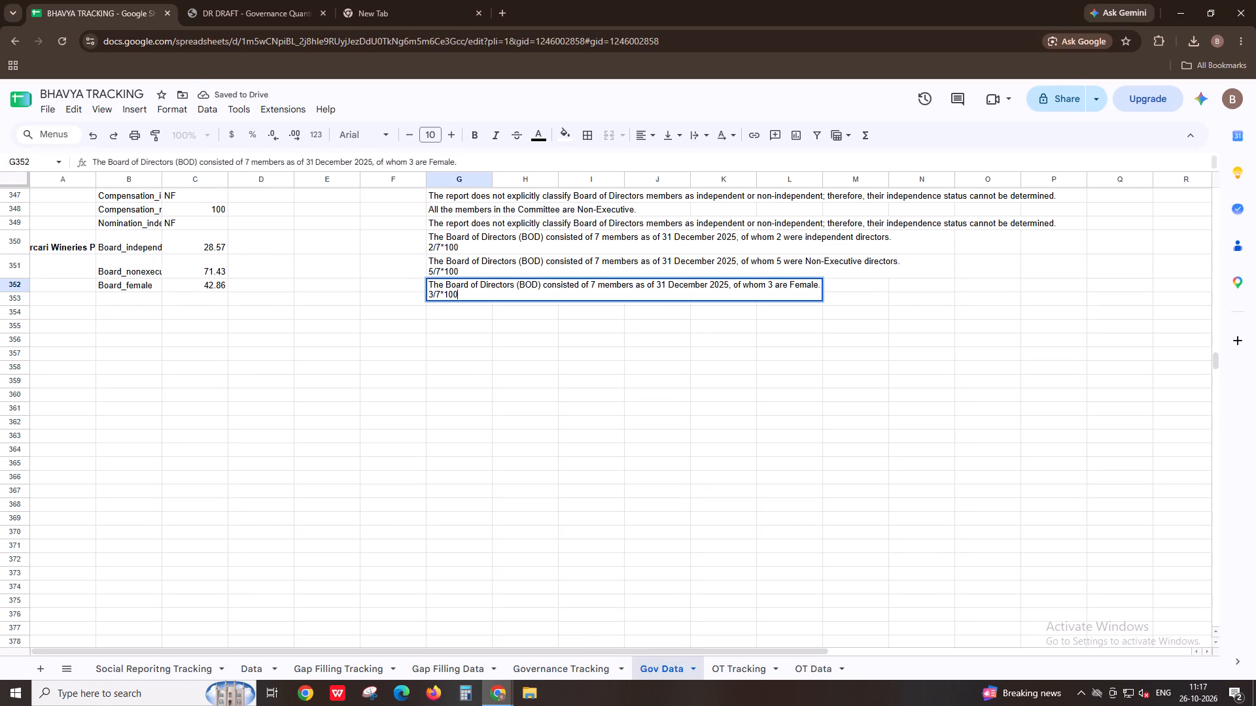
{"action": "key", "text": "Return"}
Copy the field name Audit_independence from Igloo's Audit Committee section into cell B353 of the Gov Data sheet.
{"action": "key", "text": "alt+Tab"}
{"action": "left_click", "coordinate": [891, 282]}
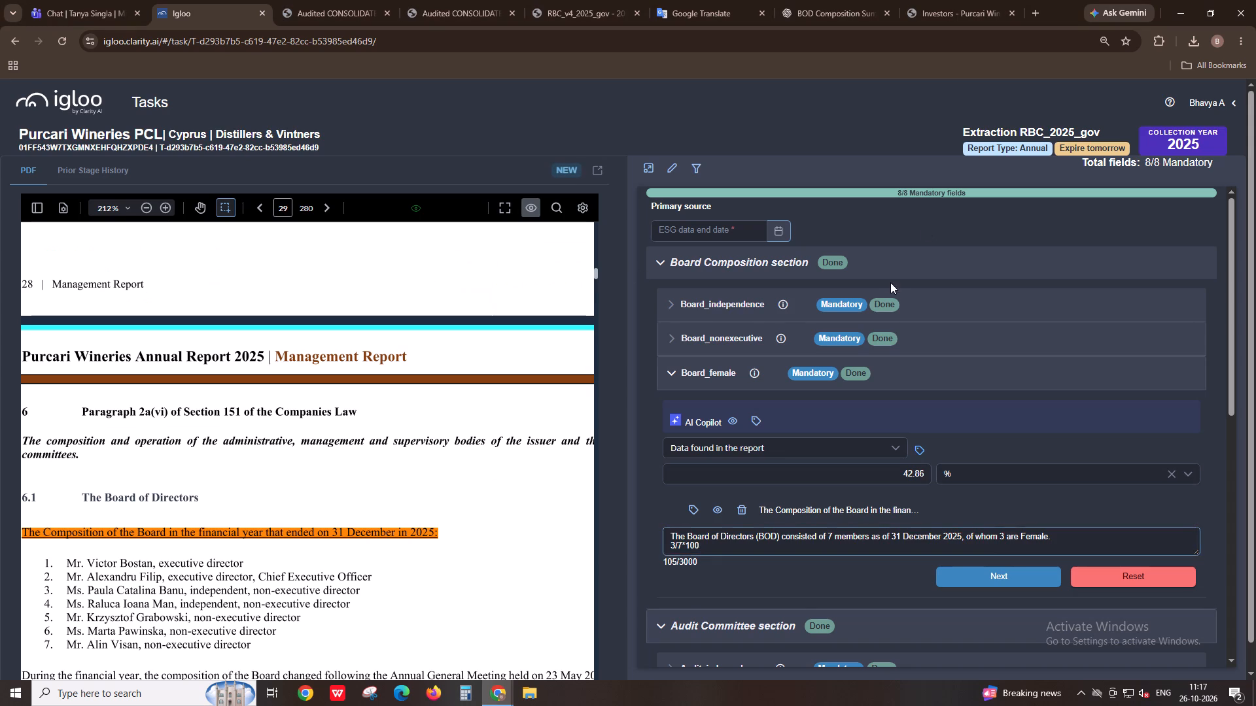
{"action": "left_click", "coordinate": [888, 276]}
{"action": "left_click", "coordinate": [731, 343], "text": "alt"}
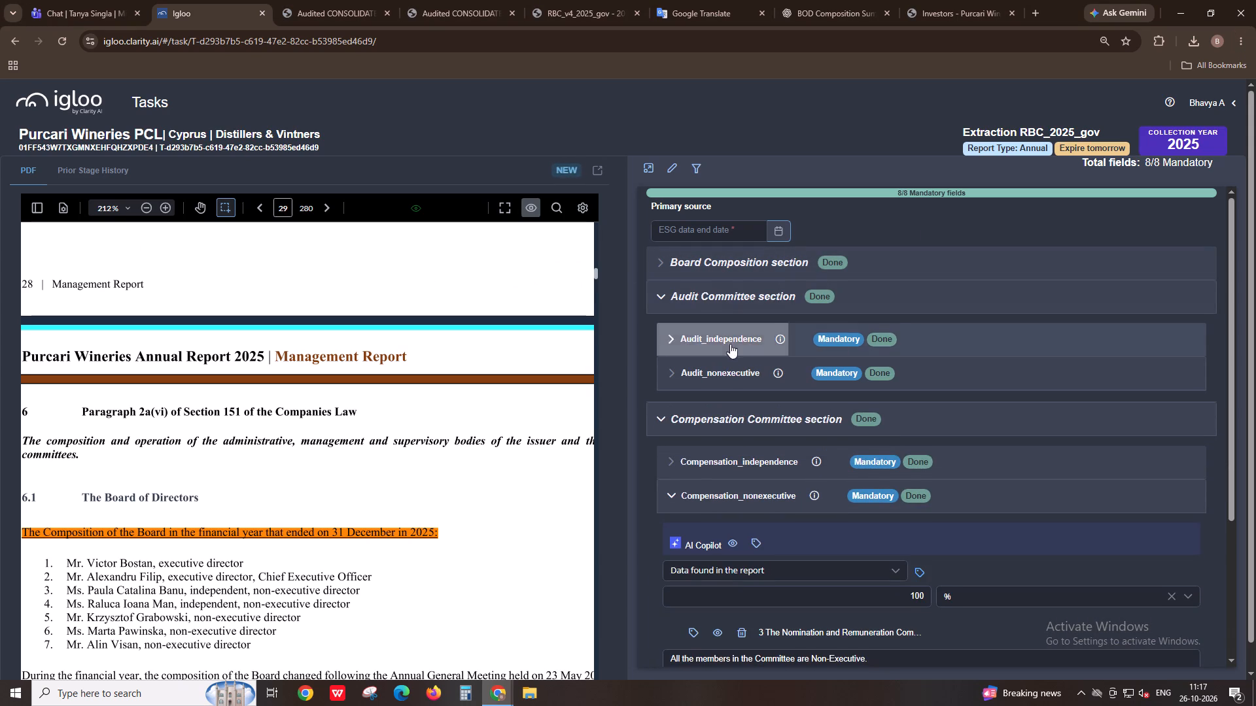
{"action": "key", "text": "alt+Tab"}
{"action": "left_click", "coordinate": [117, 307]}
{"action": "key", "text": "ctrl+v"}
Copy the Audit_independence value 66.67 from Igloo into cell C353 of the Gov Data sheet.
{"action": "key", "text": "alt+Tab"}
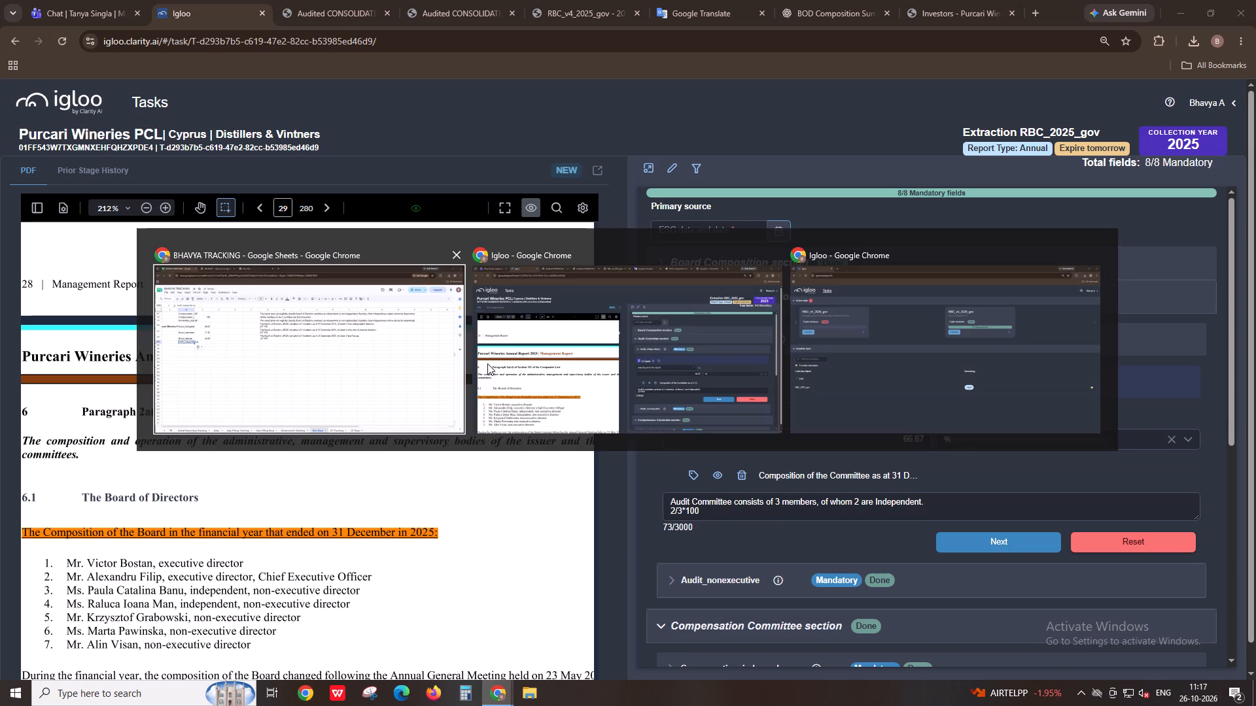
{"action": "left_click", "coordinate": [750, 448], "text": "alt"}
{"action": "key", "text": "alt+Tab"}
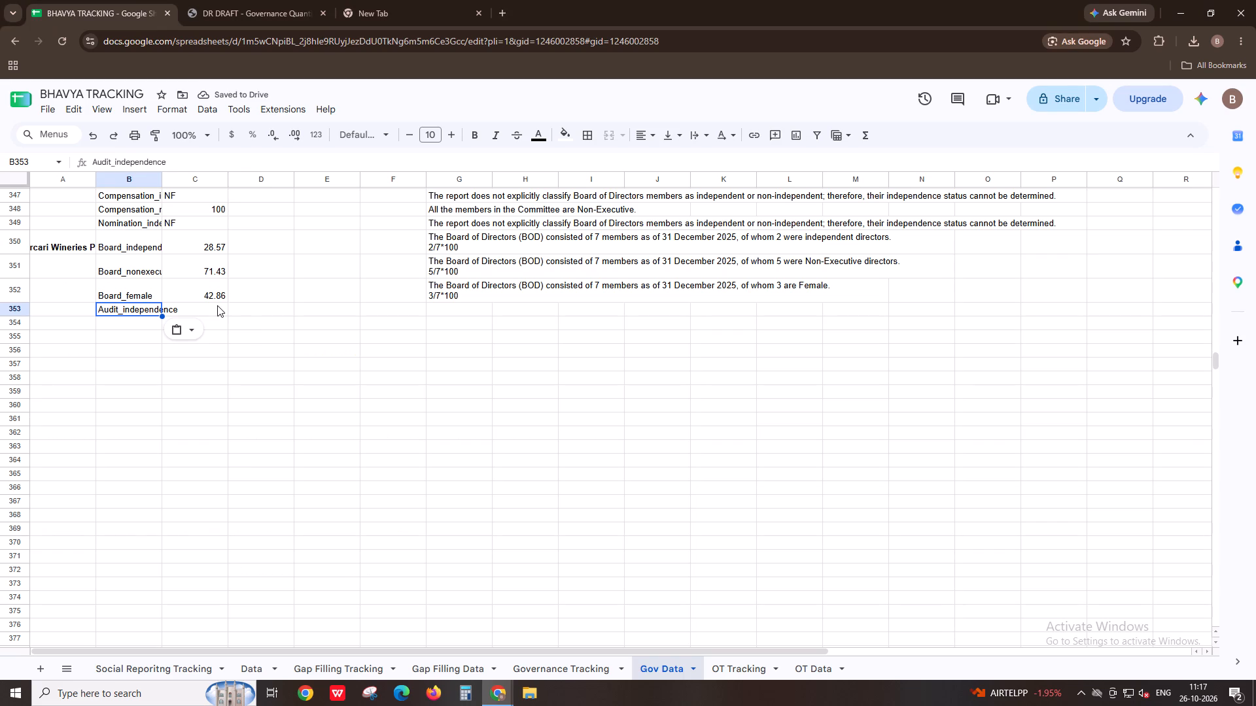
{"action": "left_click", "coordinate": [215, 312]}
{"action": "key", "text": "ctrl+v"}
Copy the Audit_independence comment, including its 2/3*100 calculation, from Igloo into the single cell G353 of Gov Data.
{"action": "key", "text": "alt+Tab"}
{"action": "left_click", "coordinate": [722, 518], "text": "alt"}
{"action": "key", "text": "alt+Tab"}
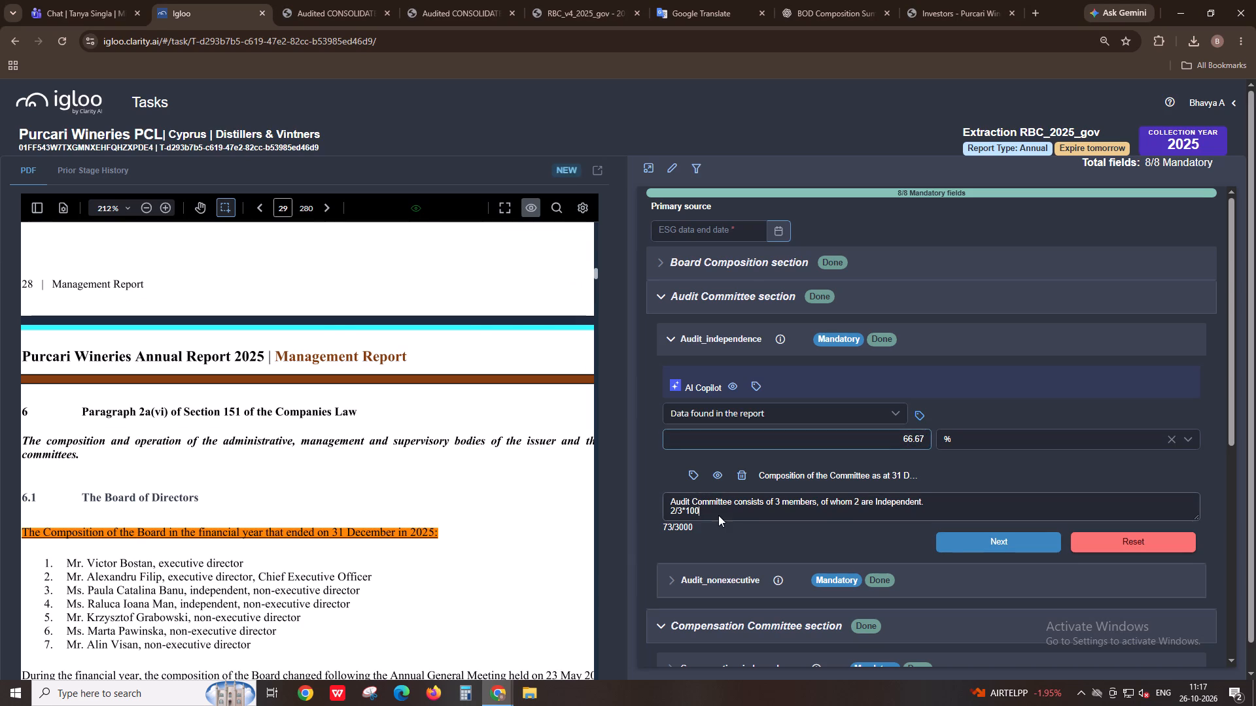
{"action": "left_click", "coordinate": [445, 314]}
{"action": "key", "text": "backslash"}
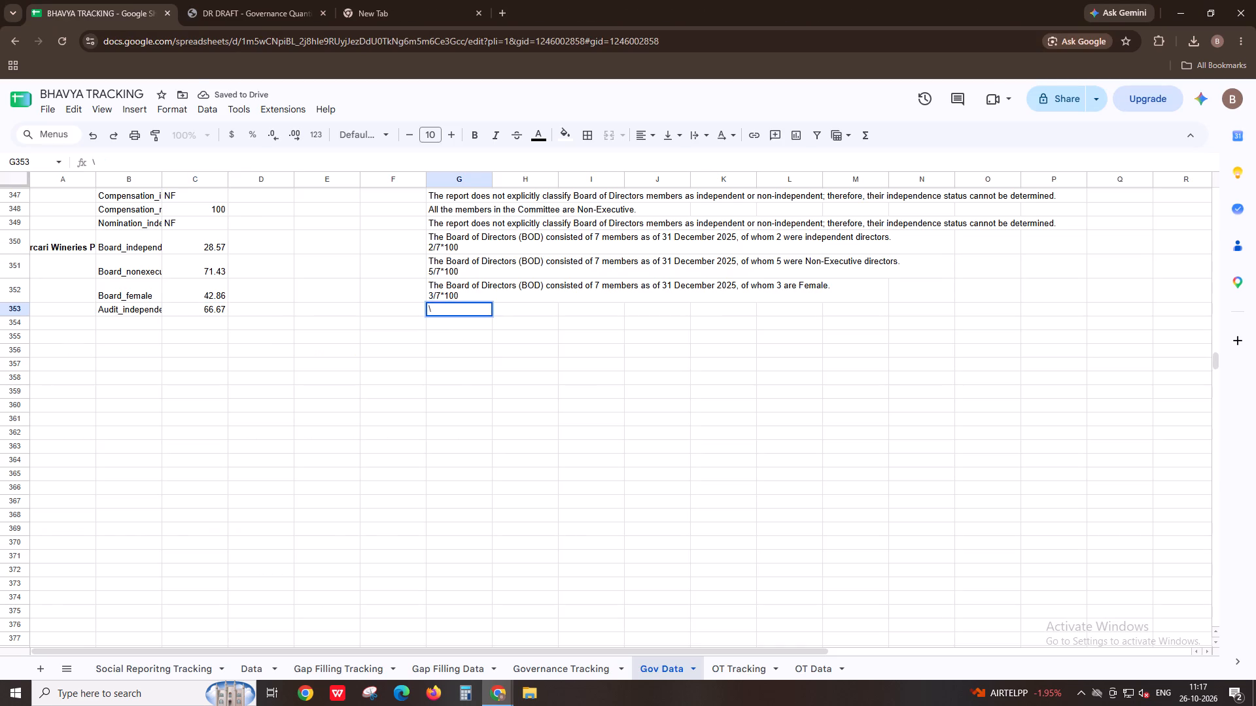
{"action": "key", "text": "BackSpace"}
{"action": "key", "text": "ctrl+v"}
{"action": "key", "text": "Return"}
Copy the field name Audit_nonexecutive from Igloo into cell B354 of the Gov Data sheet.
{"action": "key", "text": "alt+Tab"}
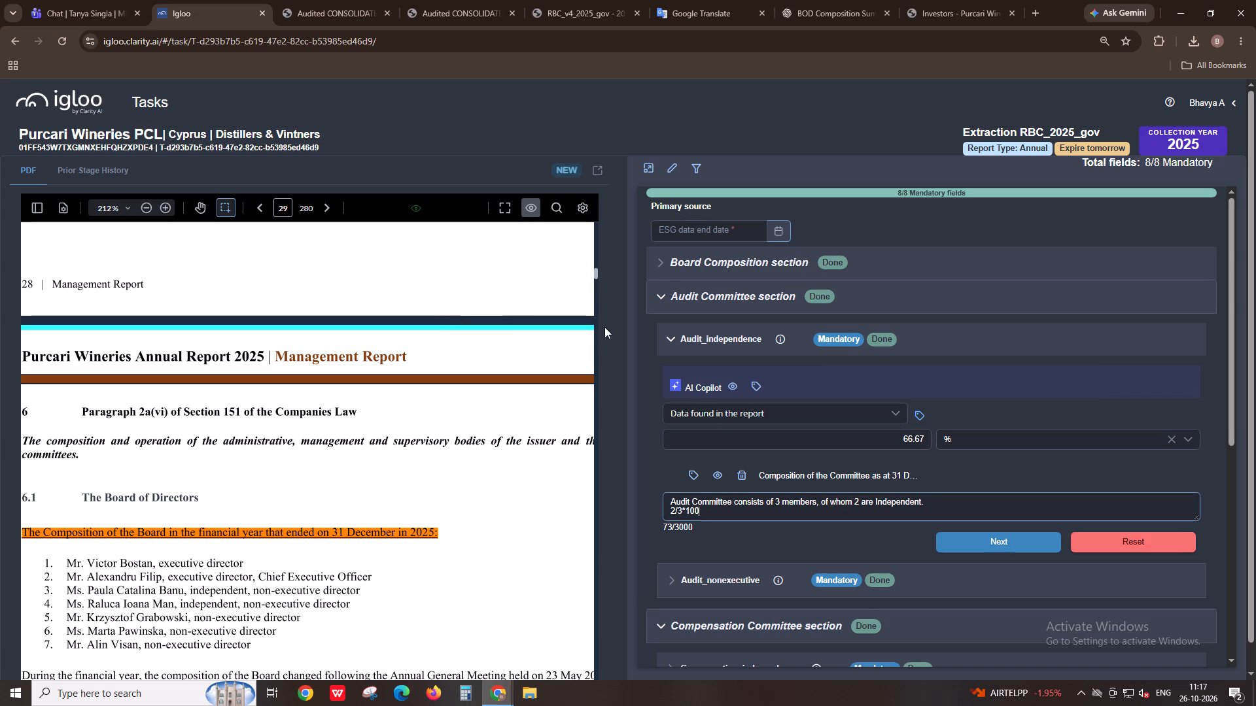
{"action": "left_click", "coordinate": [810, 352]}
{"action": "left_click", "coordinate": [725, 373], "text": "alt"}
{"action": "key", "text": "alt+Tab"}
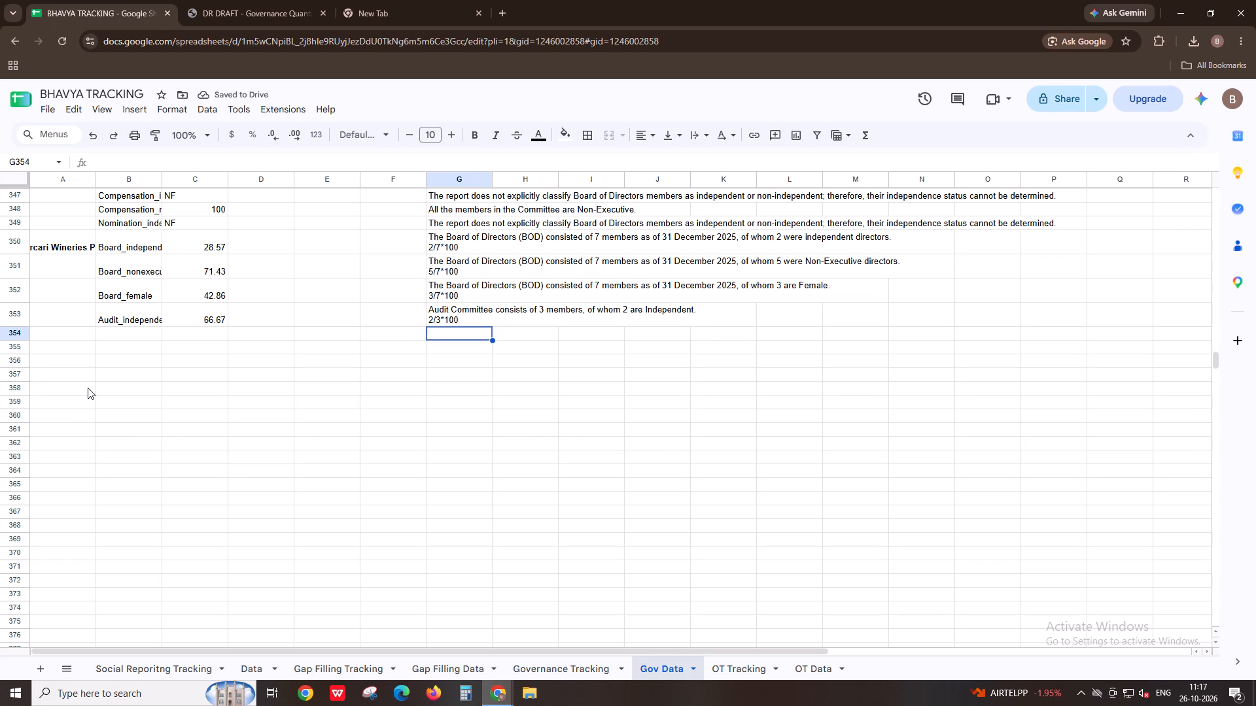
{"action": "left_click", "coordinate": [120, 337]}
{"action": "key", "text": "ctrl+v"}
Copy the Audit_nonexecutive value 100 from Igloo into cell C354 of the Gov Data sheet.
{"action": "key", "text": "Tab"}
{"action": "key", "text": "alt+Tab"}
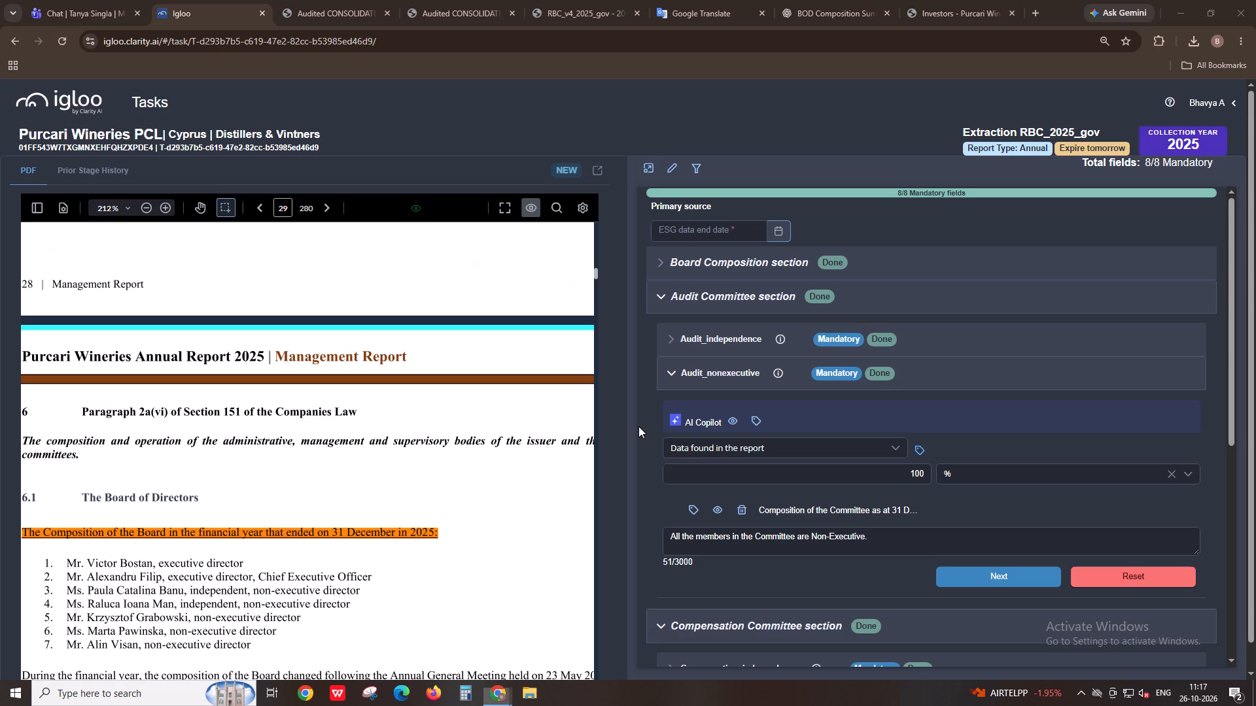
{"action": "left_click", "coordinate": [731, 479], "text": "alt"}
{"action": "key", "text": "alt+Tab"}
{"action": "key", "text": "ctrl+v"}
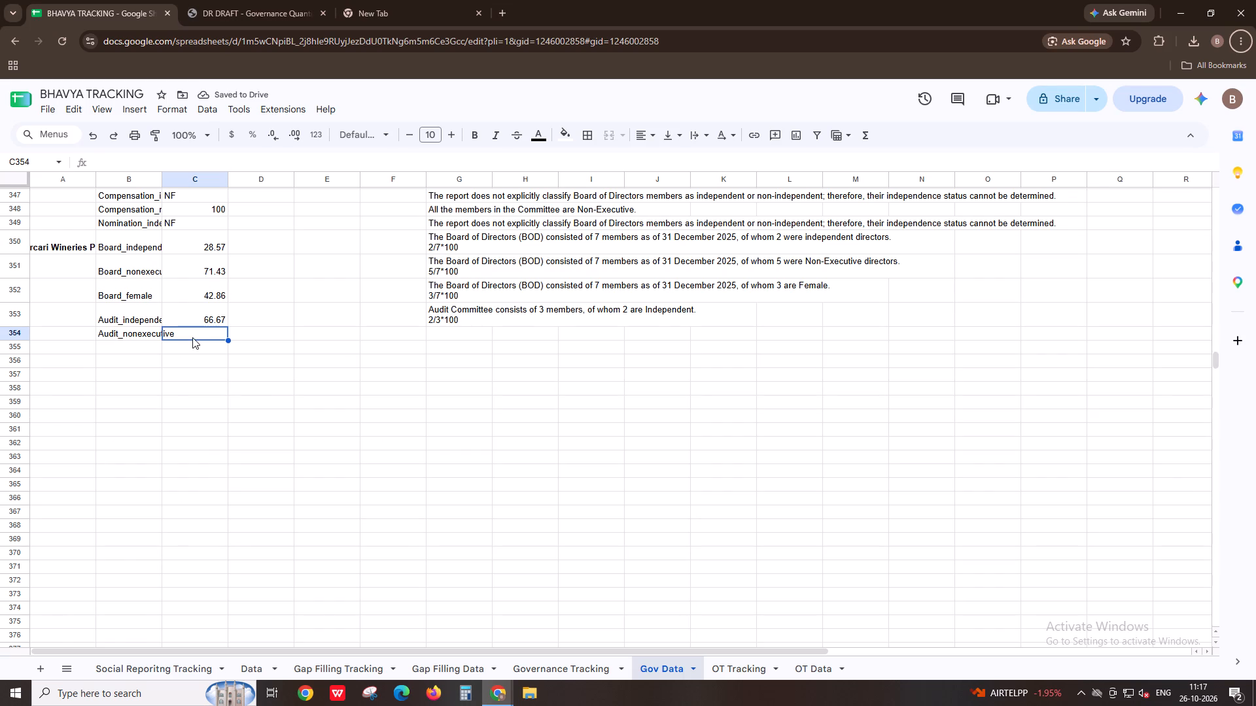
{"action": "key", "text": "alt+Tab"}
{"action": "key", "text": "alt+Tab"}
{"action": "left_click", "coordinate": [203, 331]}
{"action": "key", "text": "ctrl+v"}
Copy the Audit_nonexecutive comment about all Committee members being Non-Executive from Igloo into cell G354 of Gov Data.
{"action": "key", "text": "alt+Tab"}
{"action": "left_click", "coordinate": [738, 534], "text": "alt"}
{"action": "key", "text": "alt+Tab"}
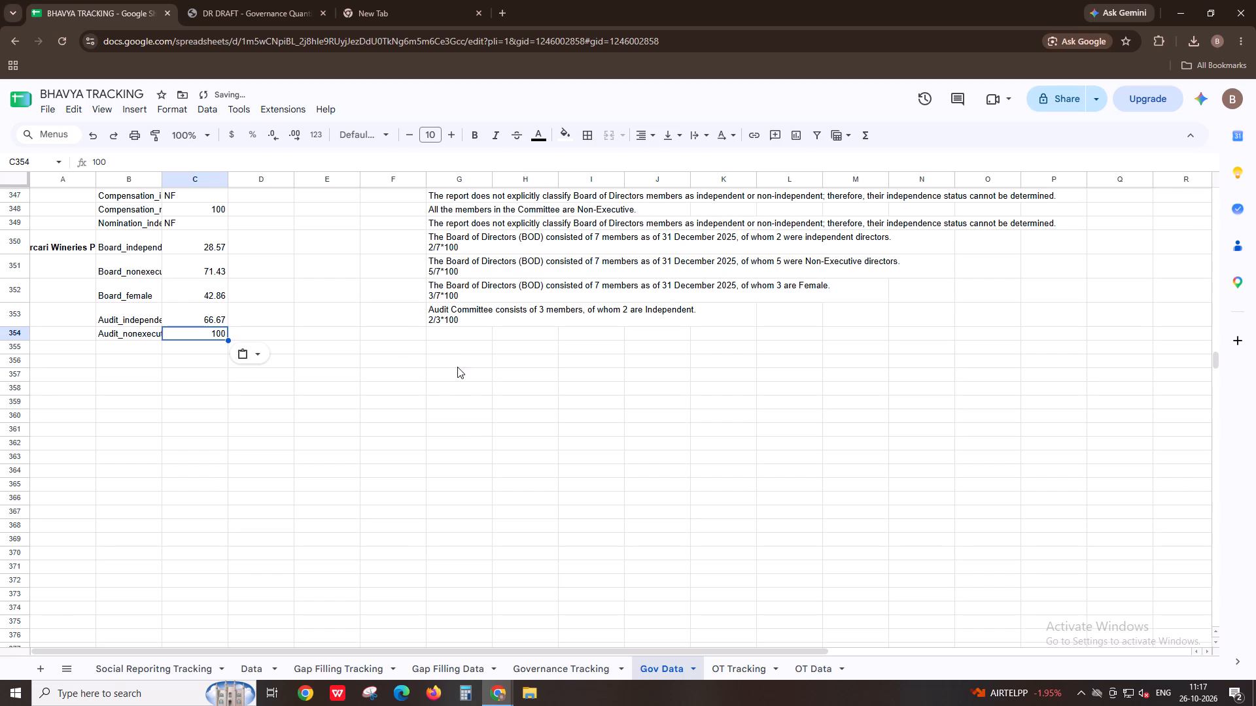
{"action": "left_click", "coordinate": [434, 329]}
{"action": "key", "text": "ctrl+v"}
Copy the field name Compensation_independence from Igloo's Compensation Committee section into cell B355 of the Gov Data sheet.
{"action": "key", "text": "alt+Tab"}
{"action": "left_click", "coordinate": [723, 291]}
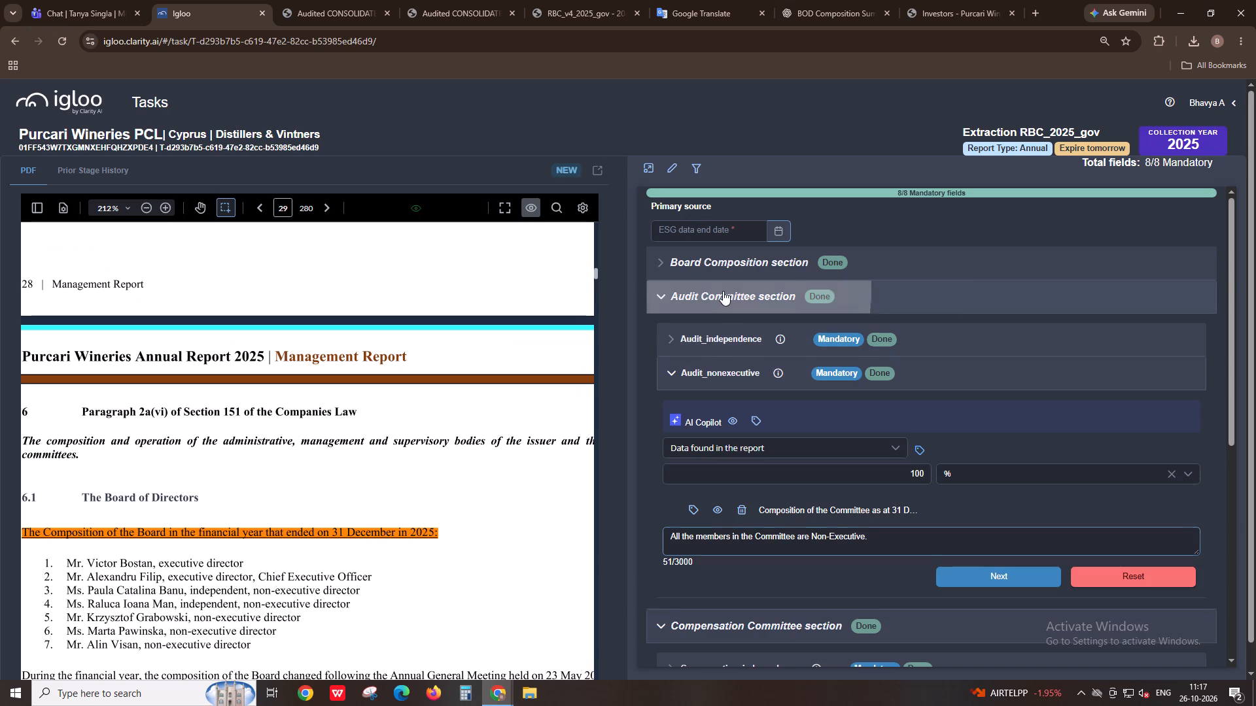
{"action": "double_click", "coordinate": [723, 316]}
{"action": "left_click", "coordinate": [723, 372], "text": "alt"}
{"action": "key", "text": "alt+Tab"}
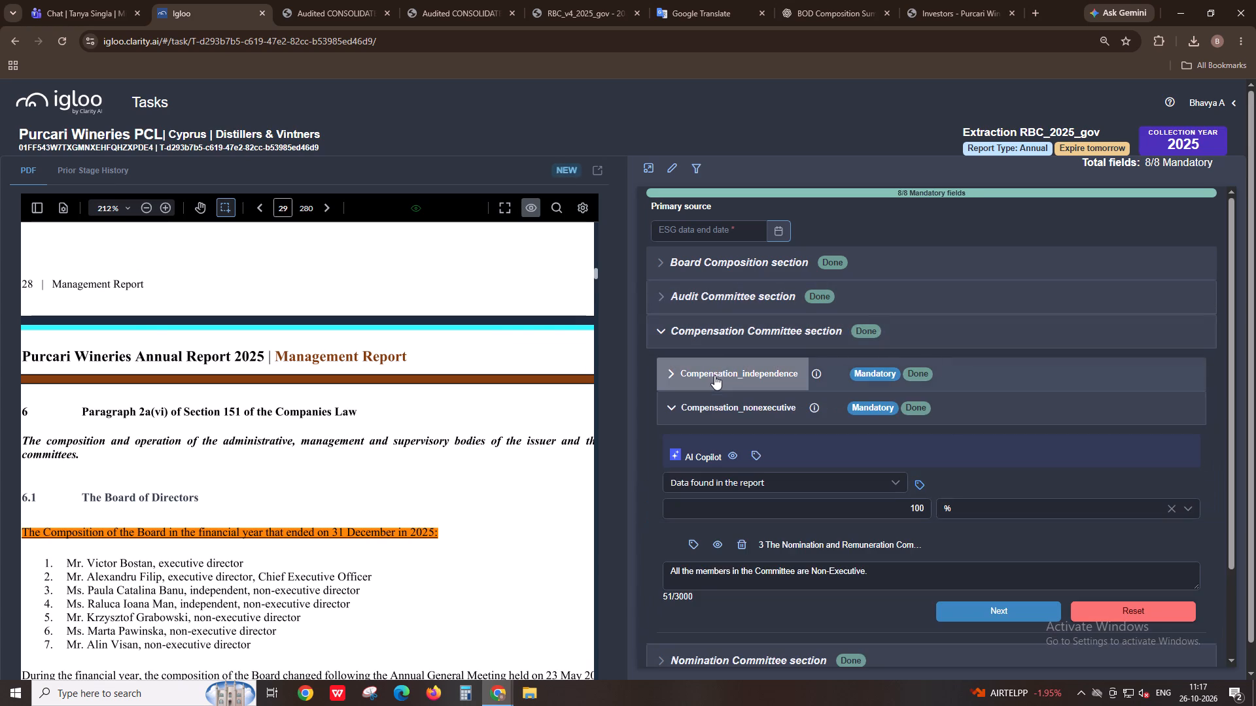
{"action": "left_click", "coordinate": [121, 346]}
{"action": "key", "text": "ctrl+v"}
Copy the Compensation_independence value 50 from Igloo into cell C355 of the Gov Data sheet.
{"action": "key", "text": "alt+Tab"}
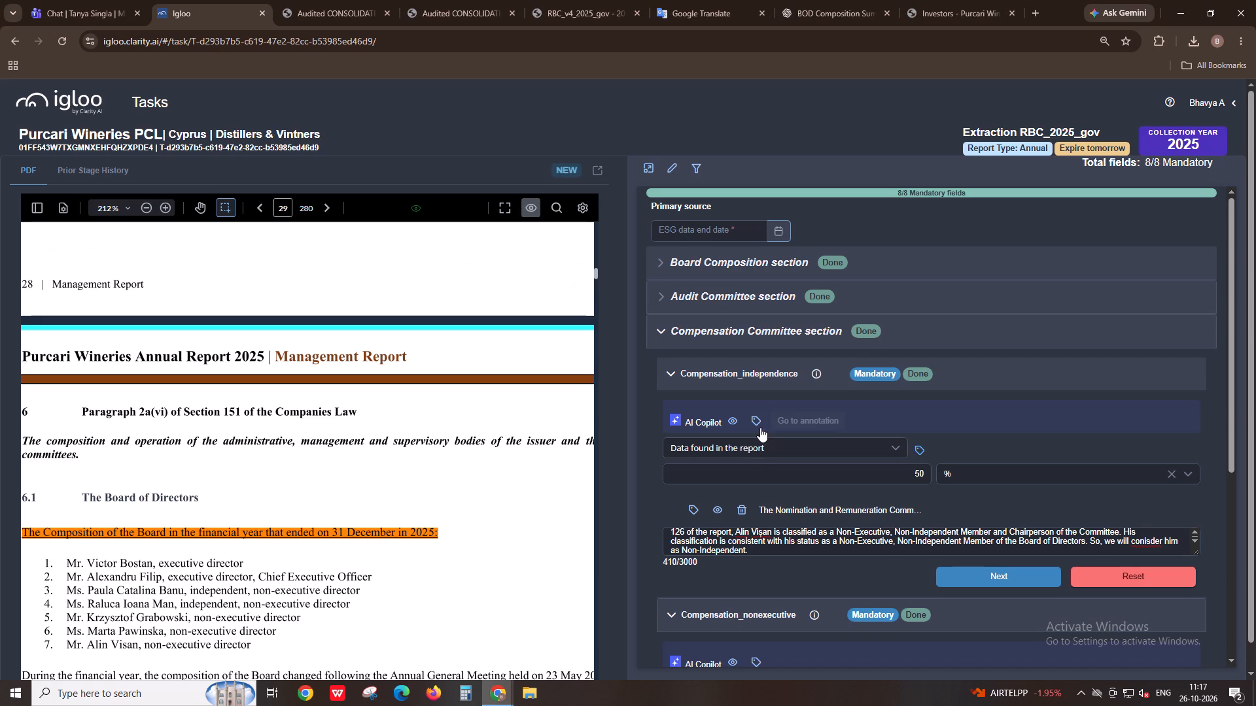
{"action": "left_click", "coordinate": [756, 471], "text": "alt"}
{"action": "key", "text": "alt+Tab"}
{"action": "left_click", "coordinate": [204, 348]}
{"action": "key", "text": "ctrl+v"}
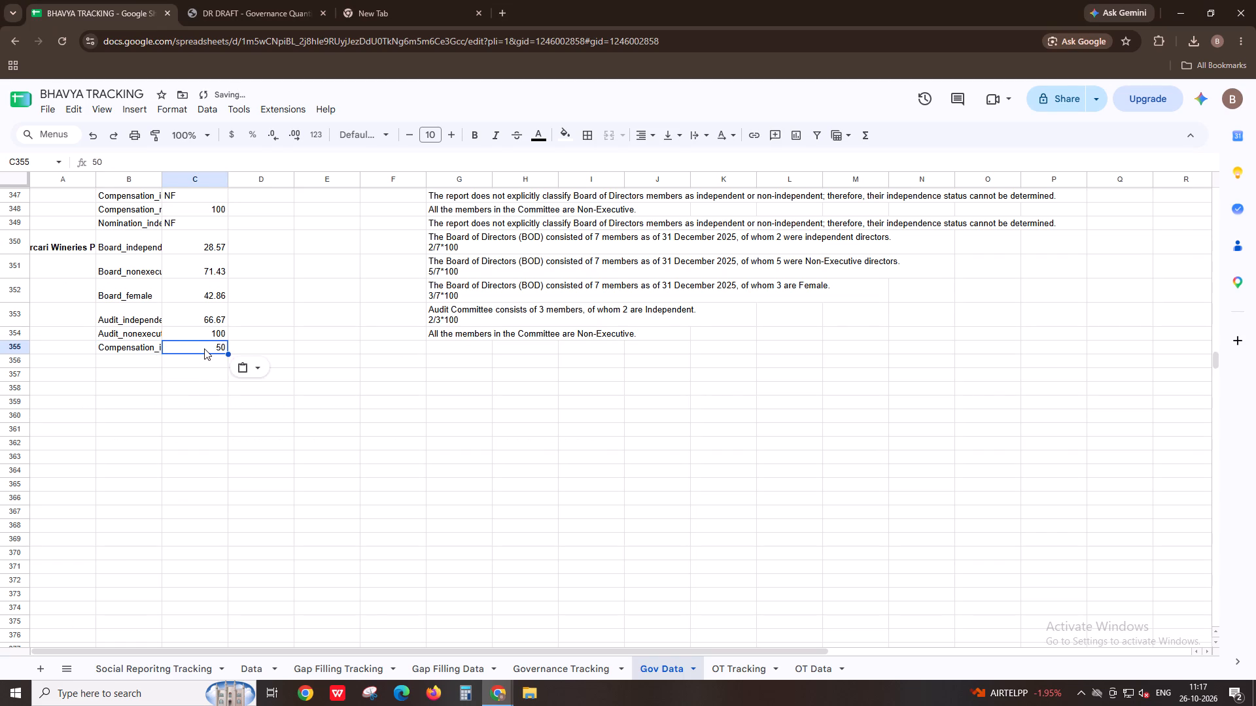
Copy the Compensation_independence comment on the Nomination and Remuneration Committee's members from Igloo into the single cell G355 of Gov Data.
{"action": "key", "text": "alt+Tab"}
{"action": "left_click", "coordinate": [795, 533], "text": "alt"}
{"action": "key", "text": "alt+Tab"}
{"action": "left_click", "coordinate": [455, 348]}
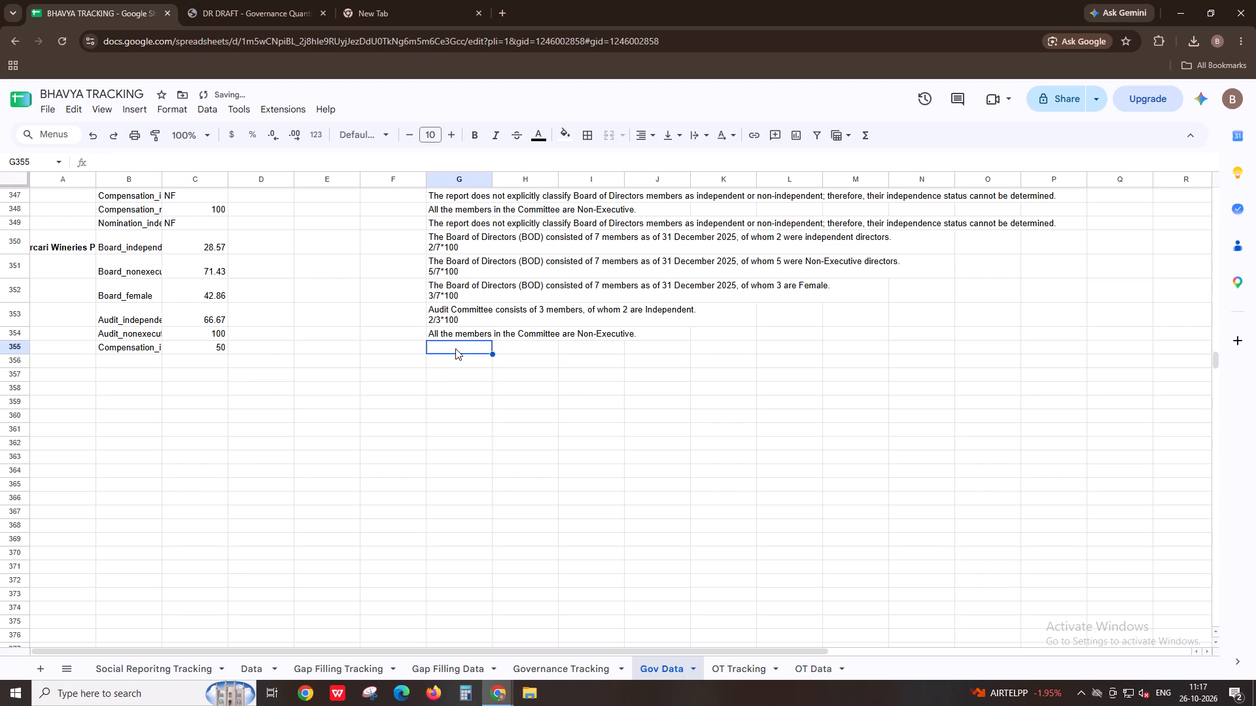
{"action": "key", "text": "Return"}
{"action": "key", "text": "ctrl+v"}
{"action": "key", "text": "Return"}
Copy the field name Compensation_nonexecutive from Igloo into cell B356 of the Gov Data sheet.
{"action": "key", "text": "alt+Tab"}
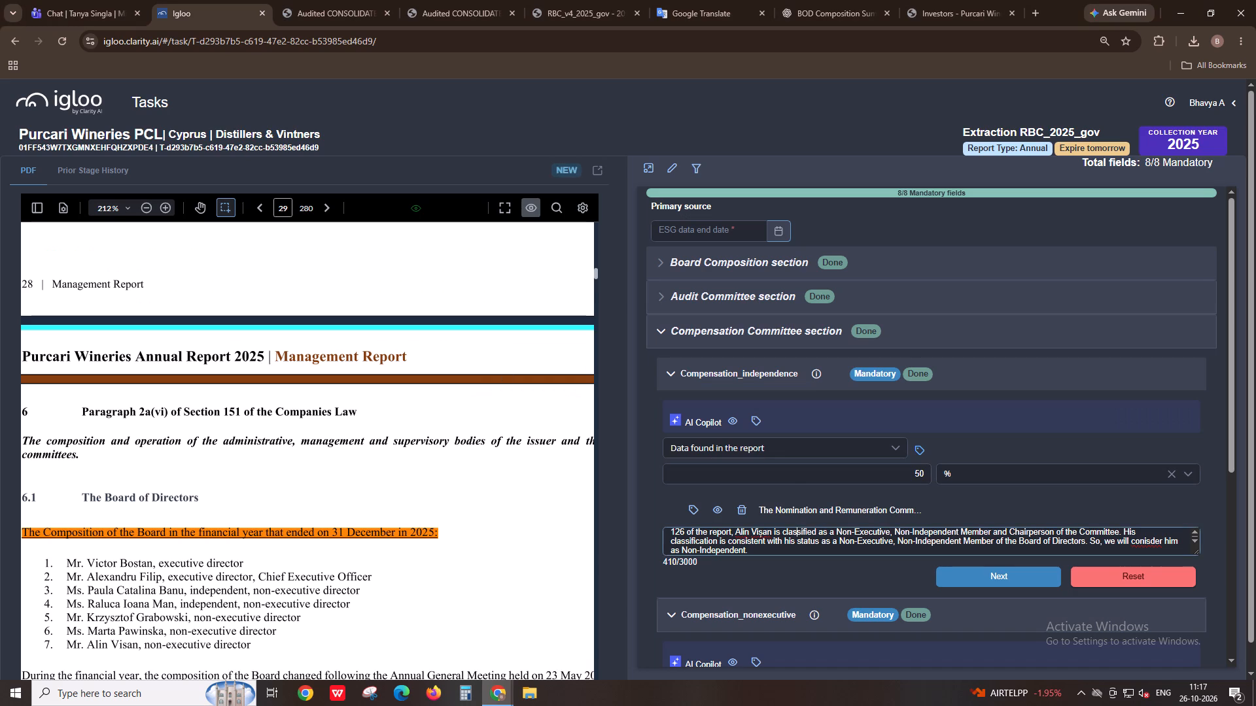
{"action": "left_click", "coordinate": [799, 373]}
{"action": "left_click", "coordinate": [758, 408], "text": "alt"}
{"action": "key", "text": "alt+Tab"}
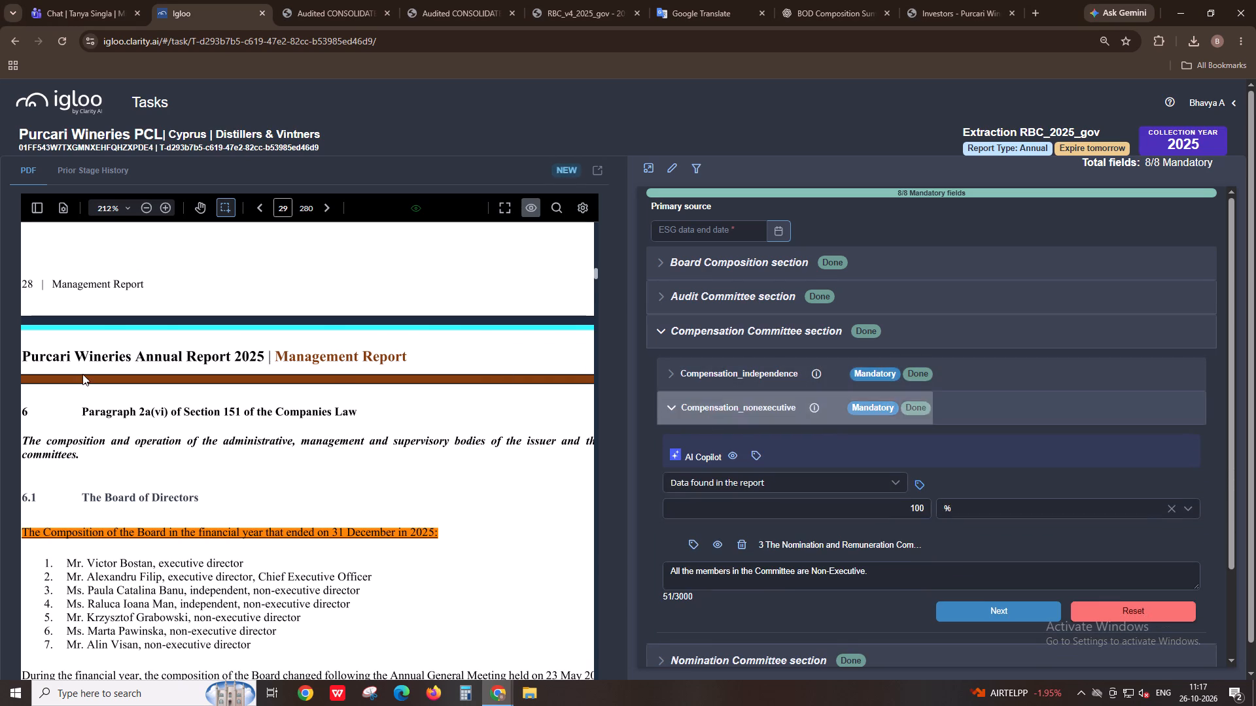
{"action": "left_click", "coordinate": [105, 365]}
{"action": "key", "text": "ctrl+v"}
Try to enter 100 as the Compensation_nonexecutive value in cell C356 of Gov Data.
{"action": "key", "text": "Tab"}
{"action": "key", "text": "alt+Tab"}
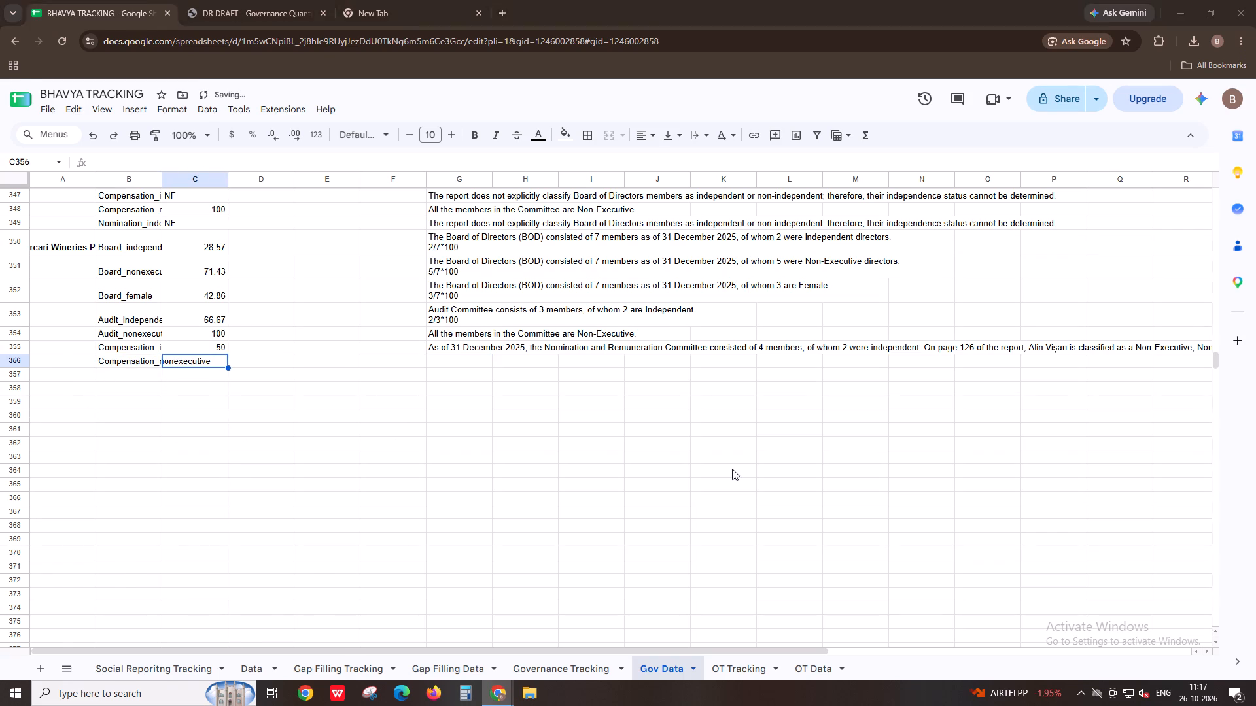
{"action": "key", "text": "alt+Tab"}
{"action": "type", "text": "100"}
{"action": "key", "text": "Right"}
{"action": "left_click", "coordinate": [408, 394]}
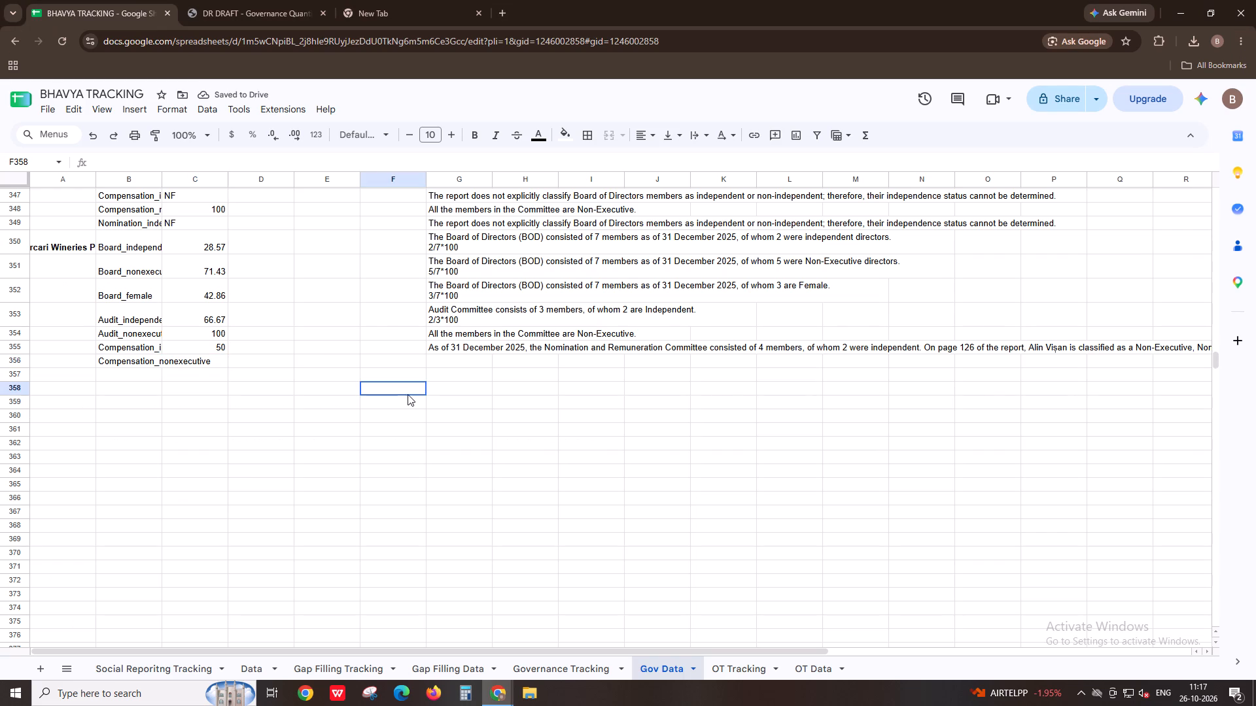
Reuse the Audit_nonexecutive value 100 and its comment for Compensation_nonexecutive by copying C354:G354 into row 356, starting at C356.
{"action": "left_click_drag", "start_coordinate": [215, 336], "coordinate": [430, 324]}
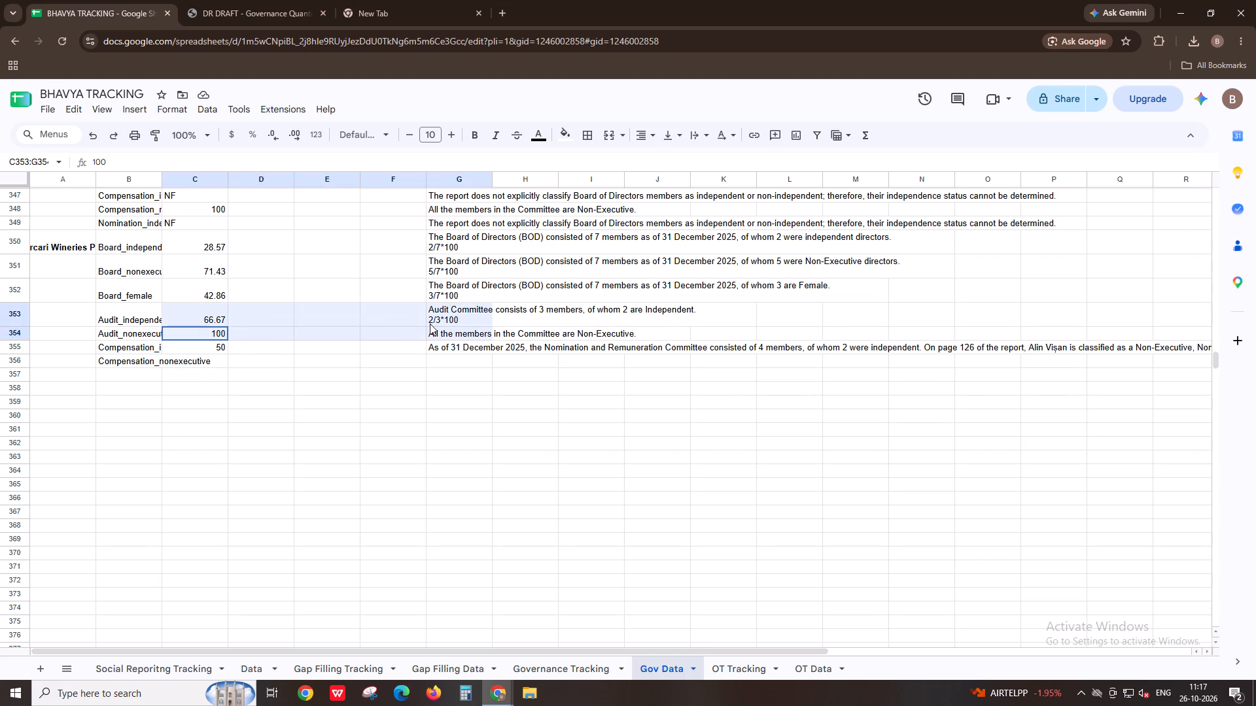
{"action": "left_click_drag", "start_coordinate": [430, 324], "coordinate": [435, 328]}
{"action": "key", "text": "ctrl+c"}
{"action": "left_click", "coordinate": [195, 363]}
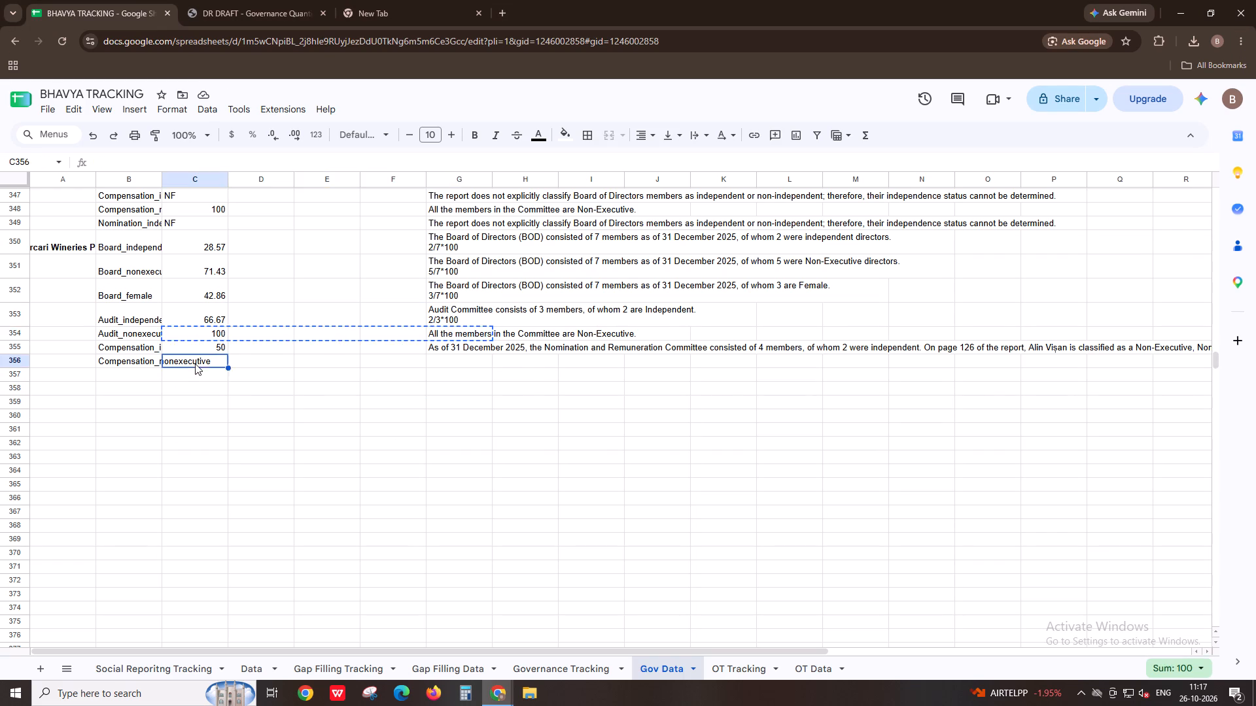
{"action": "key", "text": "ctrl+v"}
Copy the field name Nomination_independence from Igloo's Nomination Committee section into cell B357 of the Gov Data sheet.
{"action": "left_click", "coordinate": [139, 373]}
{"action": "key", "text": "alt+Tab"}
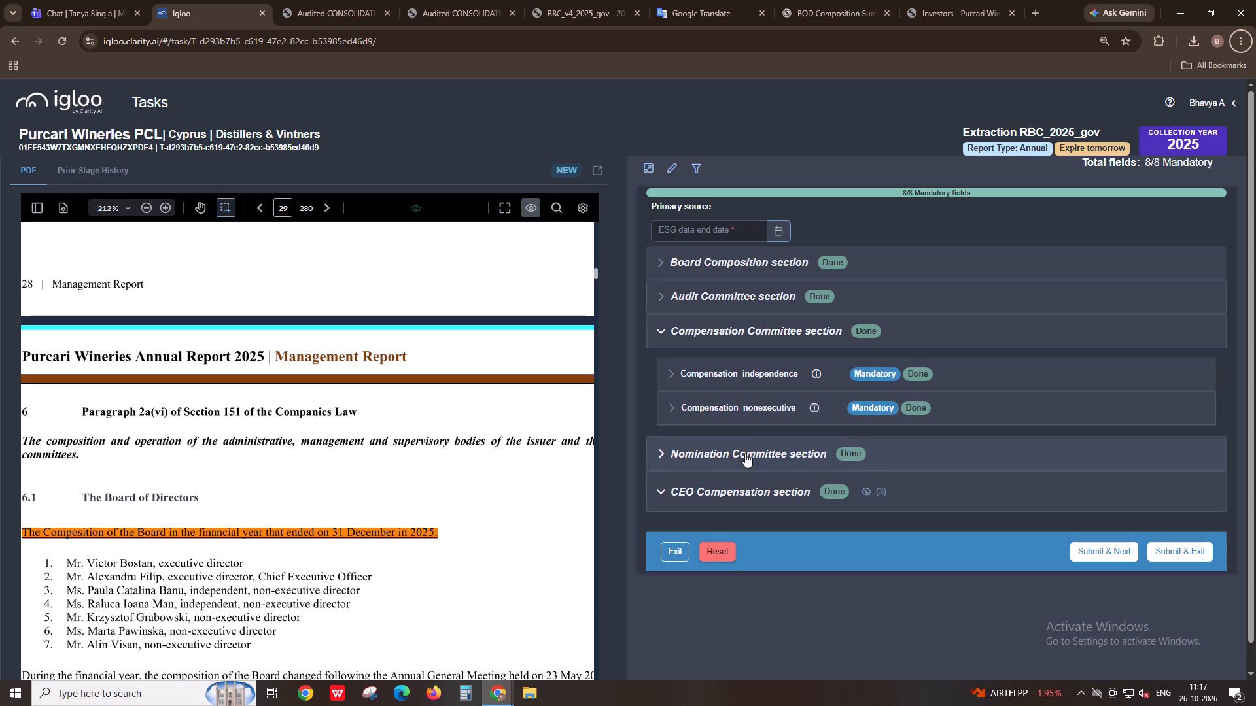
{"action": "left_click", "coordinate": [745, 453]}
{"action": "left_click", "coordinate": [729, 497], "text": "alt"}
{"action": "key", "text": "alt+Tab"}
{"action": "key", "text": "ctrl+v"}
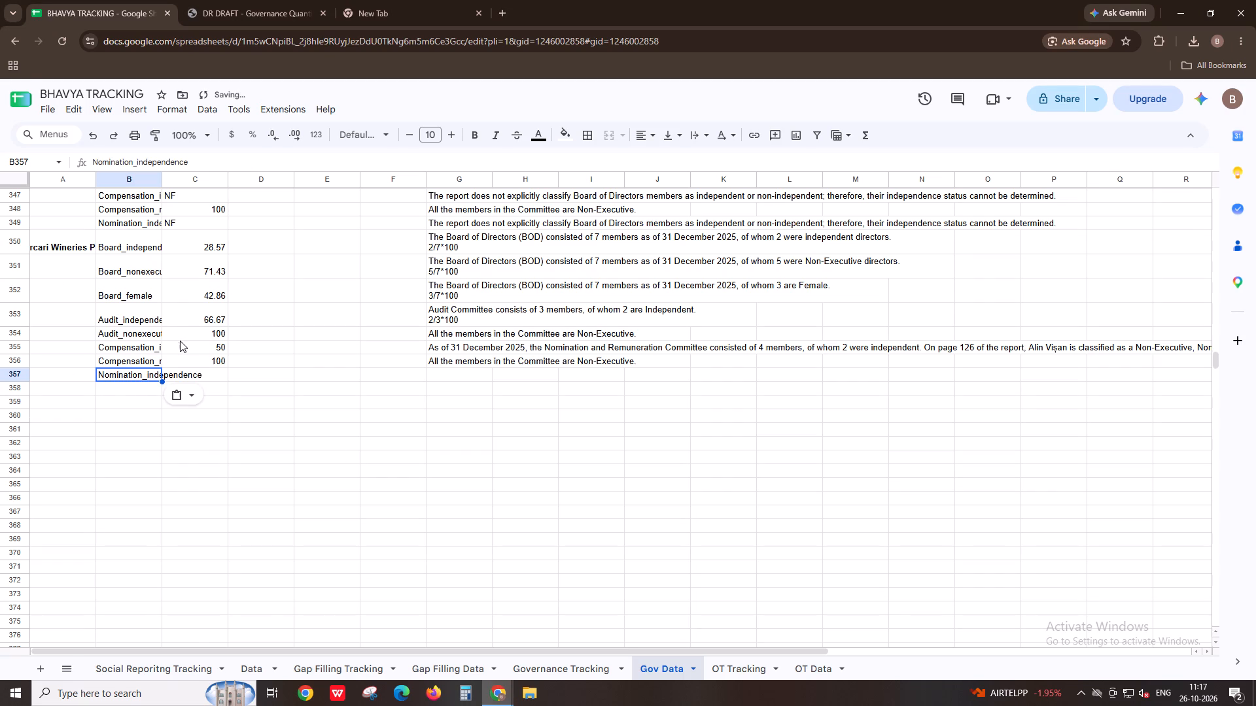
Copy the Nomination_independence value 50 from Igloo into cell C357 of the Gov Data sheet.
{"action": "key", "text": "alt+Tab"}
{"action": "key", "text": "alt+Tab"}
{"action": "key", "text": "alt+Tab"}
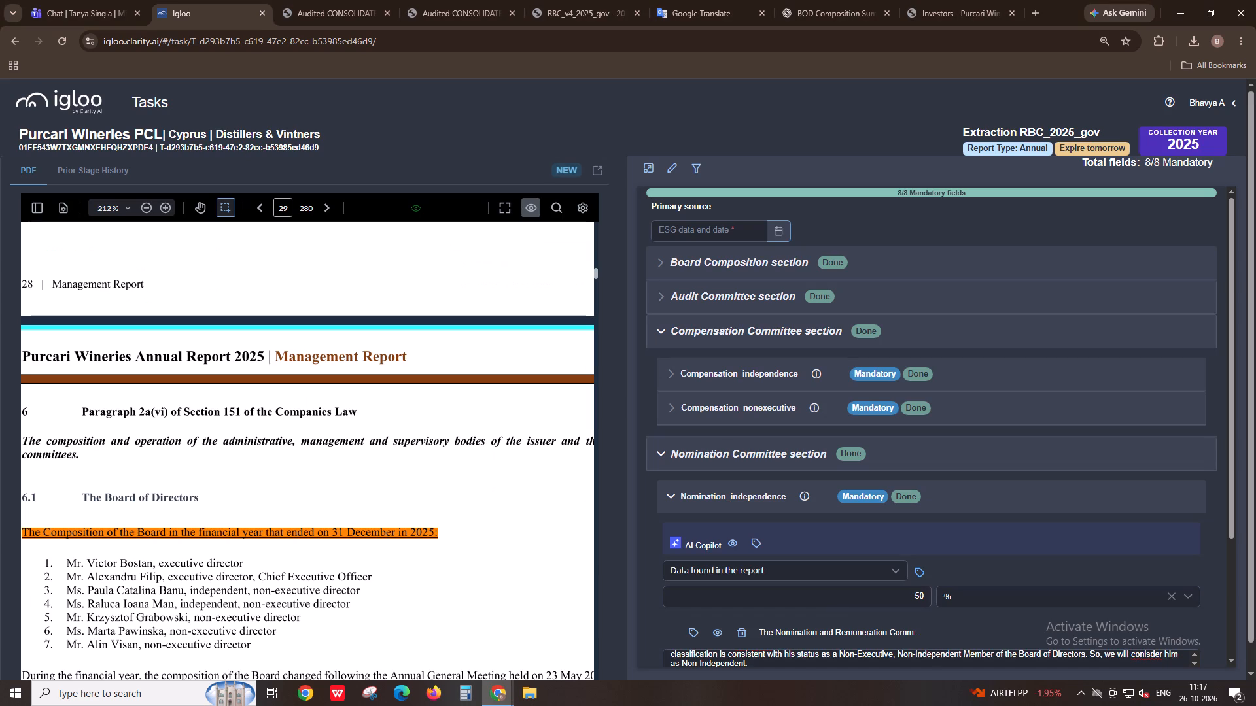
{"action": "left_click", "coordinate": [831, 597], "text": "alt"}
{"action": "key", "text": "alt+Tab"}
{"action": "left_click", "coordinate": [207, 374]}
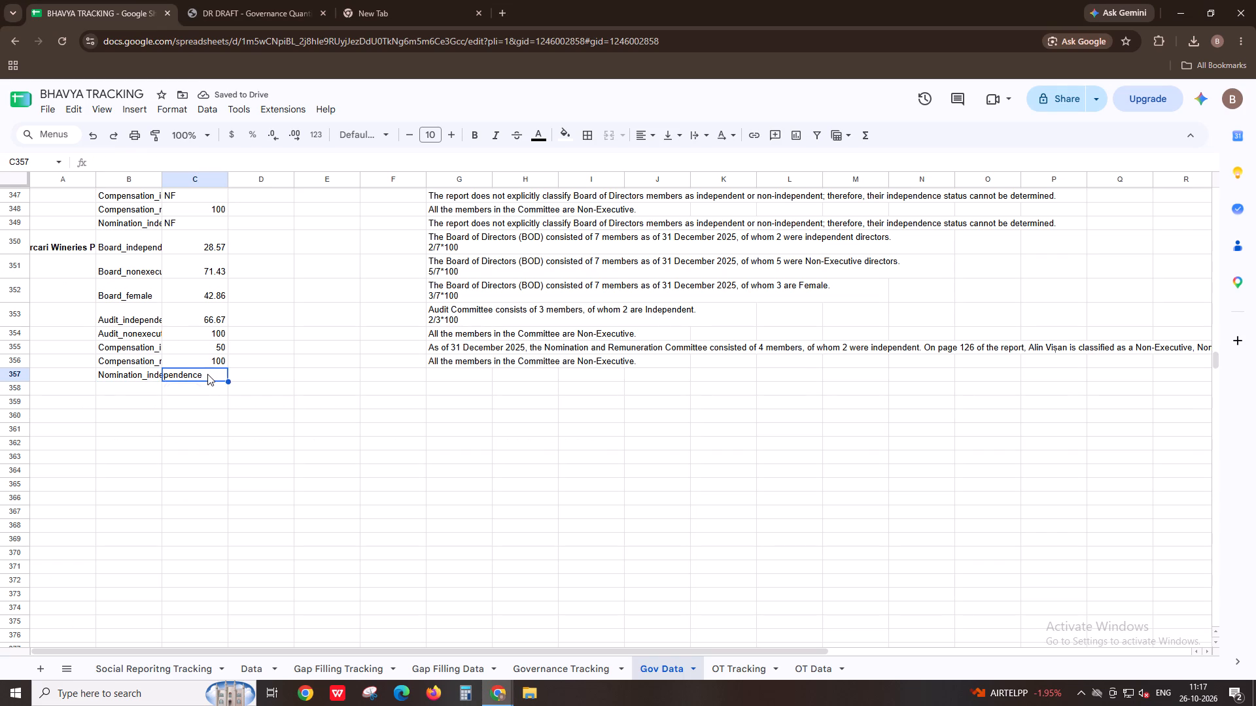
{"action": "key", "text": "ctrl+v"}
{"action": "key", "text": "Tab"}
Copy the Nomination_independence comment from Igloo into cell G357 of the Gov Data sheet.
{"action": "key", "text": "alt+Tab"}
{"action": "scroll", "coordinate": [640, 476], "scroll_direction": "down", "scroll_amount": 4}
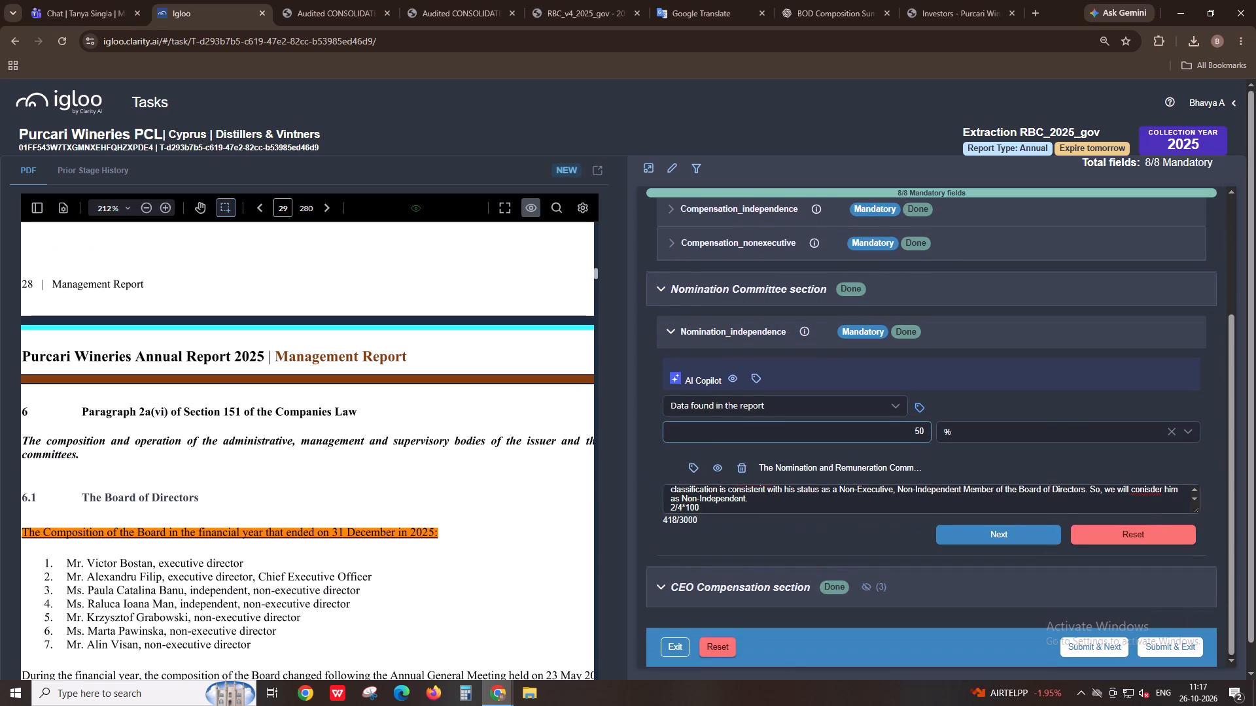
{"action": "left_click", "coordinate": [749, 494], "text": "alt"}
{"action": "key", "text": "alt+Tab"}
{"action": "left_click", "coordinate": [451, 369]}
{"action": "key", "text": "Return"}
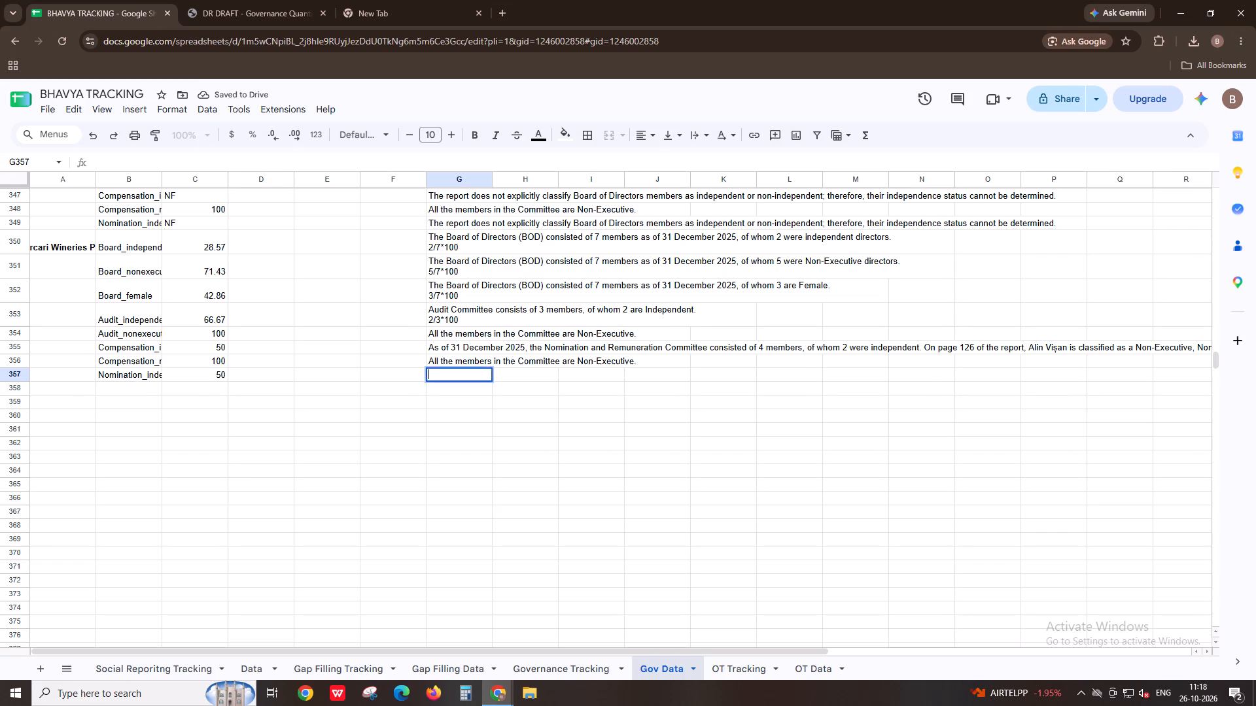
{"action": "key", "text": "ctrl+v"}
{"action": "key", "text": "Return"}
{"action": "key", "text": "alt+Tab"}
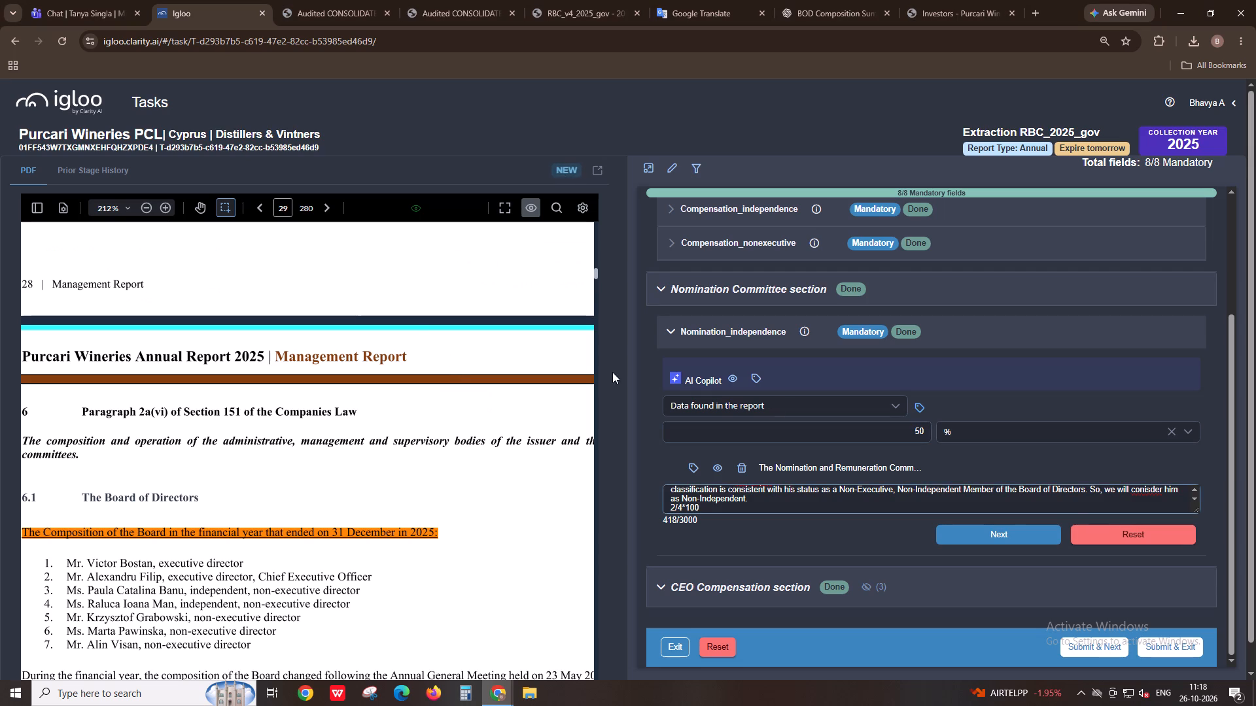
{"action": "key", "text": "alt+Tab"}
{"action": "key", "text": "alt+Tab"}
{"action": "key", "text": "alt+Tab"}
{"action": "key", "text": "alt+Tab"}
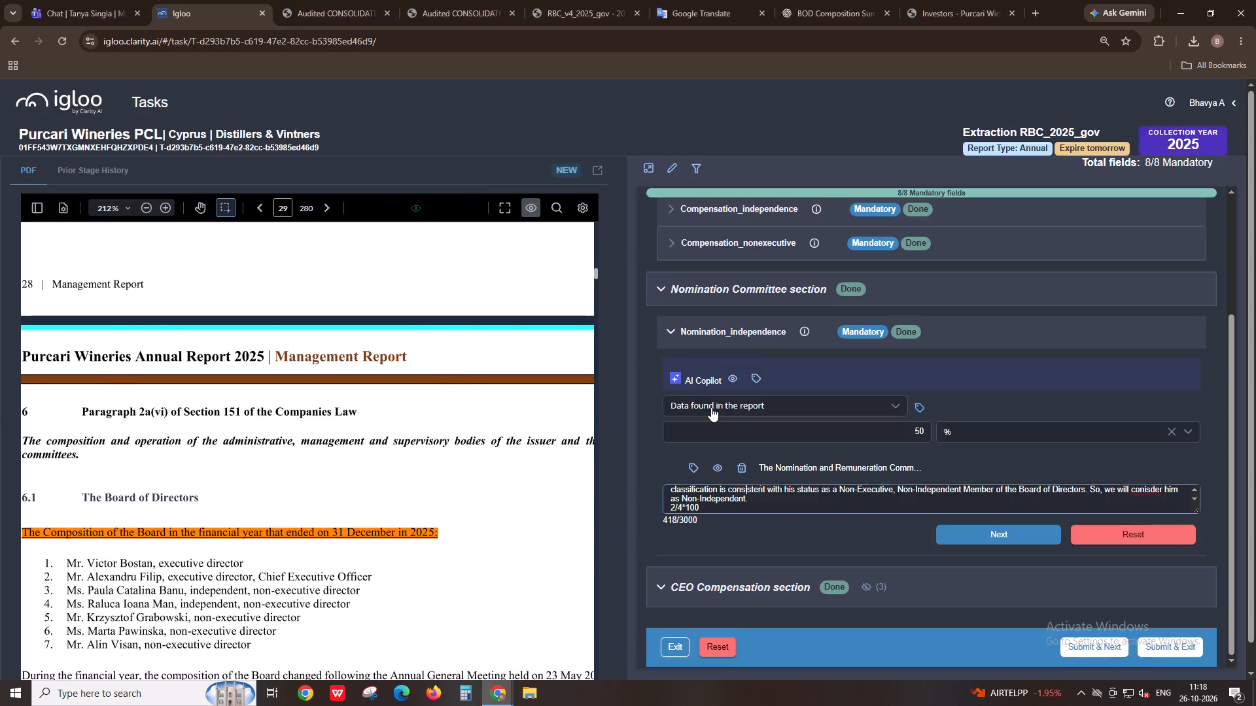
In the Governance Tracking sheet, fill the Purcari Wineries PCL counts in F182:I182 with 8, 0, 0 and 0.
{"action": "key", "text": "alt+Tab"}
{"action": "left_click", "coordinate": [583, 667]}
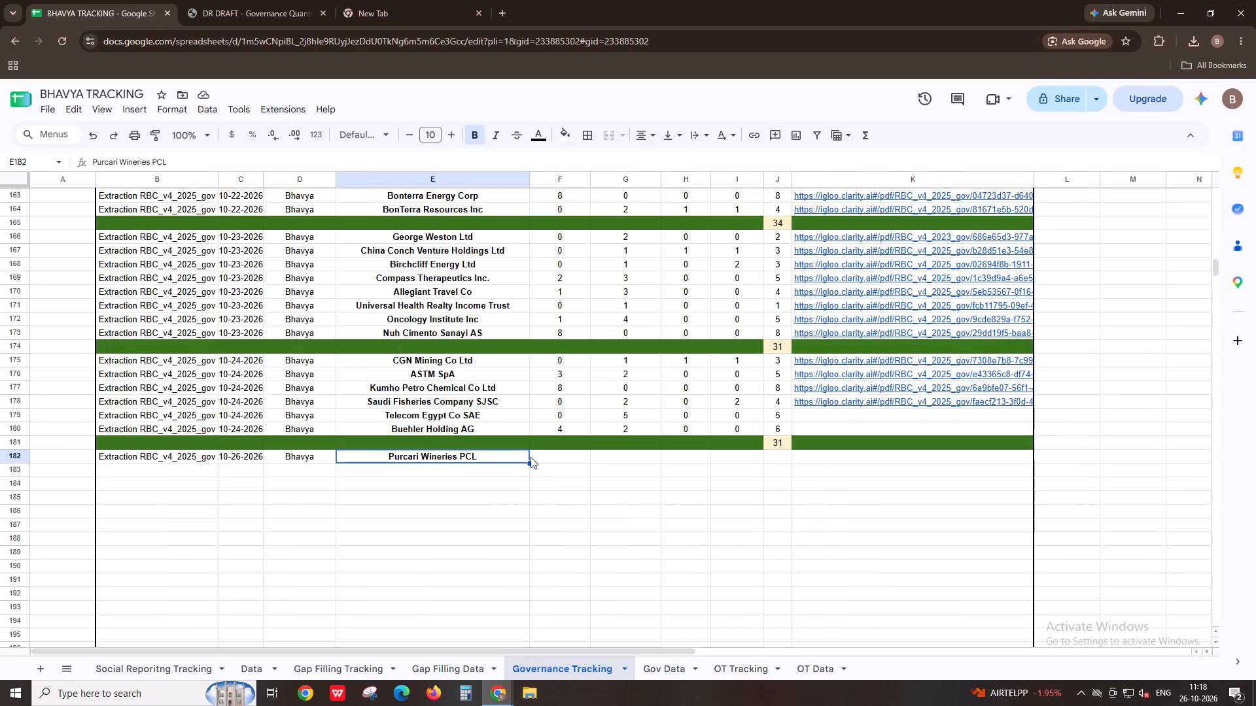
{"action": "left_click", "coordinate": [531, 457]}
{"action": "key", "text": "8"}
{"action": "key", "text": "Right"}
{"action": "key", "text": "0"}
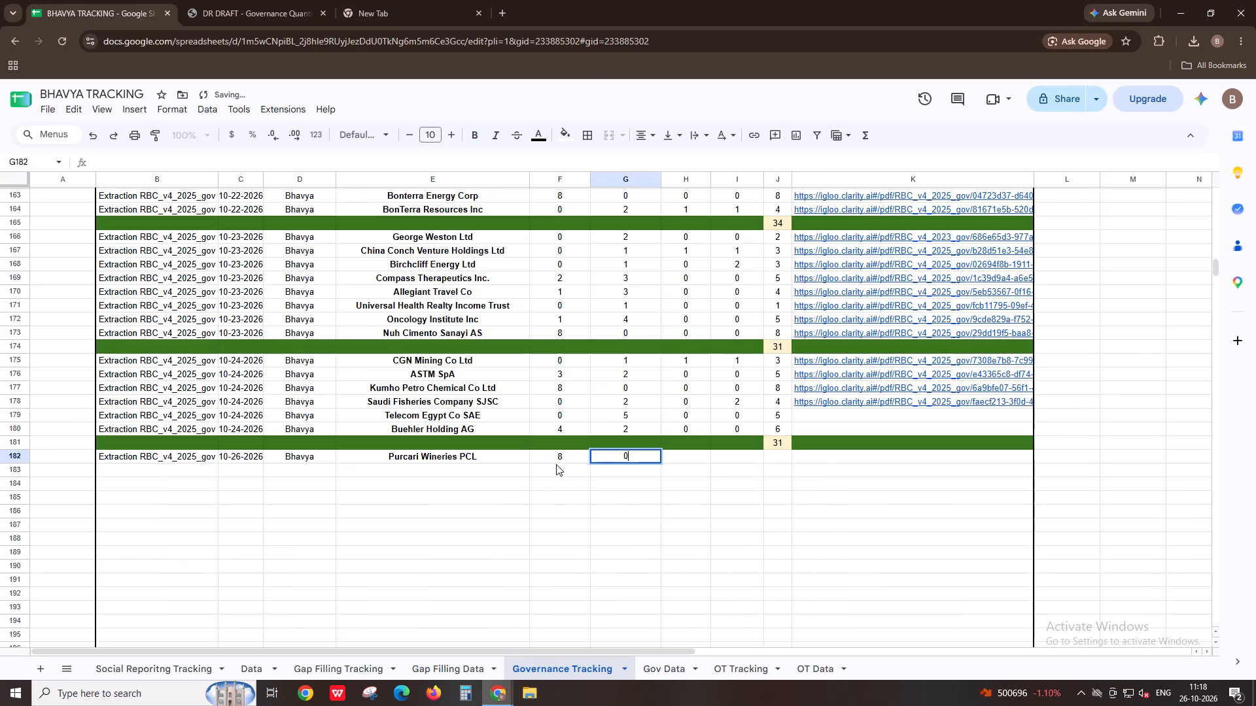
{"action": "key", "text": "Right"}
{"action": "key", "text": "0"}
{"action": "key", "text": "Right"}
{"action": "key", "text": "0"}
Copy the row total formula from J180 into J182 for Purcari Wineries PCL.
{"action": "key", "text": "Right"}
{"action": "key", "text": "Up"}
{"action": "key", "text": "Up"}
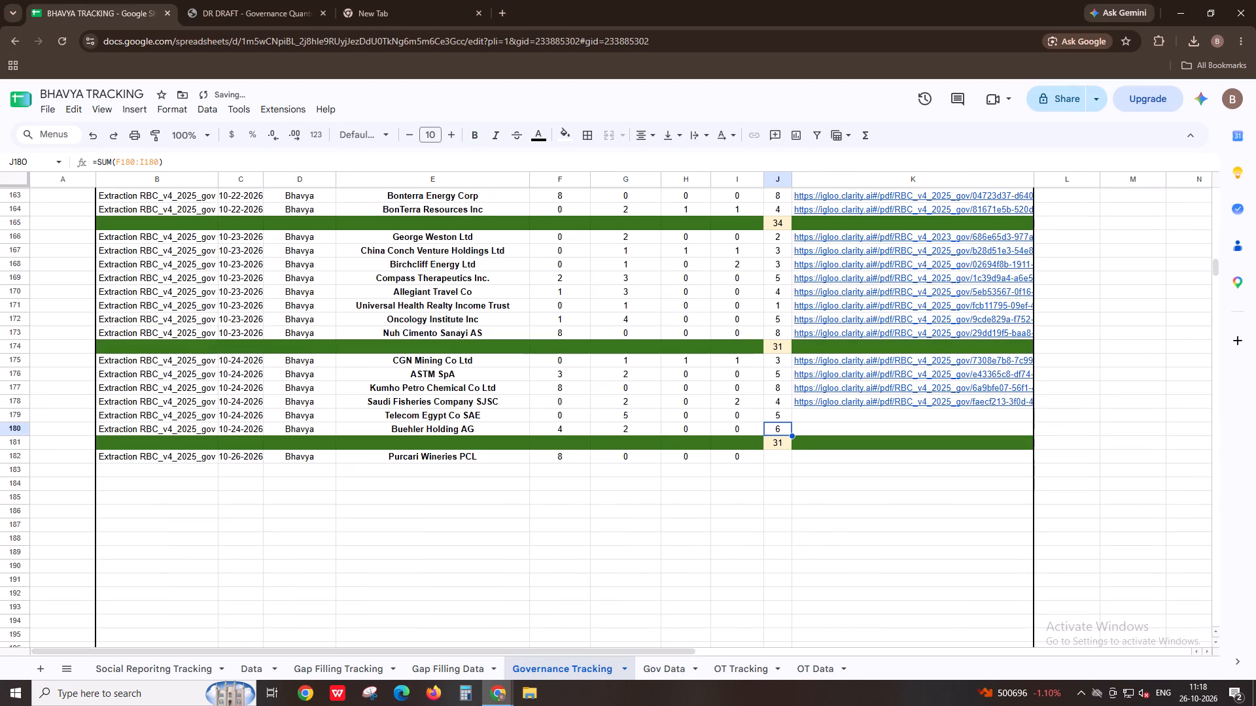
{"action": "key", "text": "ctrl+c"}
{"action": "key", "text": "Down"}
{"action": "key", "text": "Down"}
{"action": "key", "text": "ctrl+v"}
Copy the link to the Purcari report from Igloo's PDF viewer and paste it into cell K182 of Governance Tracking.
{"action": "key", "text": "Down"}
{"action": "key", "text": "Down"}
{"action": "key", "text": "Right"}
{"action": "key", "text": "alt+Tab"}
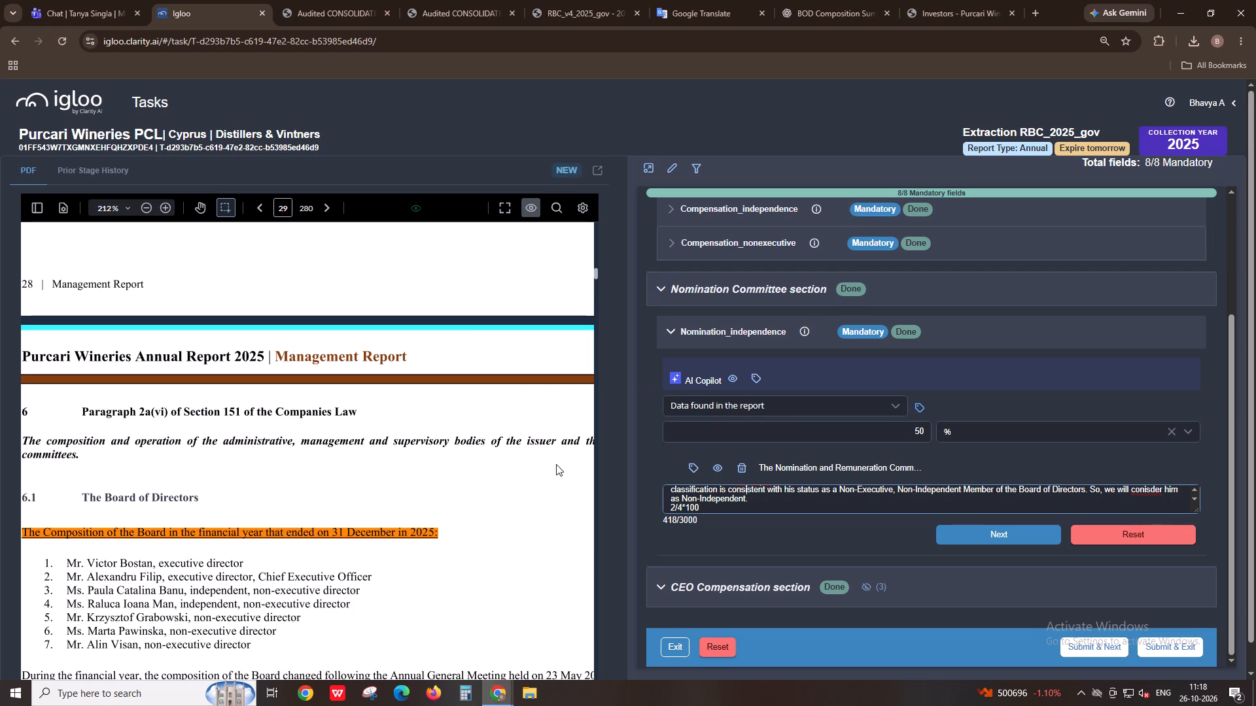
{"action": "left_click", "coordinate": [580, 200]}
{"action": "left_click", "coordinate": [518, 260]}
{"action": "key", "text": "alt+Tab"}
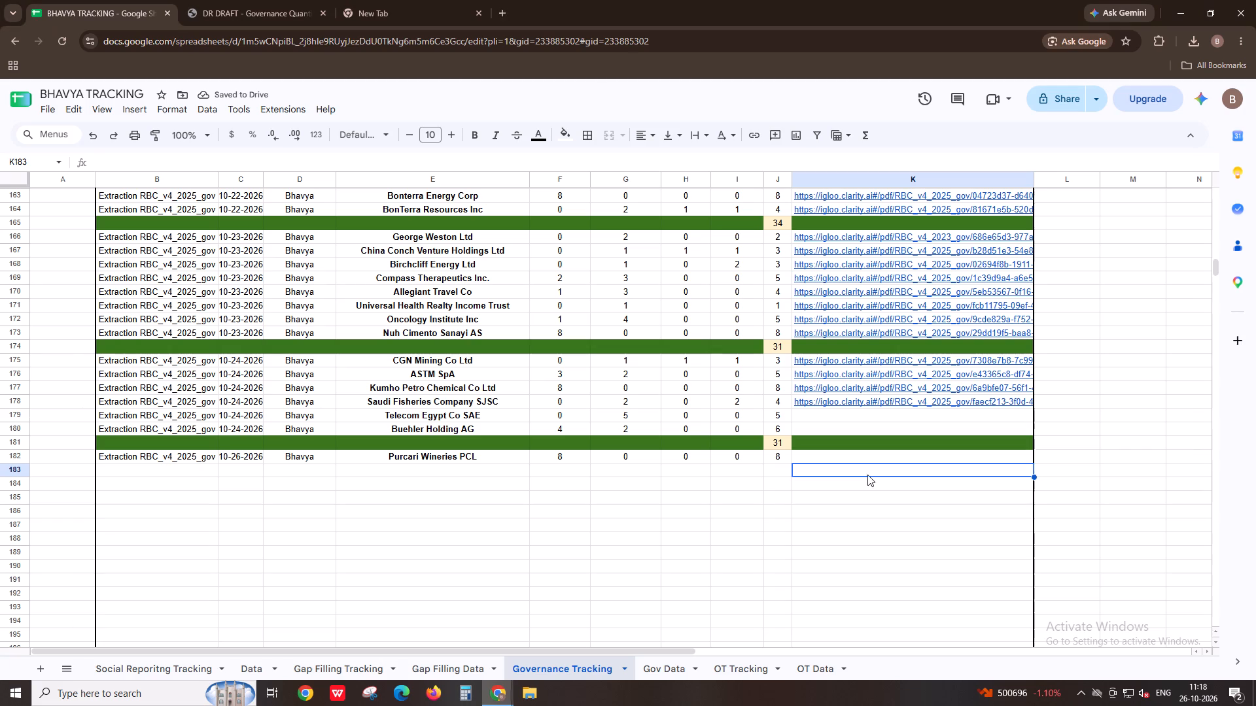
{"action": "key", "text": "Up"}
{"action": "key", "text": "ctrl+v"}
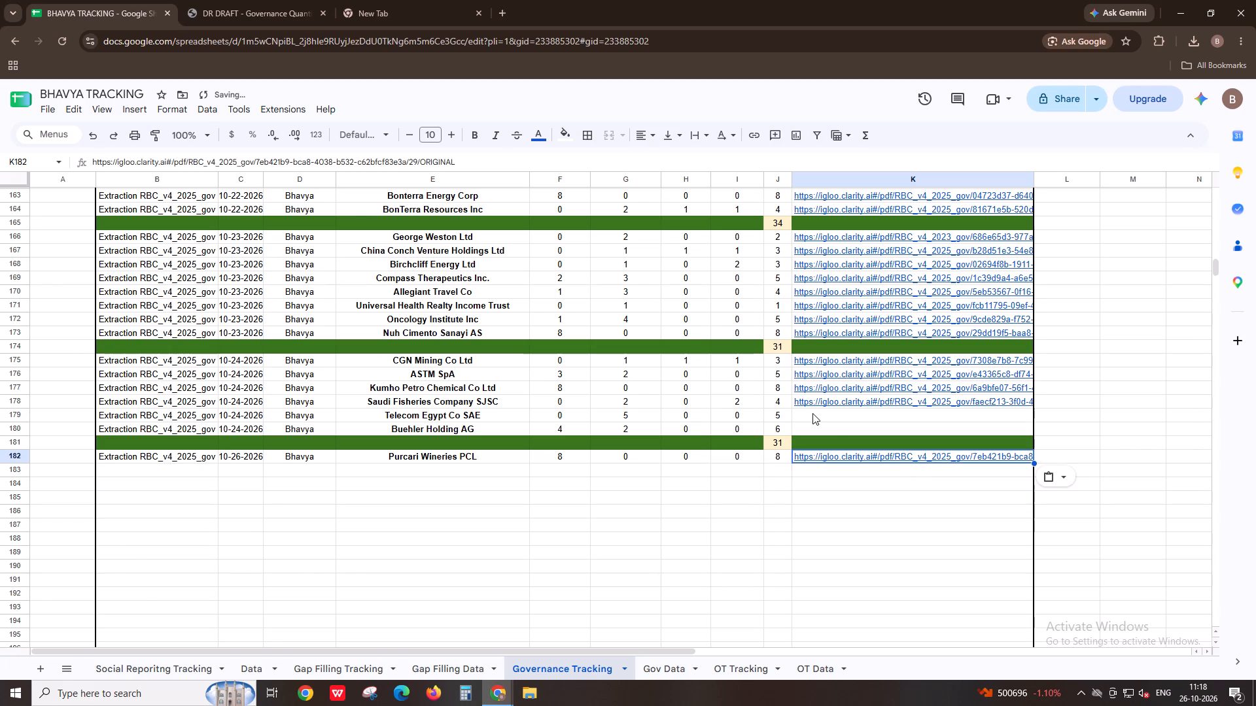
Collapse Igloo's Nomination and Compensation Committee sections and set the ESG data end date to 31/12/2025.
{"action": "key", "text": "alt+Tab"}
{"action": "left_click", "coordinate": [767, 282]}
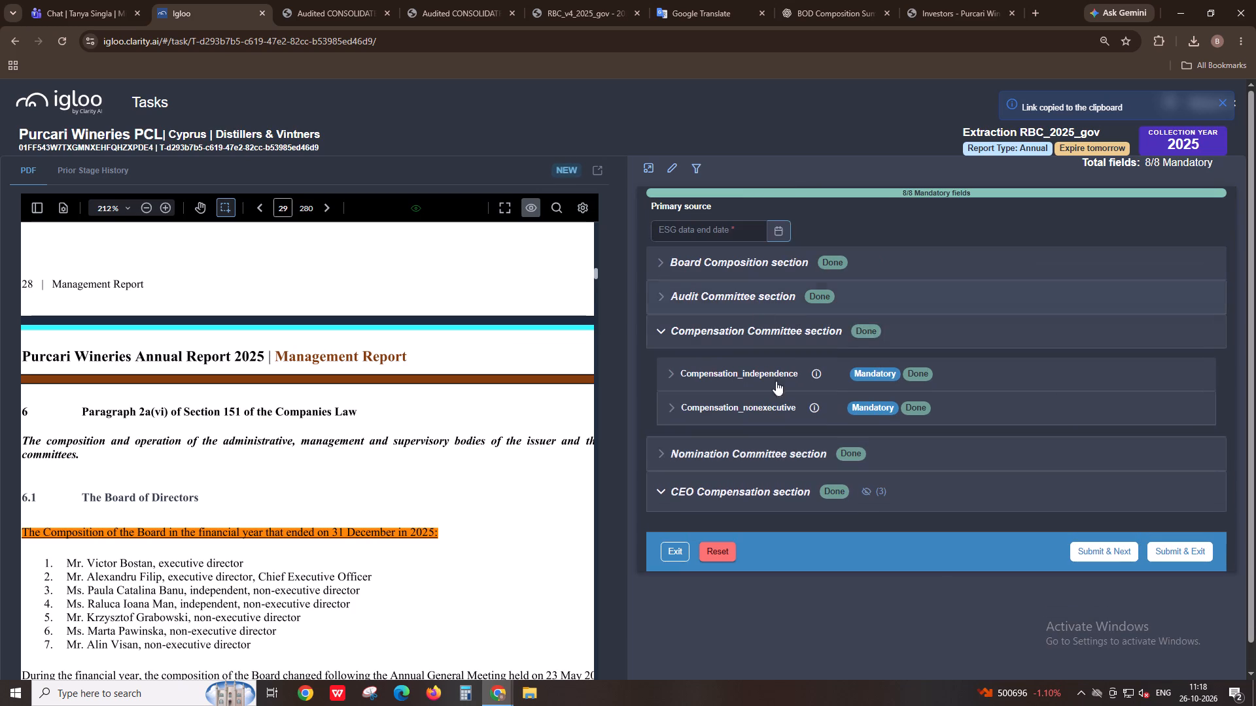
{"action": "scroll", "coordinate": [797, 416], "scroll_direction": "up", "scroll_amount": 4}
{"action": "left_click", "coordinate": [758, 333]}
{"action": "left_click", "coordinate": [783, 229]}
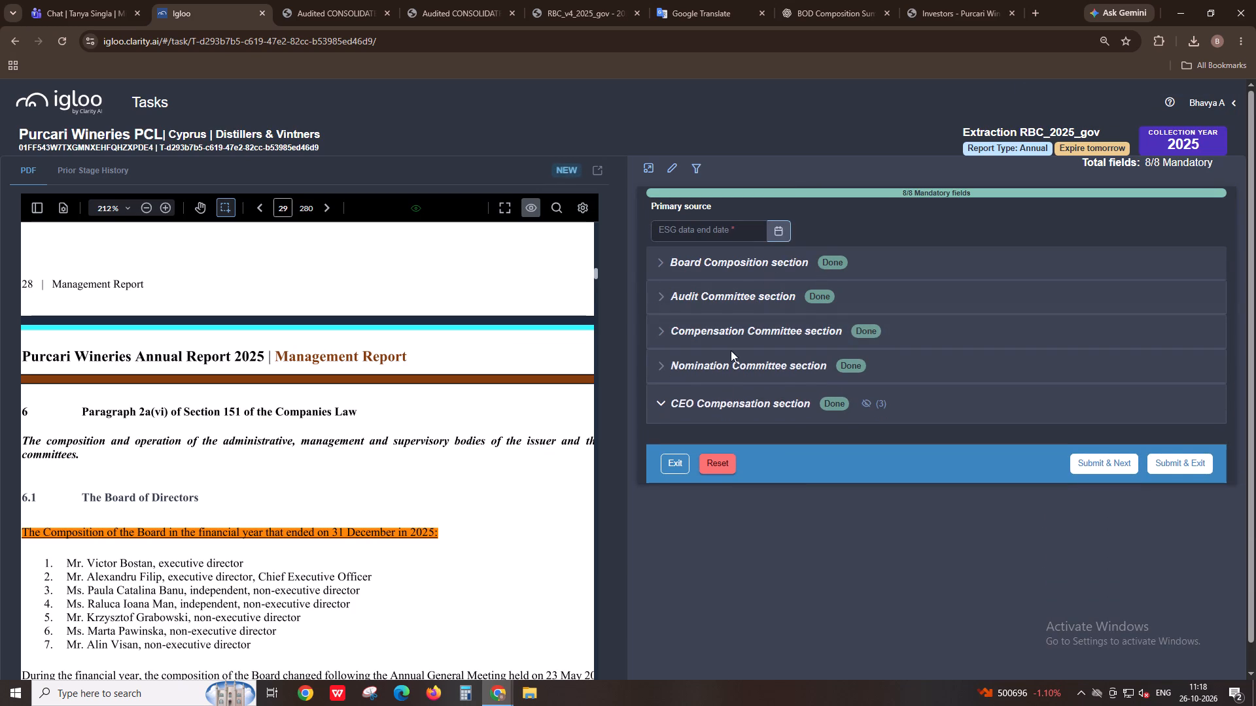
{"action": "left_click", "coordinate": [735, 404]}
{"action": "left_click", "coordinate": [773, 561]}
Submit the Purcari Wineries extraction in Igloo and exit to the task list.
{"action": "key", "text": "alt+Tab"}
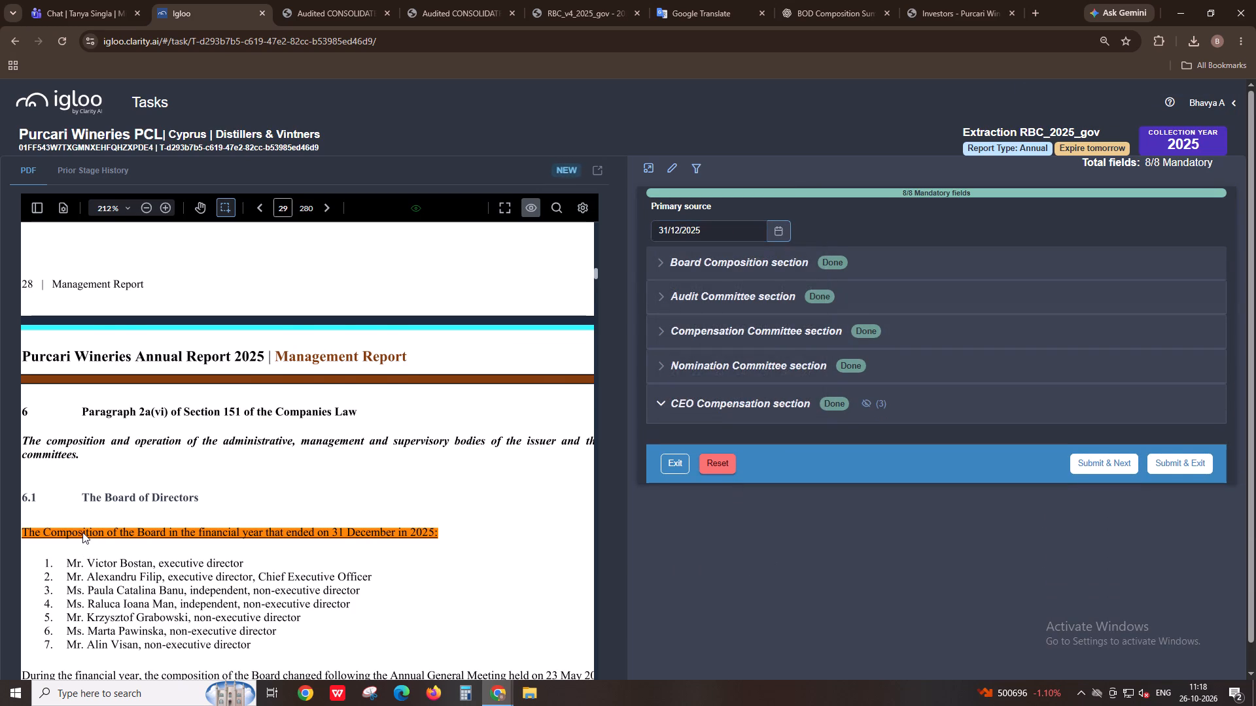
{"action": "key", "text": "alt+Tab"}
{"action": "left_click", "coordinate": [1191, 472]}
{"action": "key", "text": "alt+Tab"}
{"action": "key", "text": "alt+Tab"}
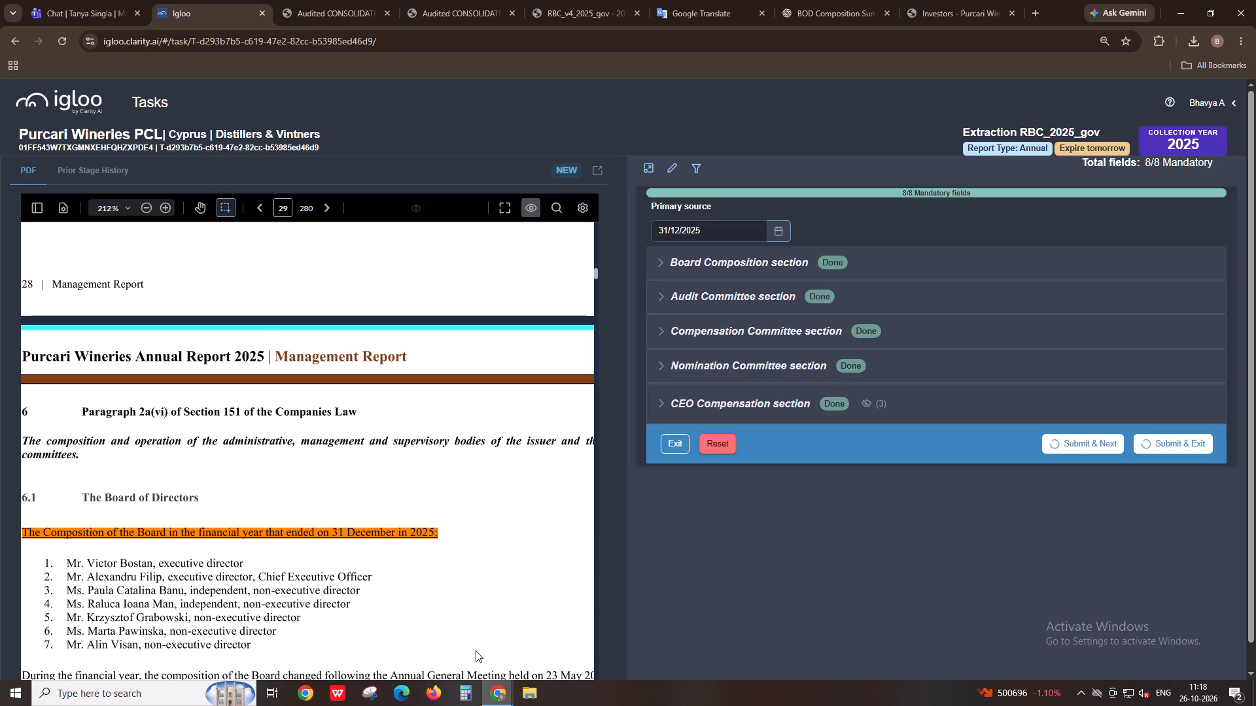
{"action": "key", "text": "alt+Tab"}
{"action": "key", "text": "alt+Tab"}
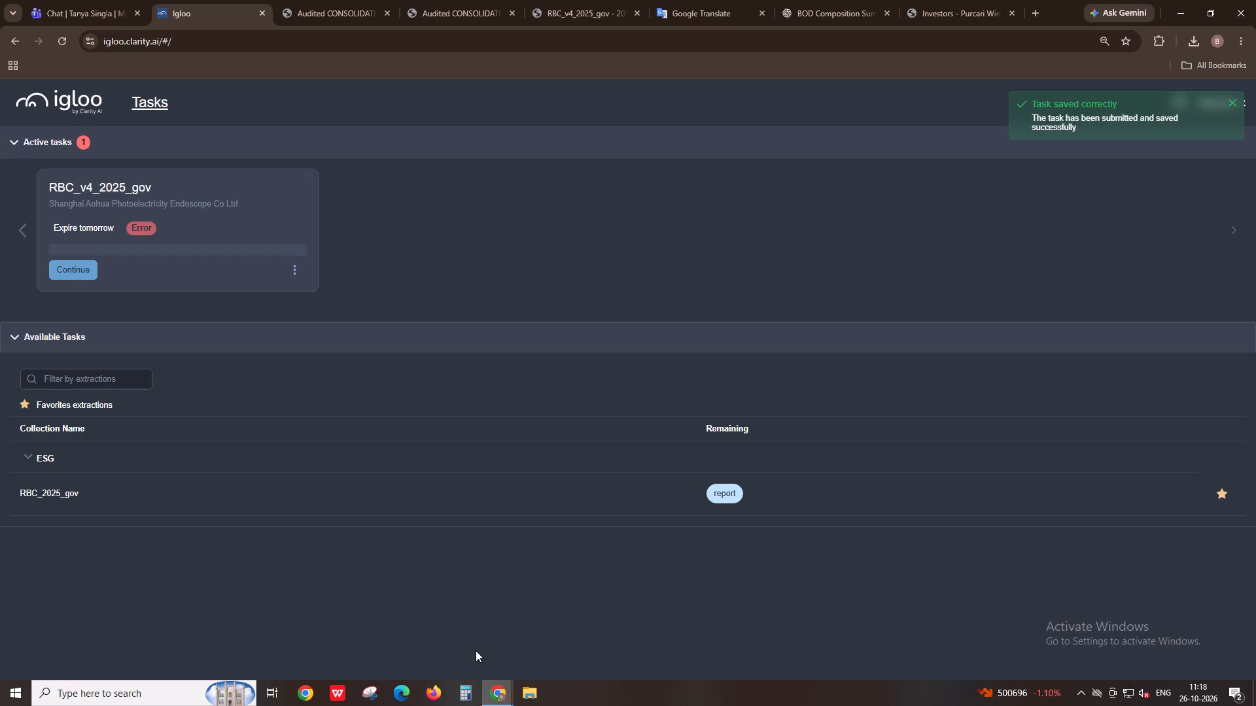
Refresh the Igloo task list and open a new report task from the RBC_2025_gov collection.
{"action": "key", "text": "F5"}
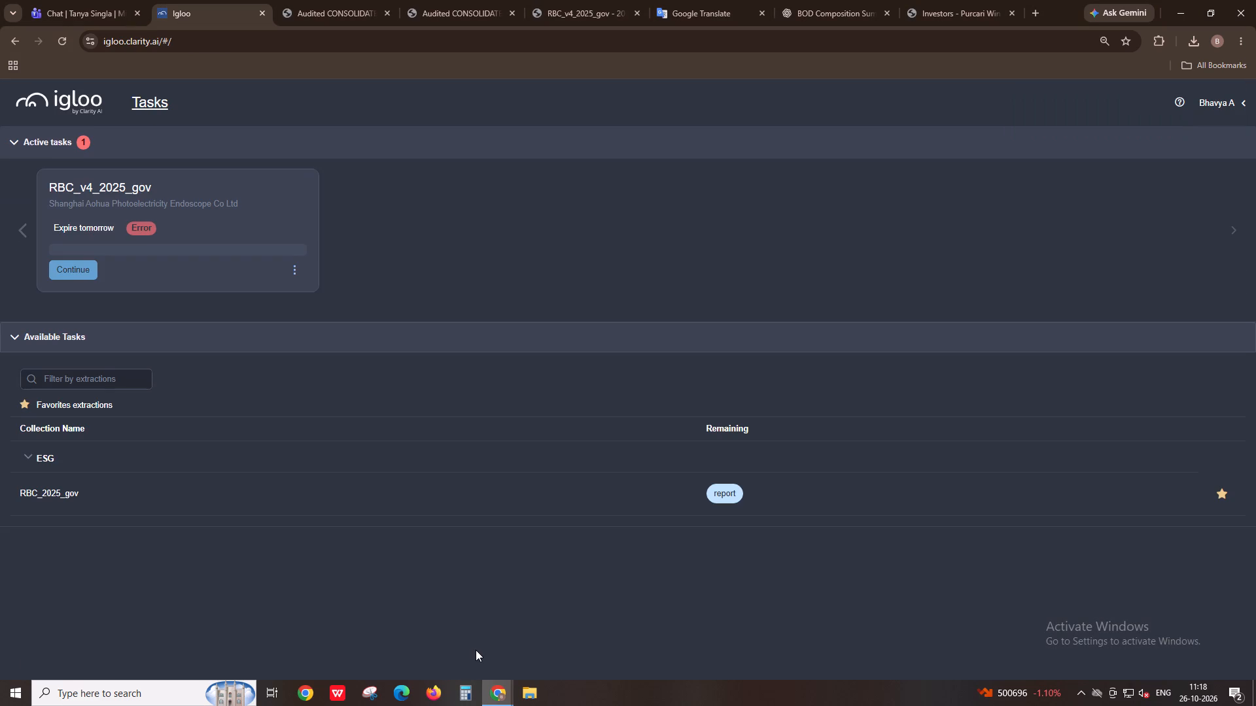
{"action": "key", "text": "F5"}
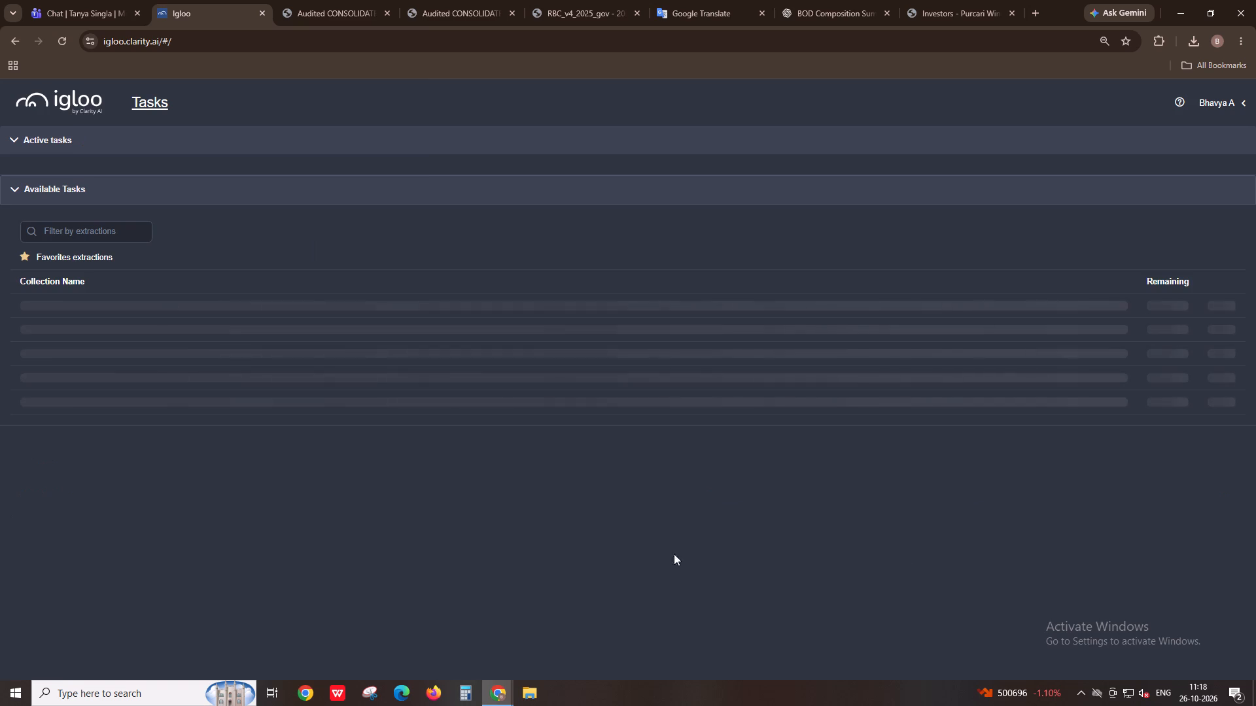
{"action": "left_click", "coordinate": [718, 501]}
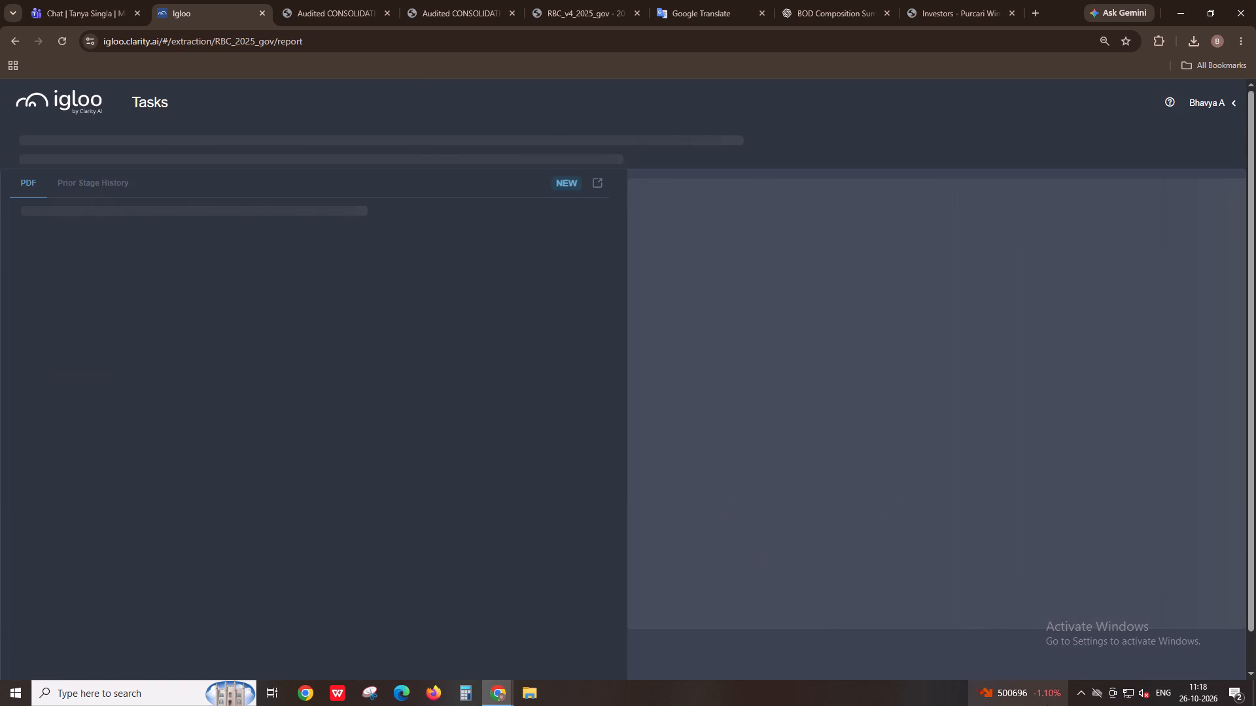
{"action": "key", "text": "alt+Tab"}
{"action": "key", "text": "alt+Tab"}
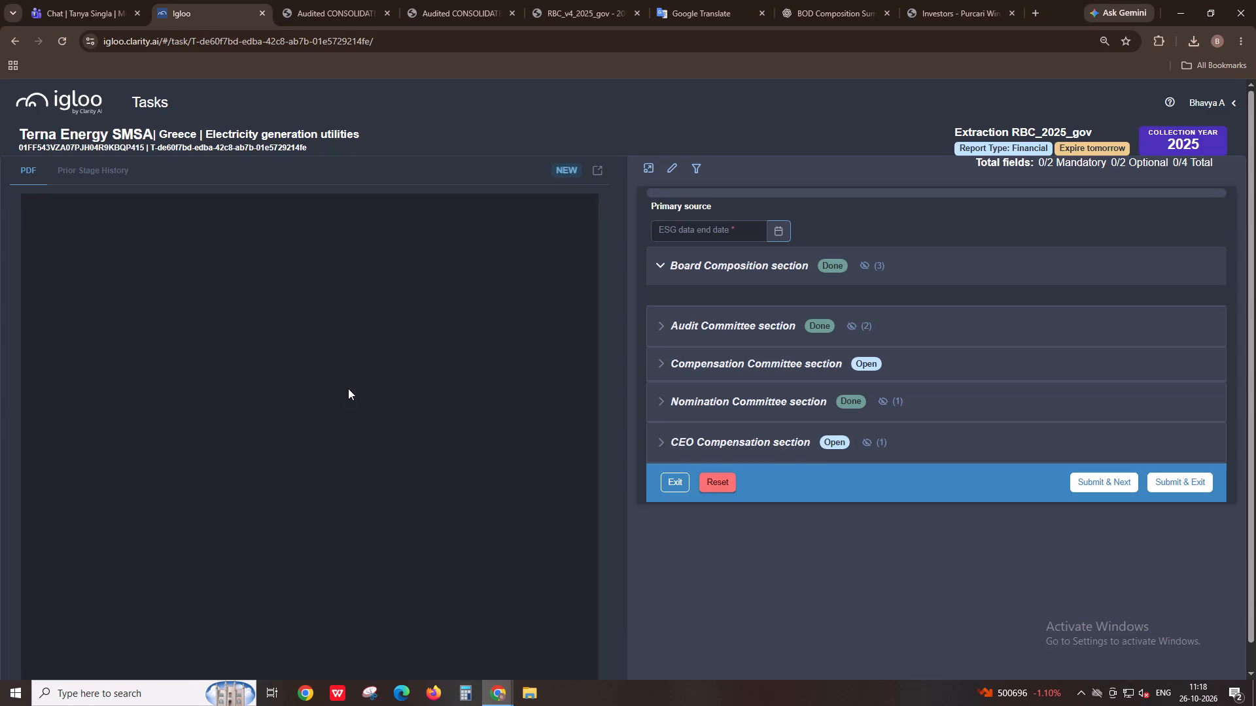
Switch to the Governance Quantitative Metrics Methodology document to consult it.
{"action": "key", "text": "alt+Tab"}
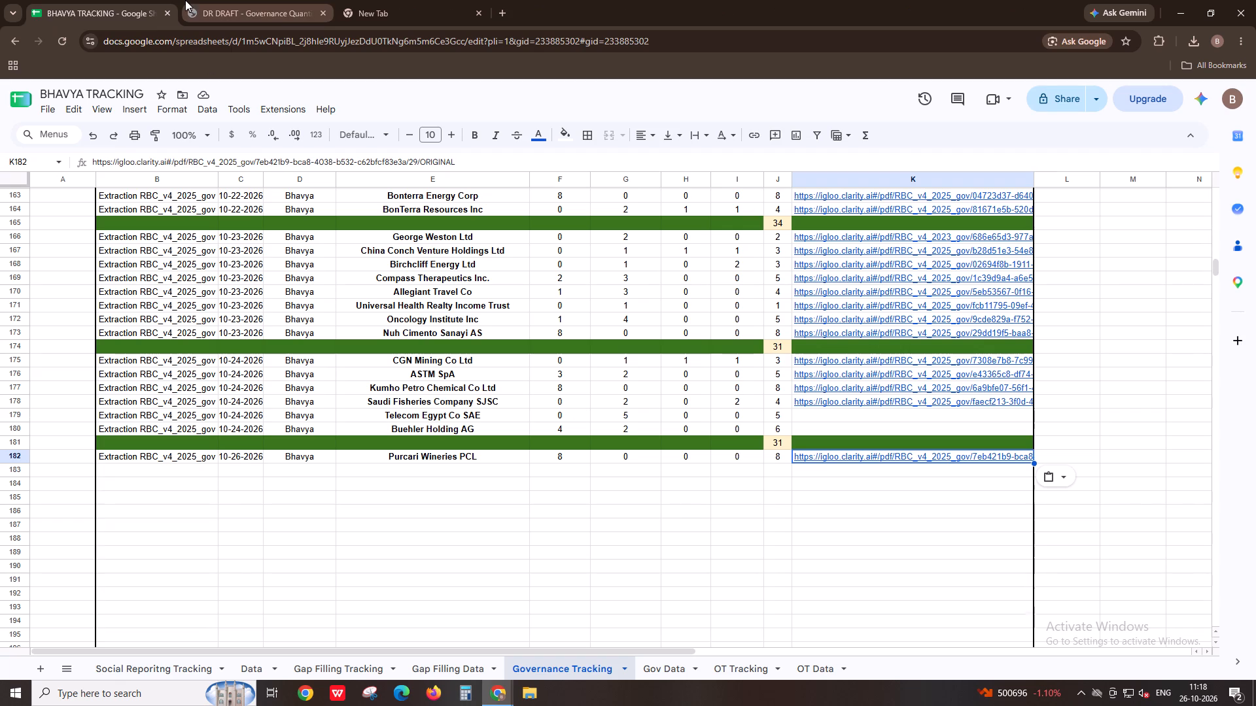
{"action": "left_click", "coordinate": [183, 2]}
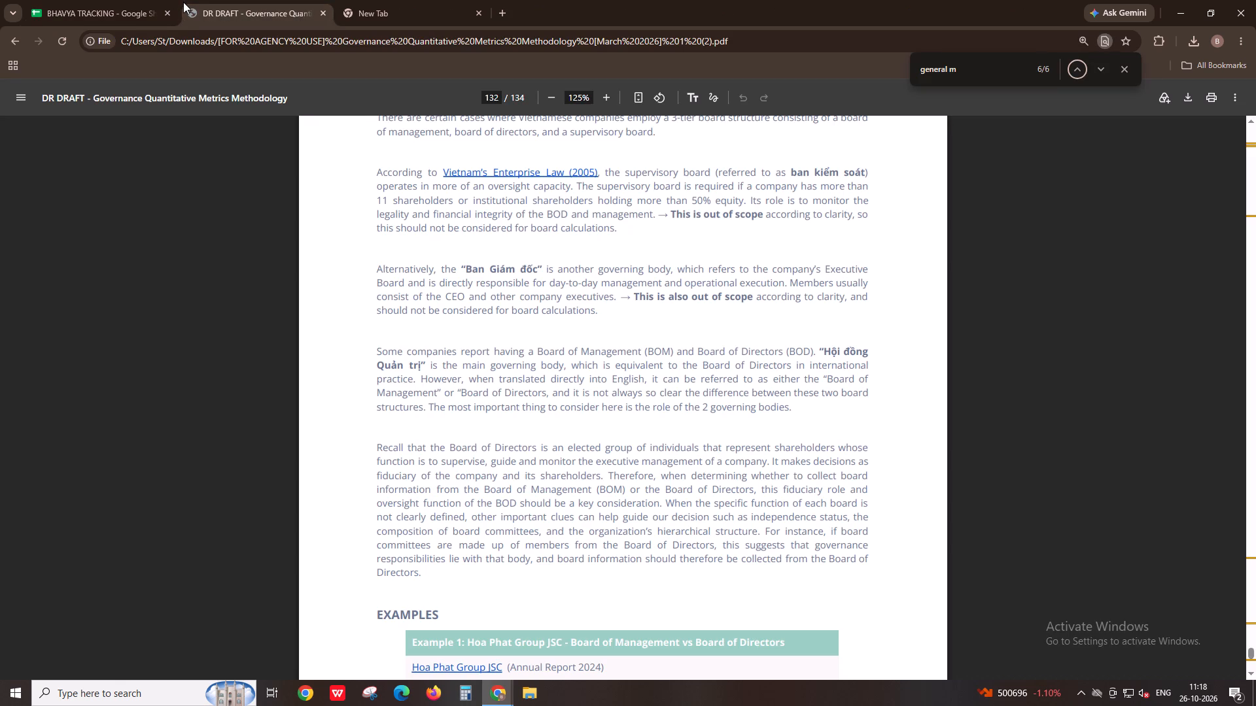
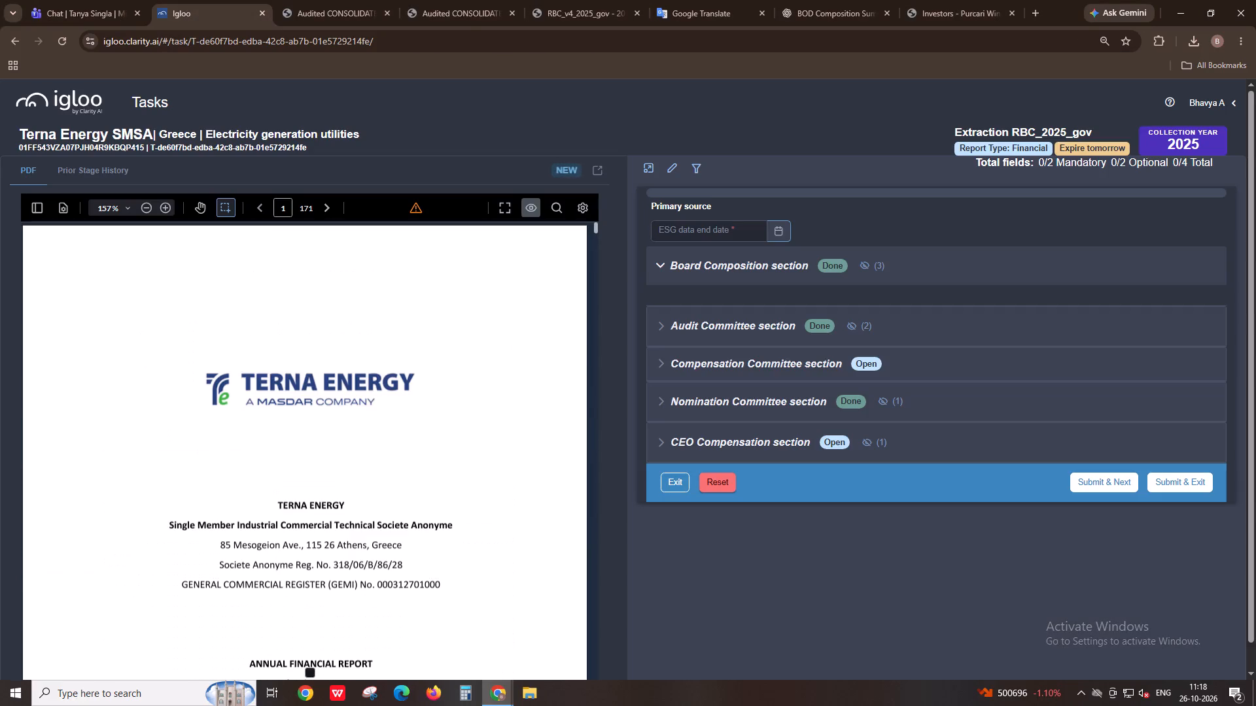
Read through the opening pages of Terna Energy's 2025 Annual Financial Report, from the cover and contents to the management report's significant events.
{"action": "scroll", "coordinate": [192, 448], "scroll_direction": "up", "scroll_amount": 6}
{"action": "scroll", "coordinate": [192, 448], "scroll_direction": "down", "scroll_amount": 8}
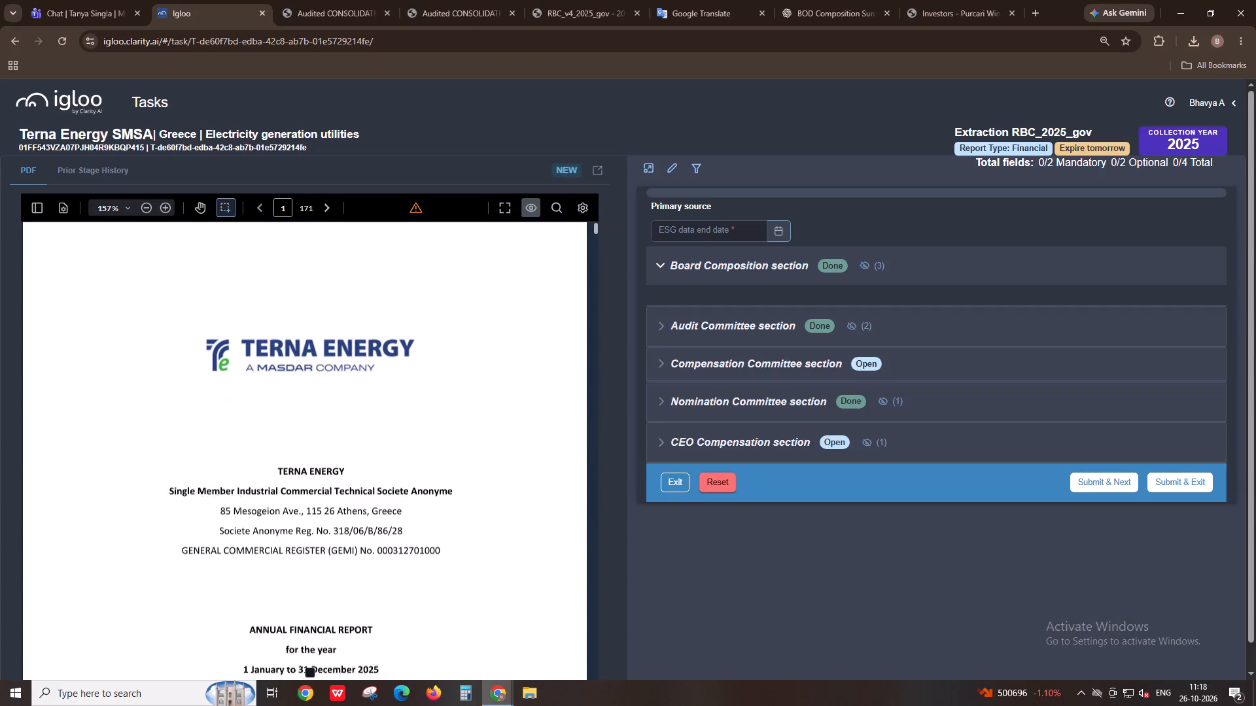
{"action": "scroll", "coordinate": [192, 448], "scroll_direction": "down", "scroll_amount": 7}
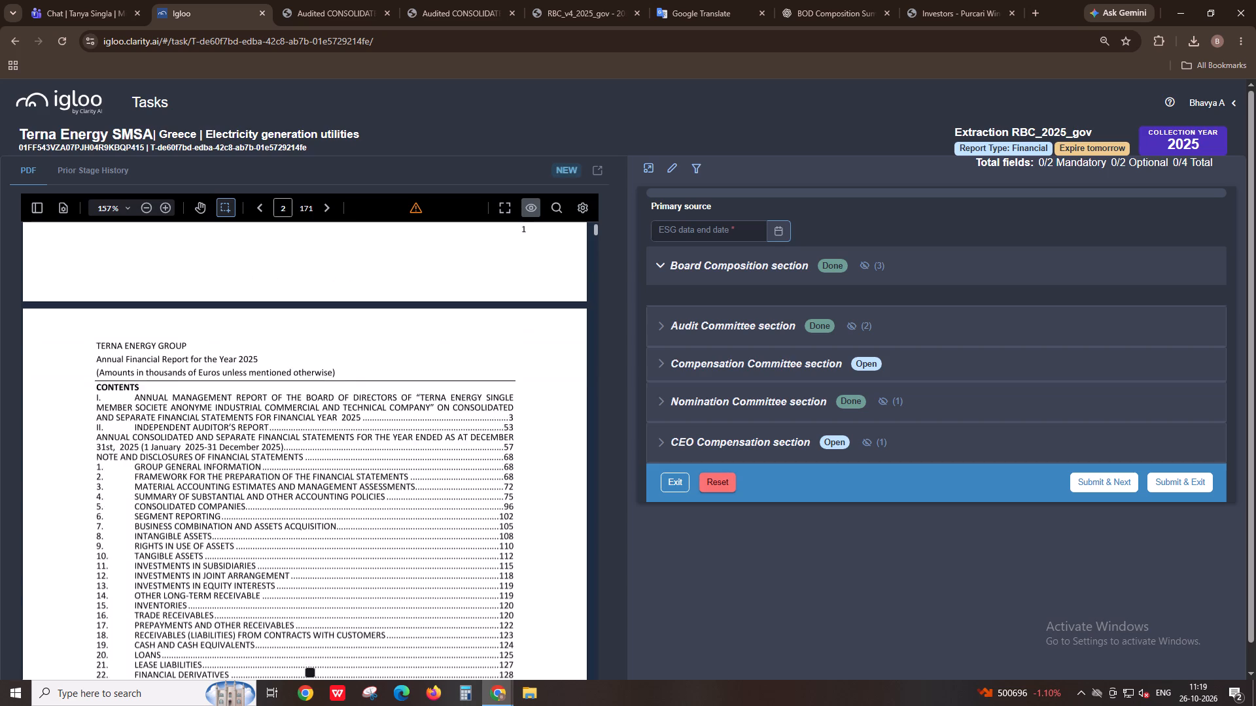
{"action": "scroll", "coordinate": [192, 448], "scroll_direction": "down", "scroll_amount": 9}
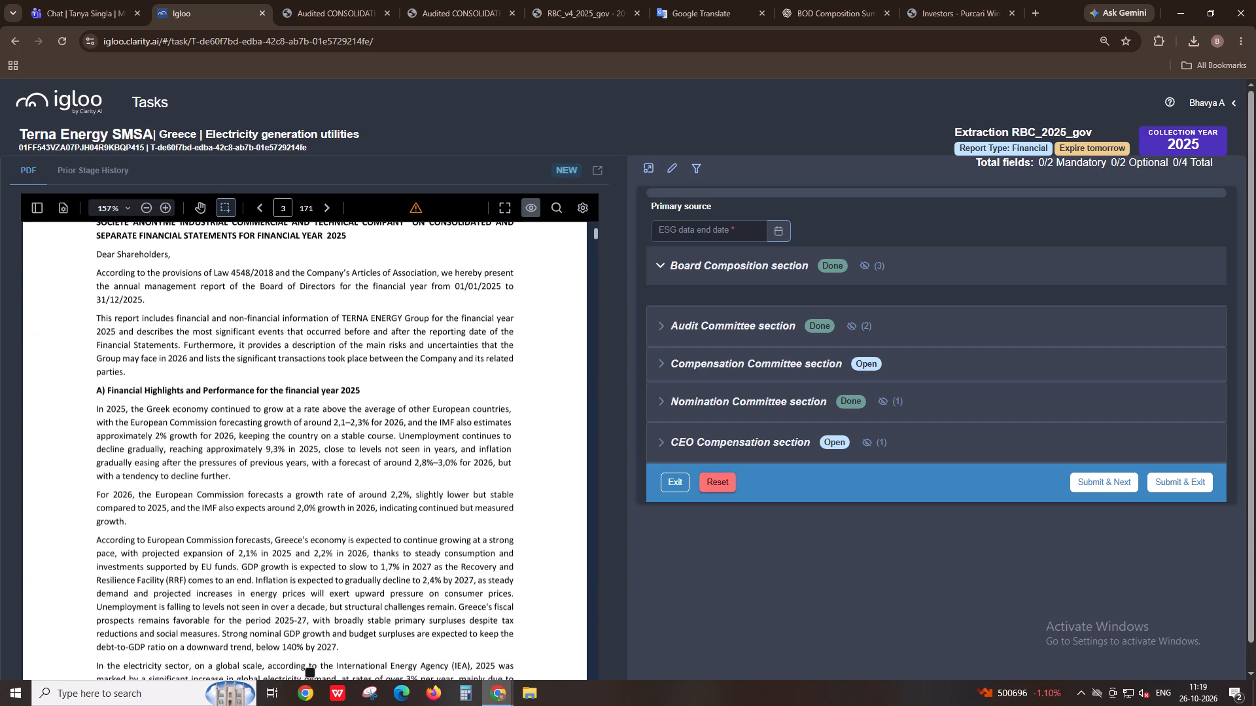
{"action": "scroll", "coordinate": [192, 448], "scroll_direction": "down", "scroll_amount": 9}
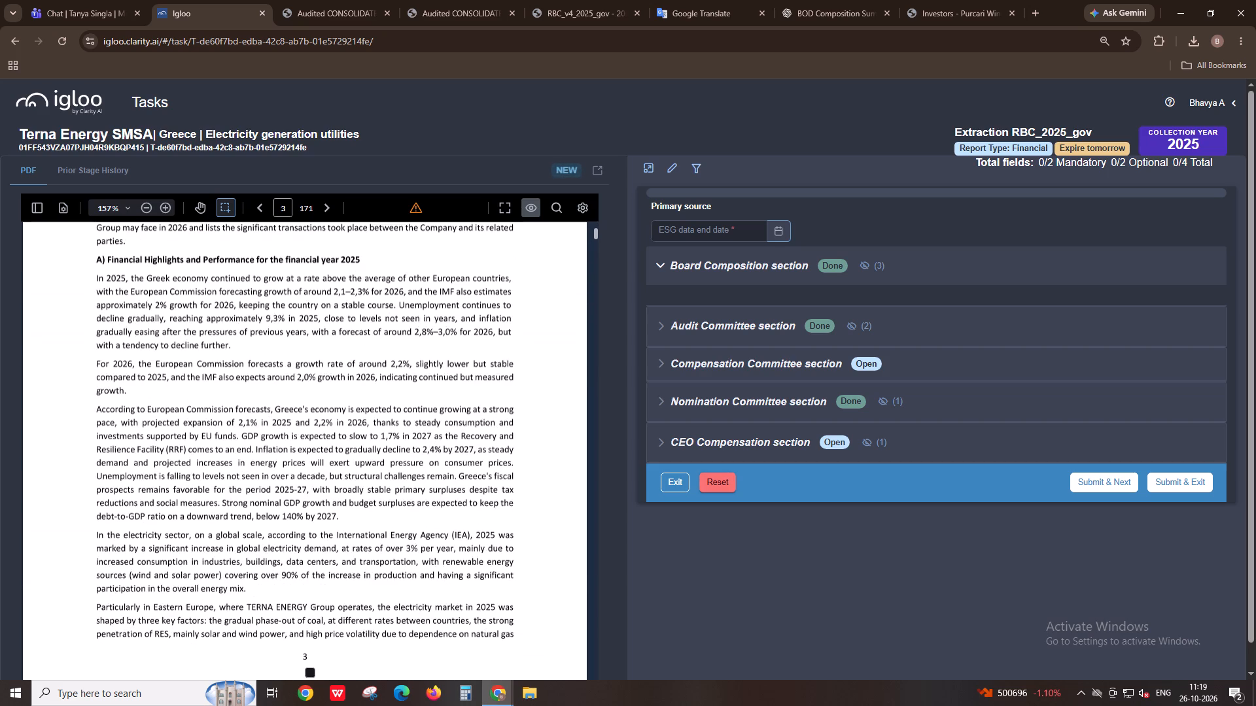
{"action": "scroll", "coordinate": [188, 450], "scroll_direction": "down", "scroll_amount": 2}
{"action": "scroll", "coordinate": [187, 452], "scroll_direction": "up", "scroll_amount": 1}
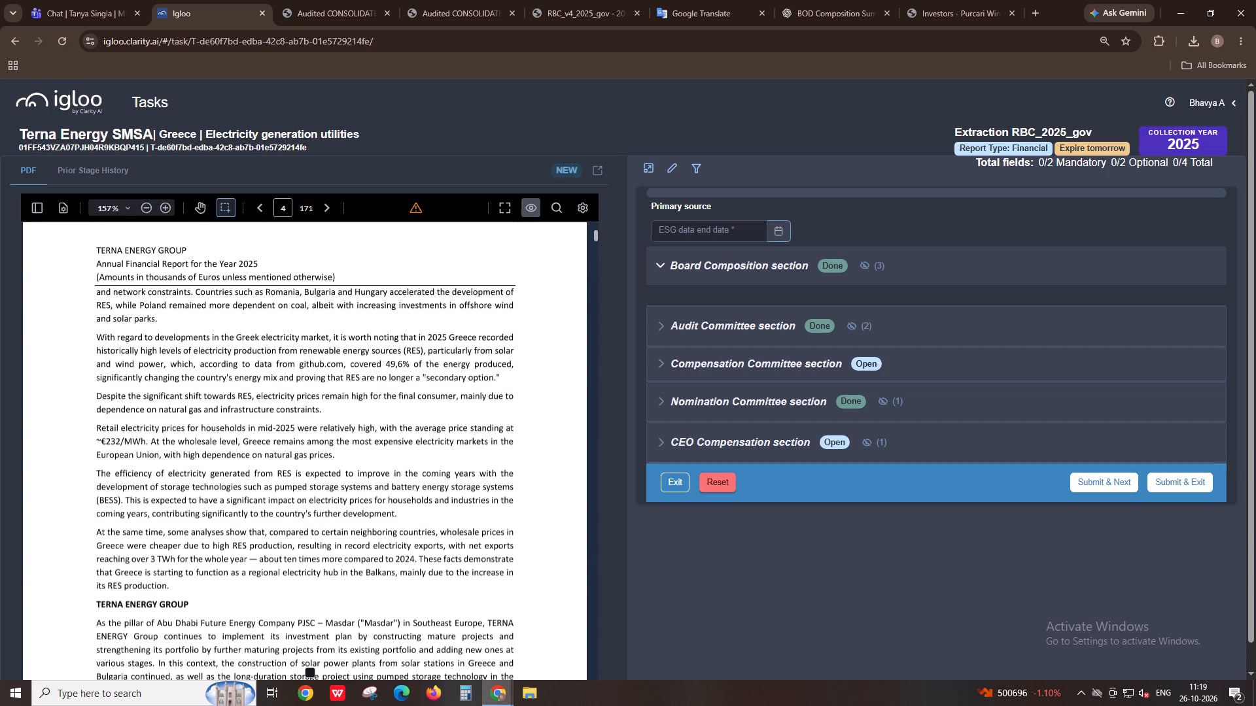
{"action": "scroll", "coordinate": [187, 452], "scroll_direction": "down", "scroll_amount": 7}
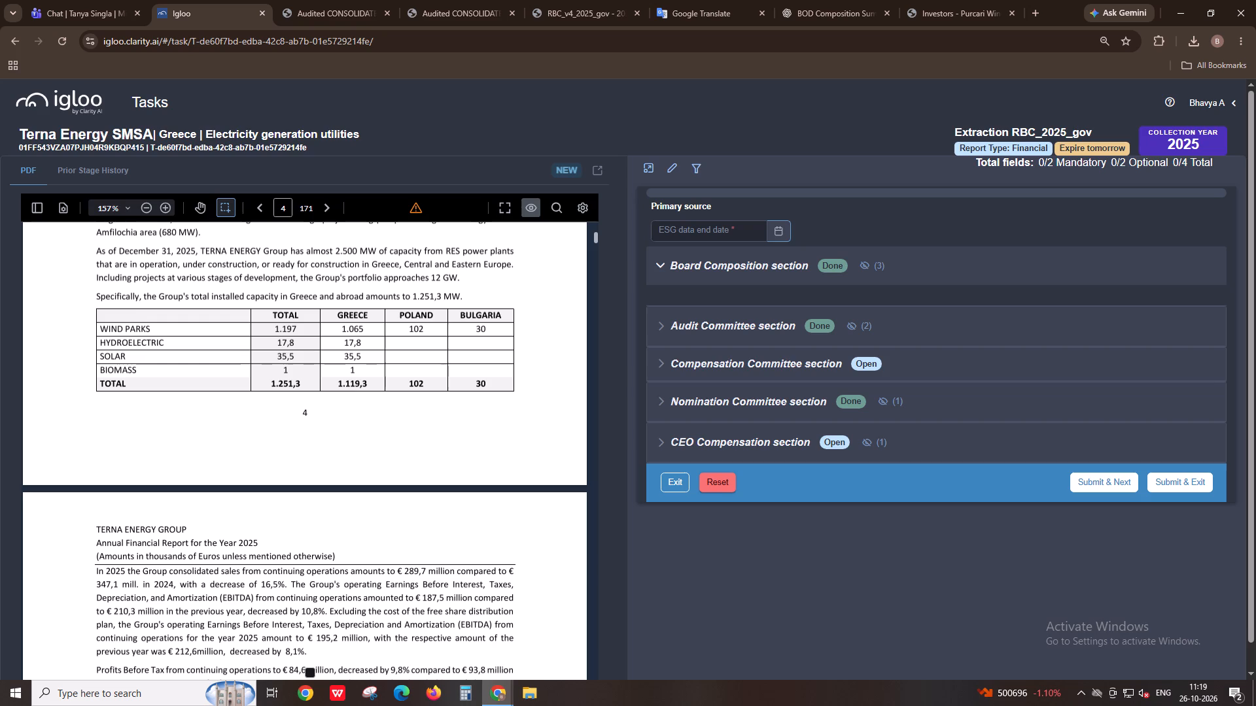
{"action": "scroll", "coordinate": [187, 452], "scroll_direction": "down", "scroll_amount": 20}
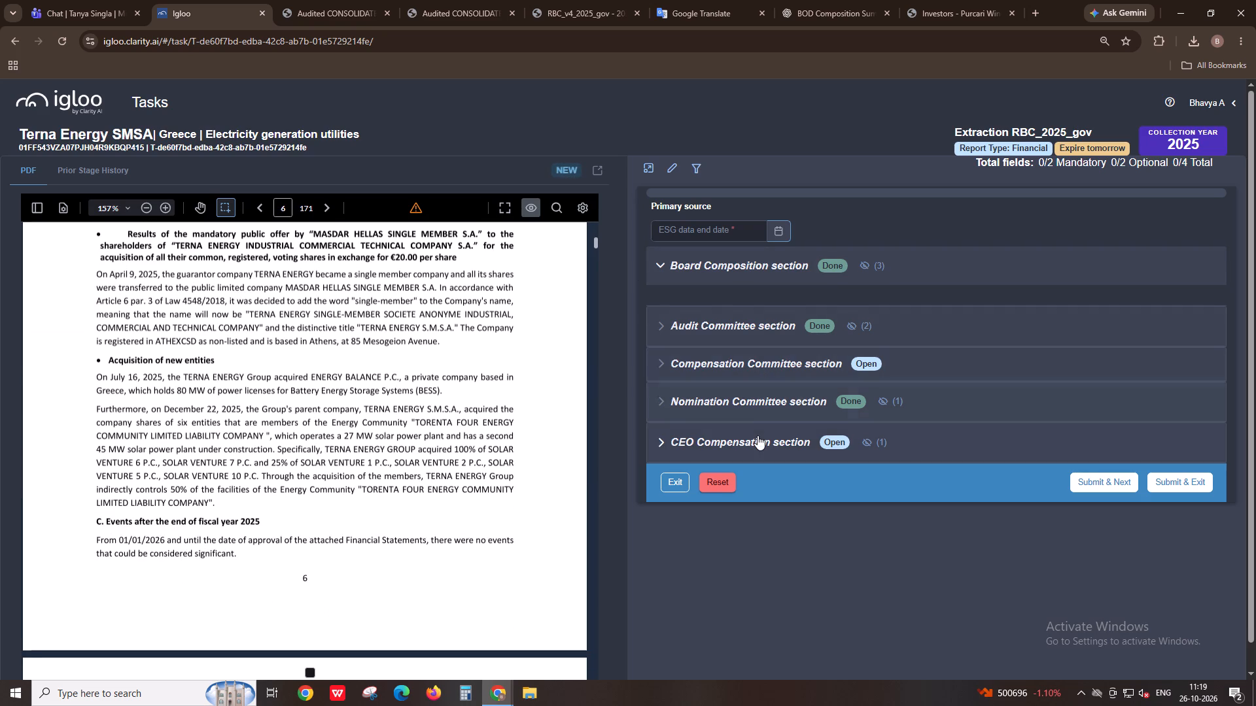
Switch to the browser window holding the governance methodology document and the tracking spreadsheet.
{"action": "key", "text": "alt+Tab"}
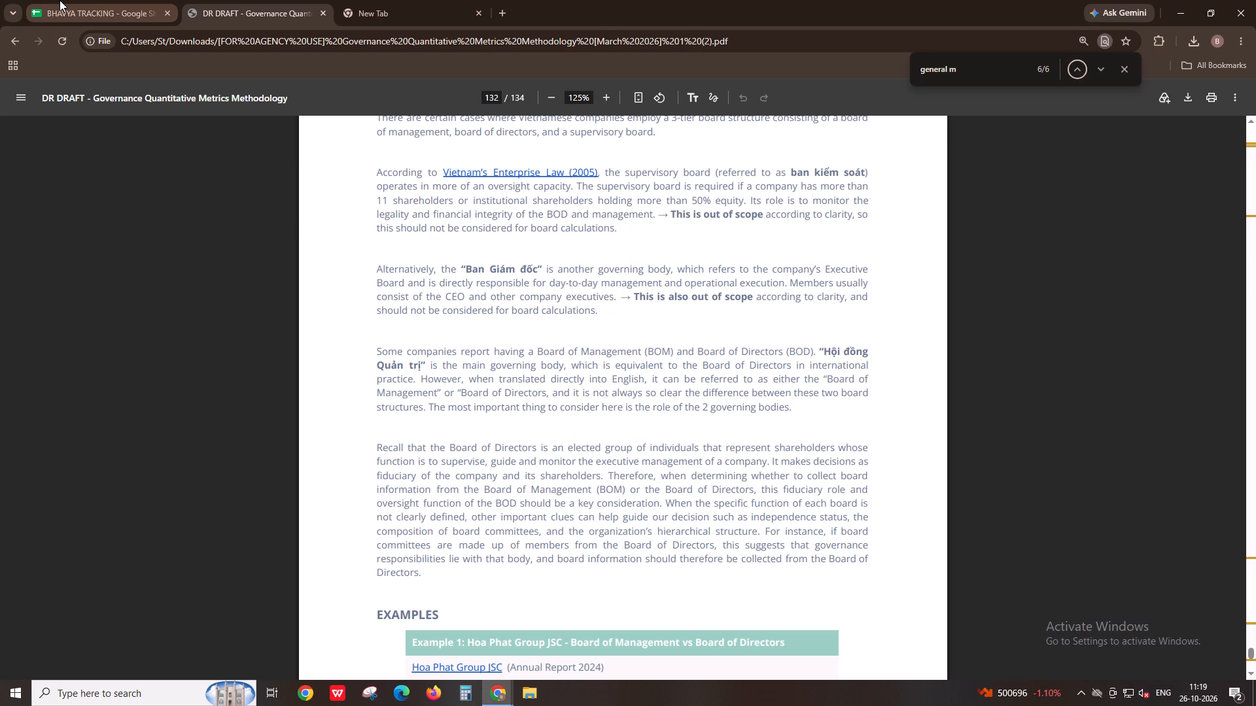